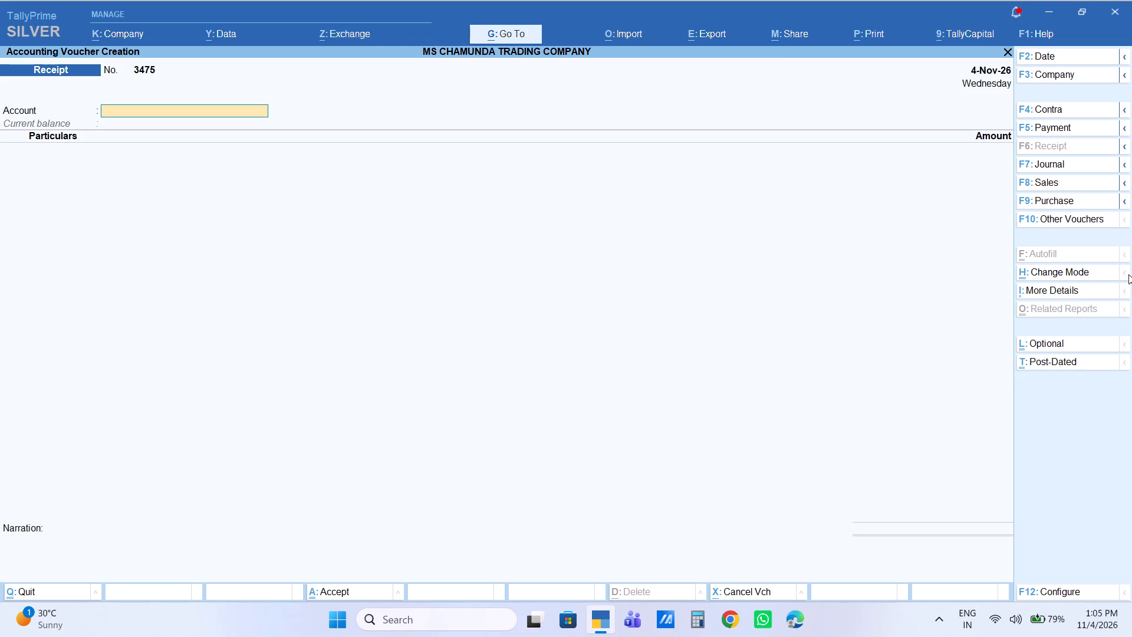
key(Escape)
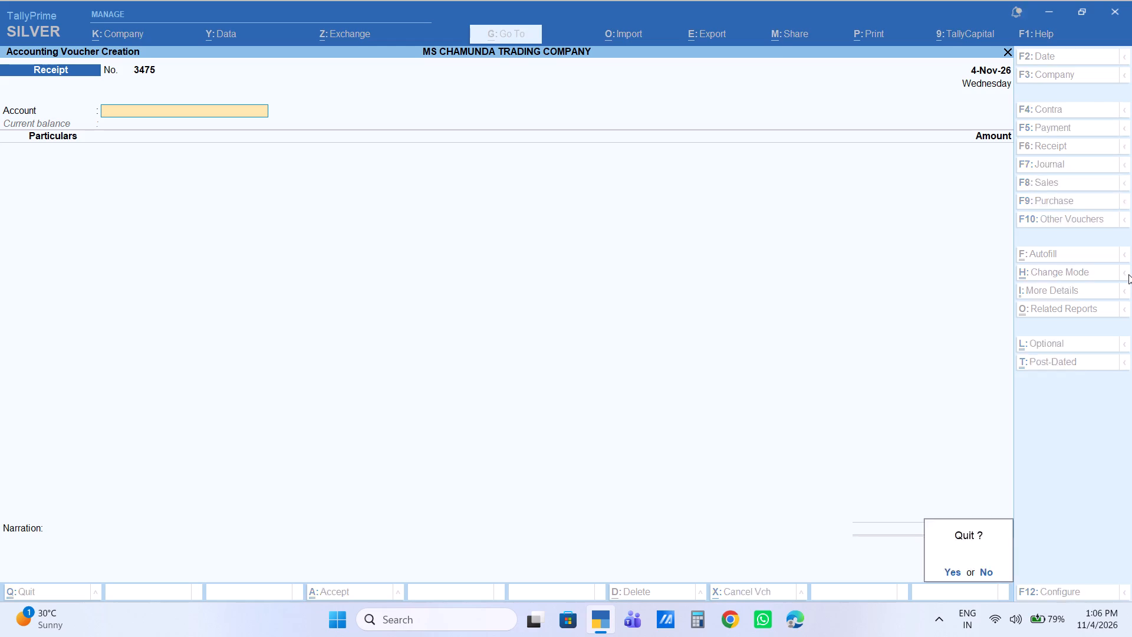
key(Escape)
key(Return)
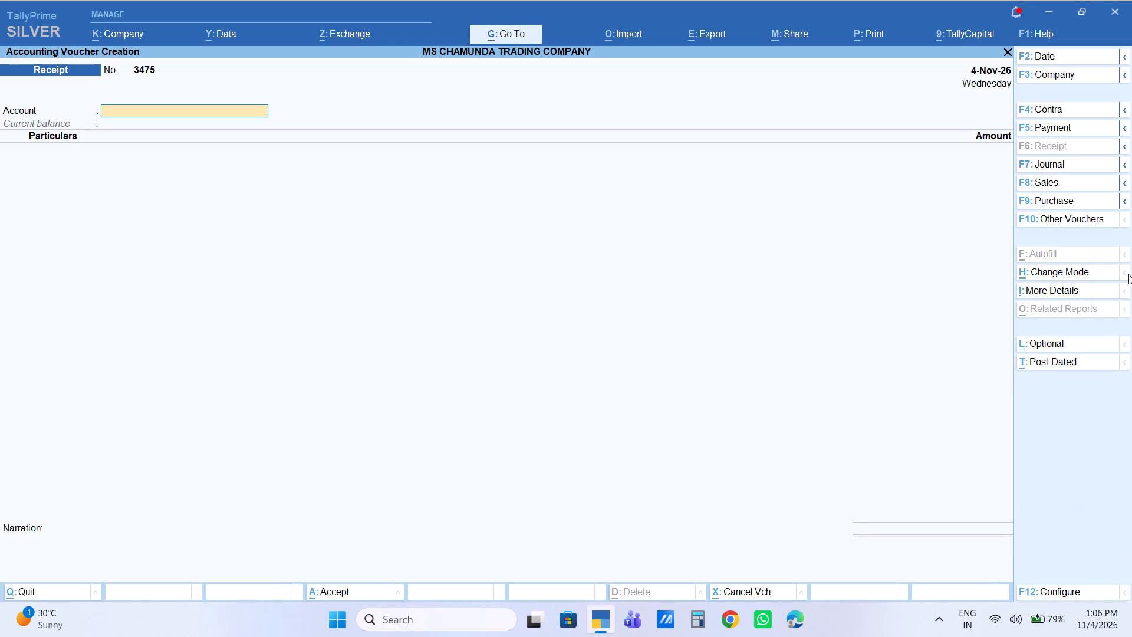
Start a sales voucher with Cash as the party account and SALES as the sales ledger.
key(F8)
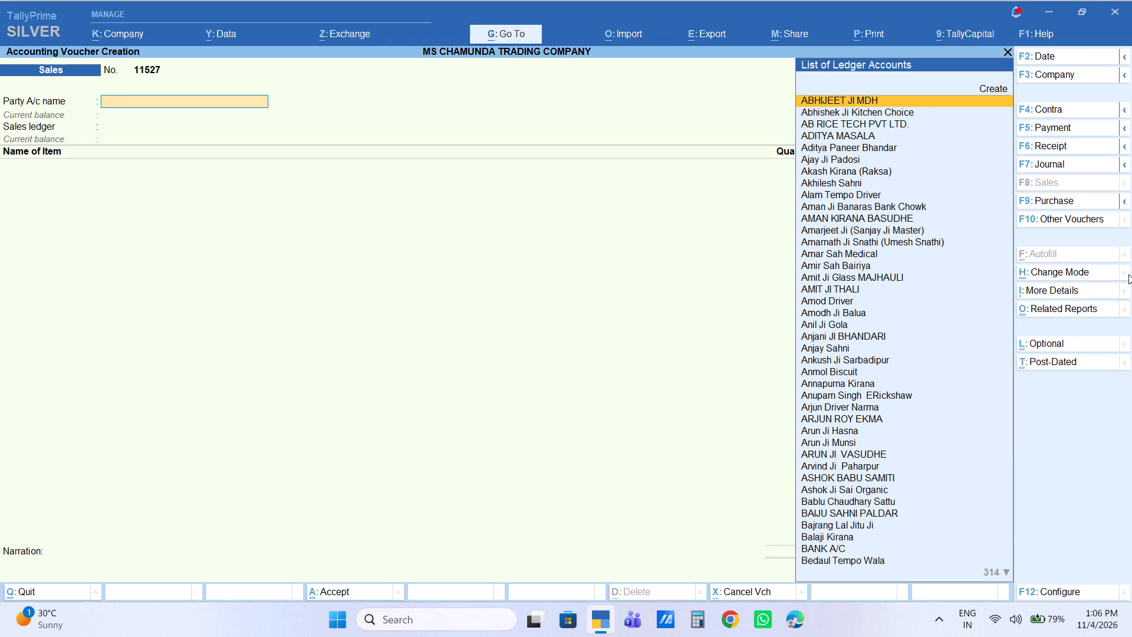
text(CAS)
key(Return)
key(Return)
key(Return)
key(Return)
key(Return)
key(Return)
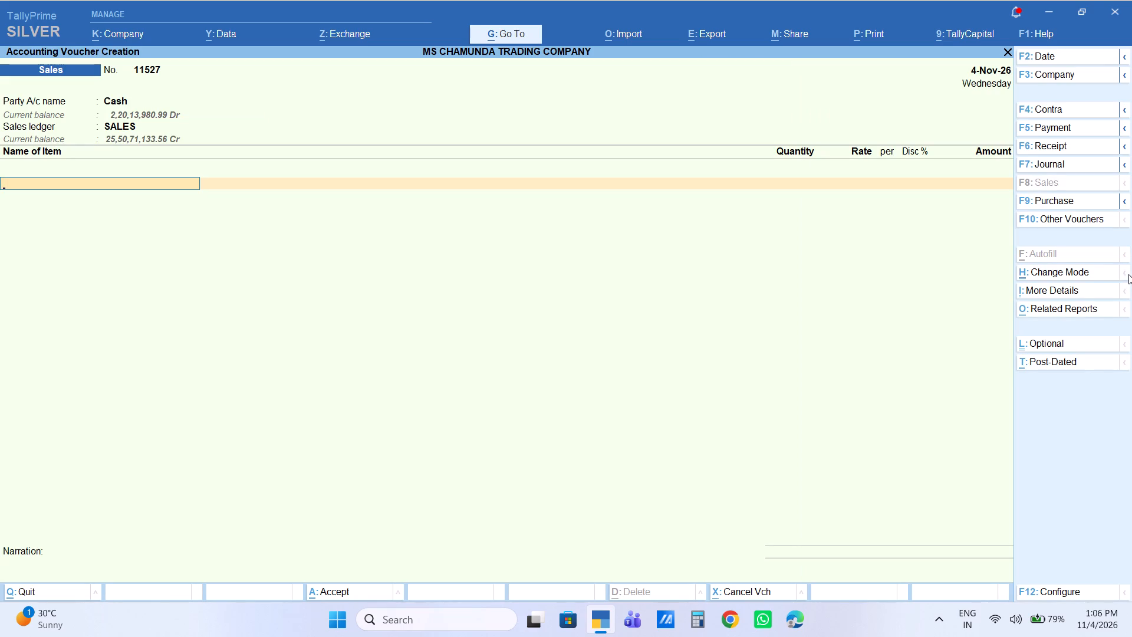
Add the item CHINI SF 50kg with a quantity of 1 bag, keeping the default rate of 3,250.
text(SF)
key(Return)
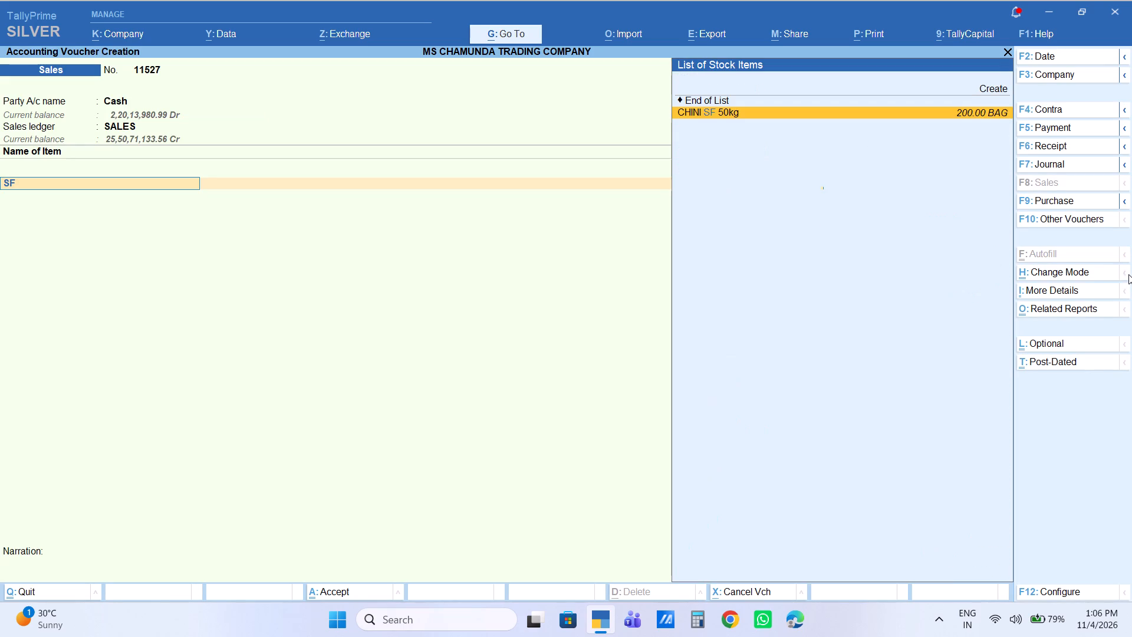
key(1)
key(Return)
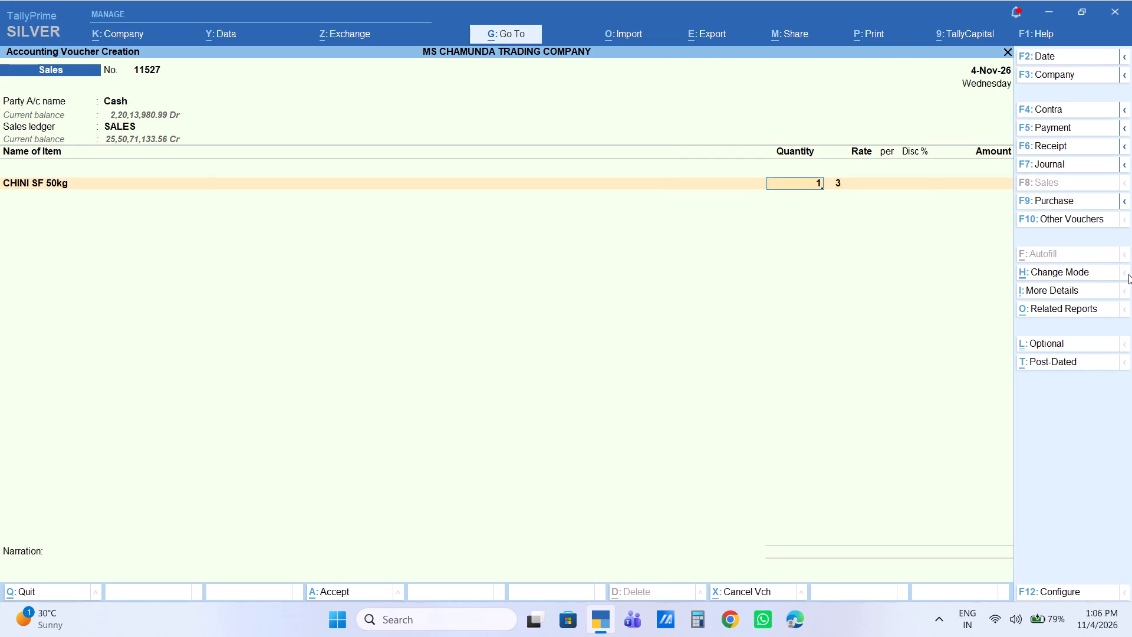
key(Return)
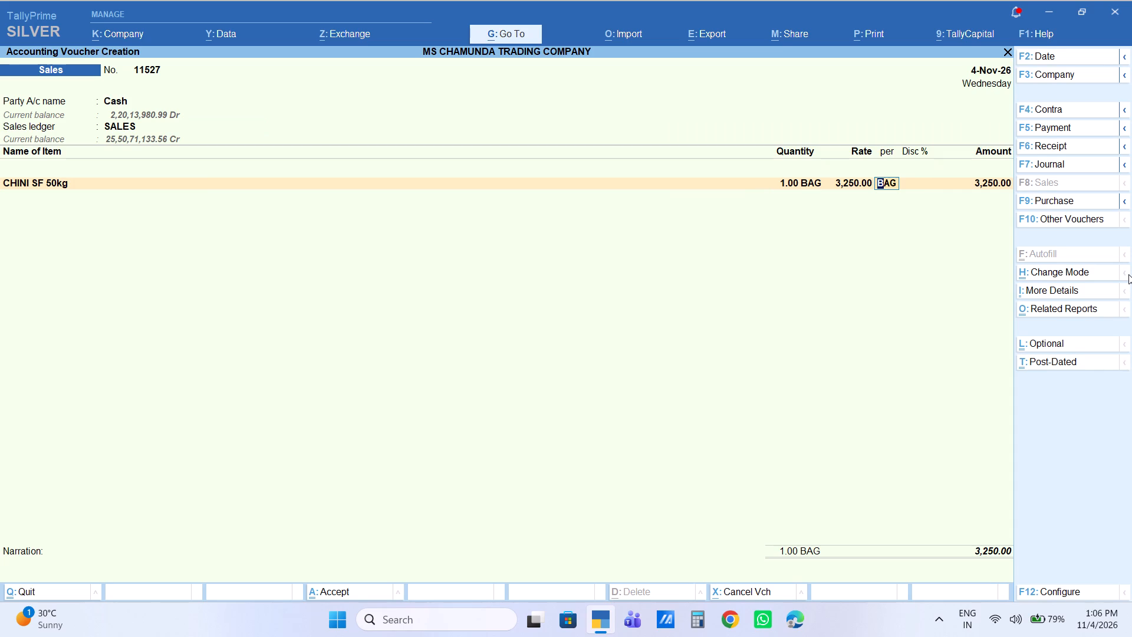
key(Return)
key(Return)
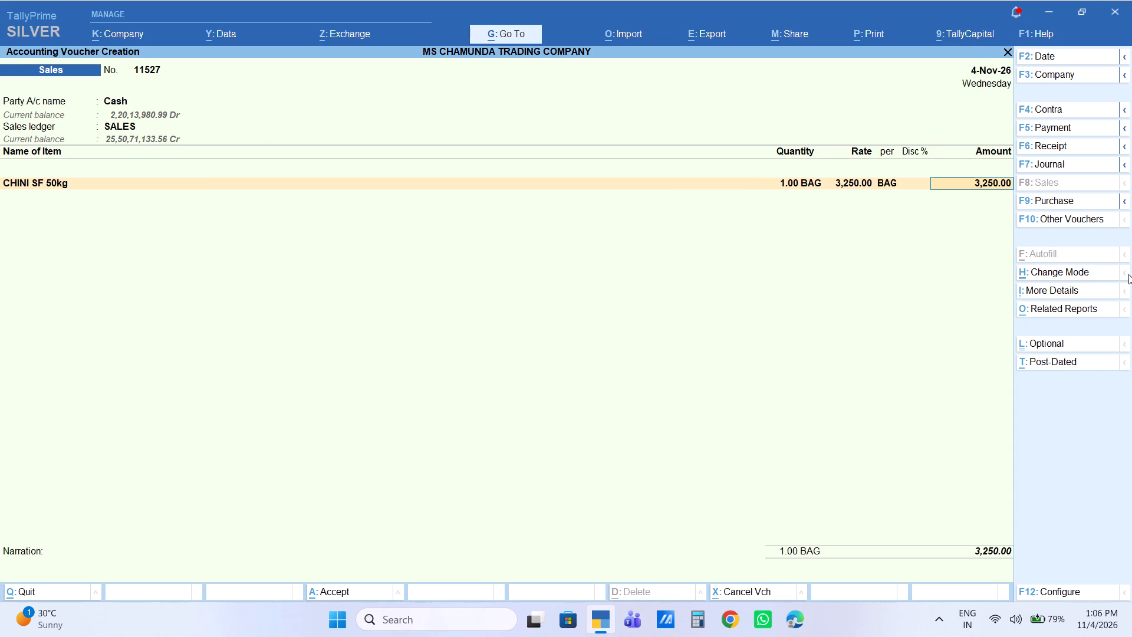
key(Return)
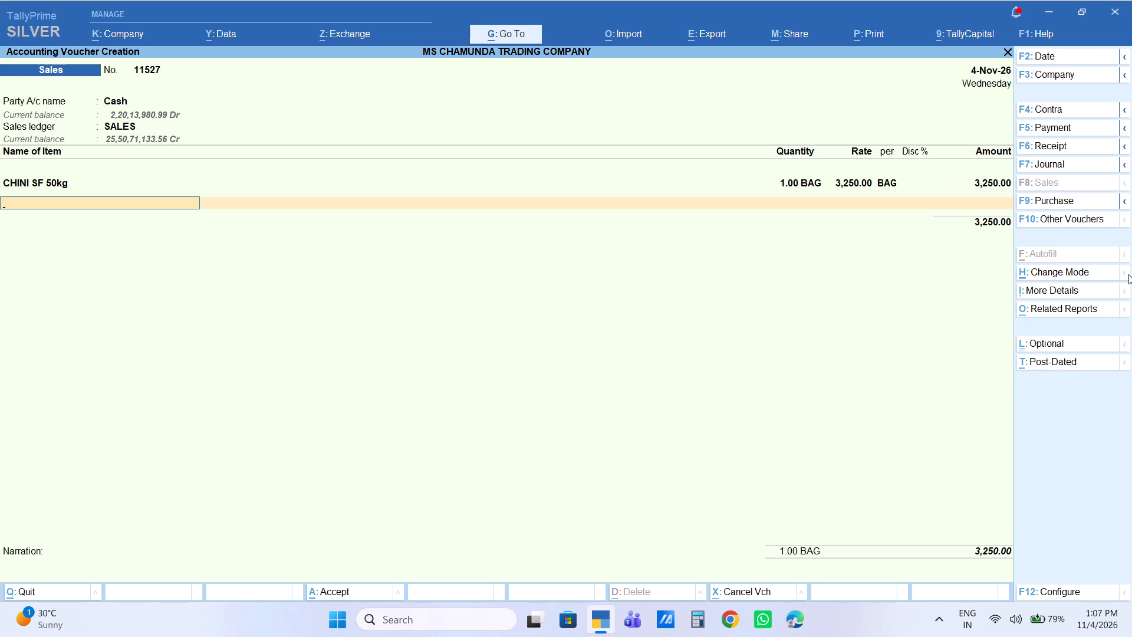
Add the item MASOOR DAL 30kg with a quantity of 1 bag and an amount of 2100.
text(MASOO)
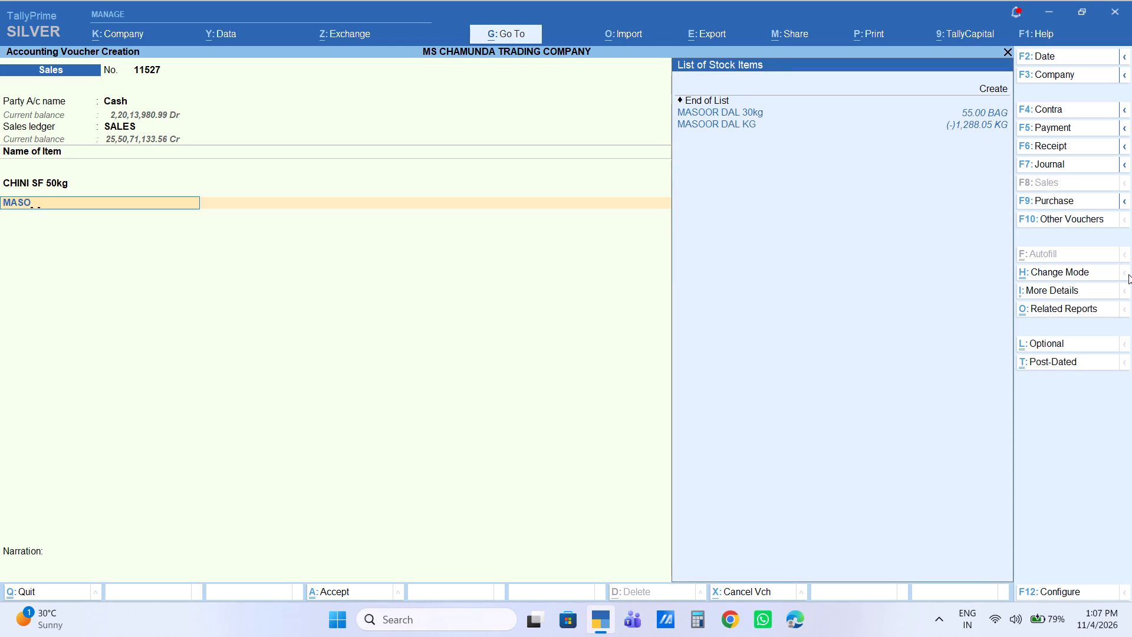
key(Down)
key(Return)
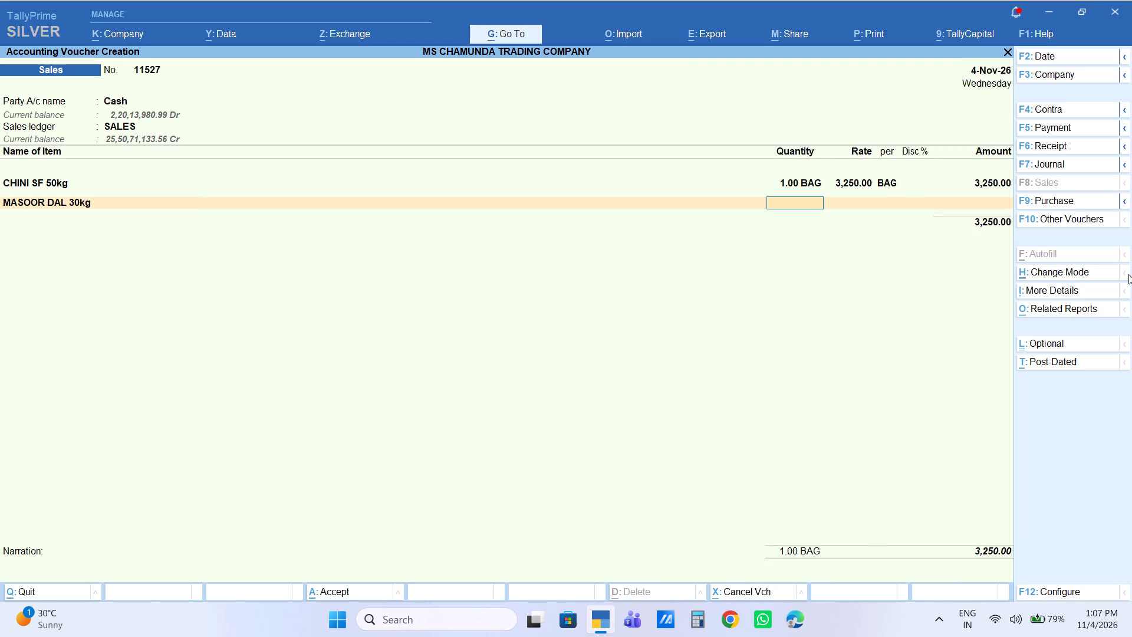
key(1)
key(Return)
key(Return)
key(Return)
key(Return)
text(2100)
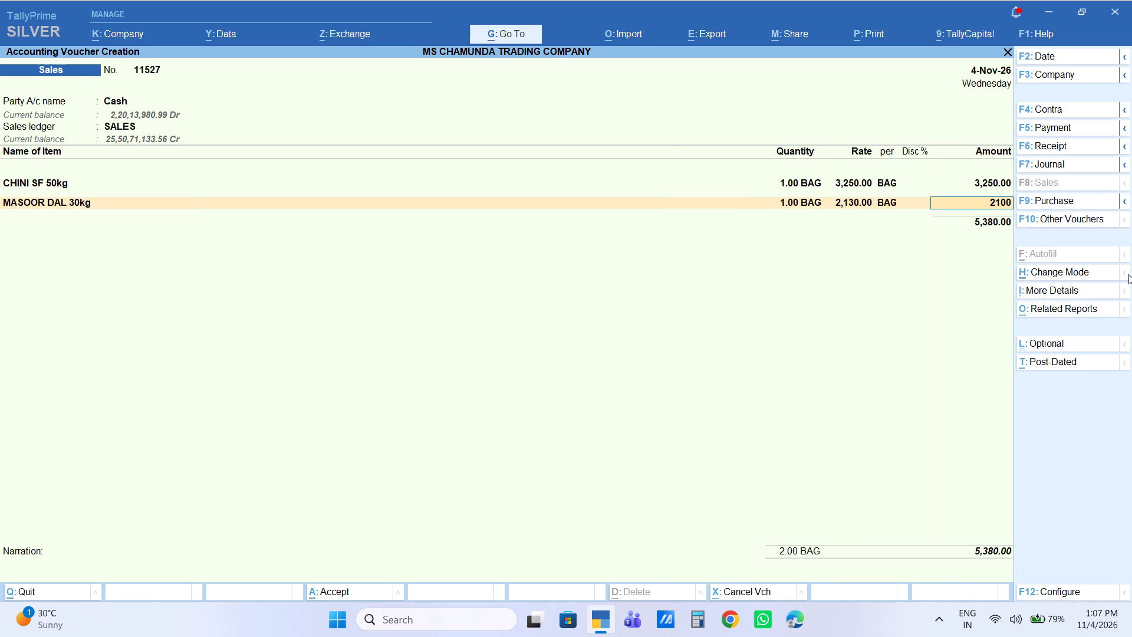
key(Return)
Add a Labour Charge of 5 below the items and save the sales voucher.
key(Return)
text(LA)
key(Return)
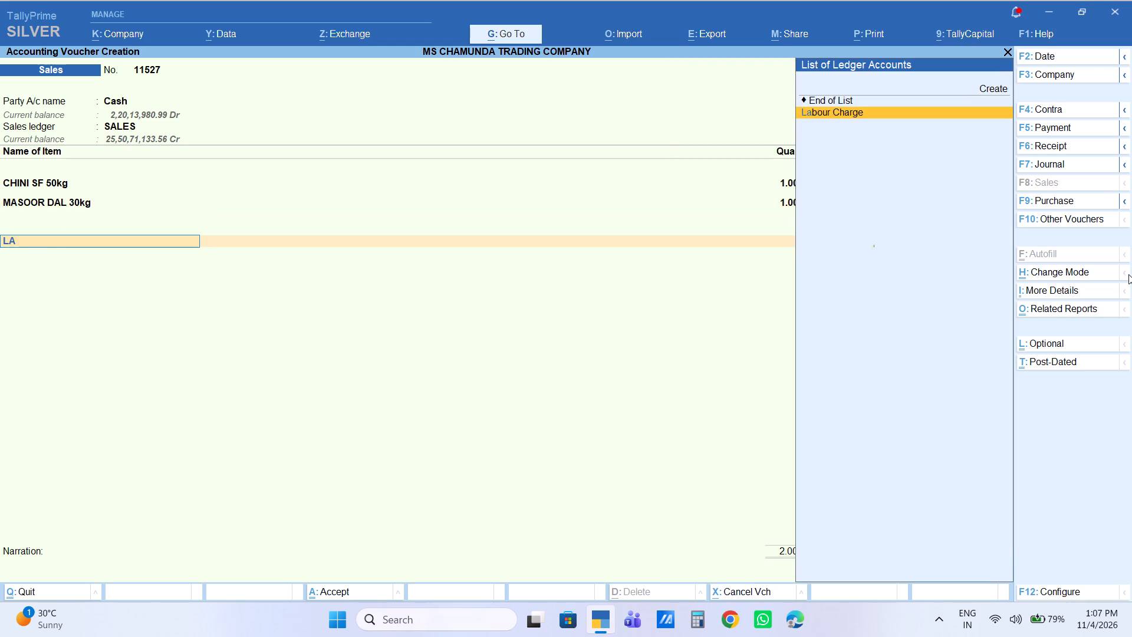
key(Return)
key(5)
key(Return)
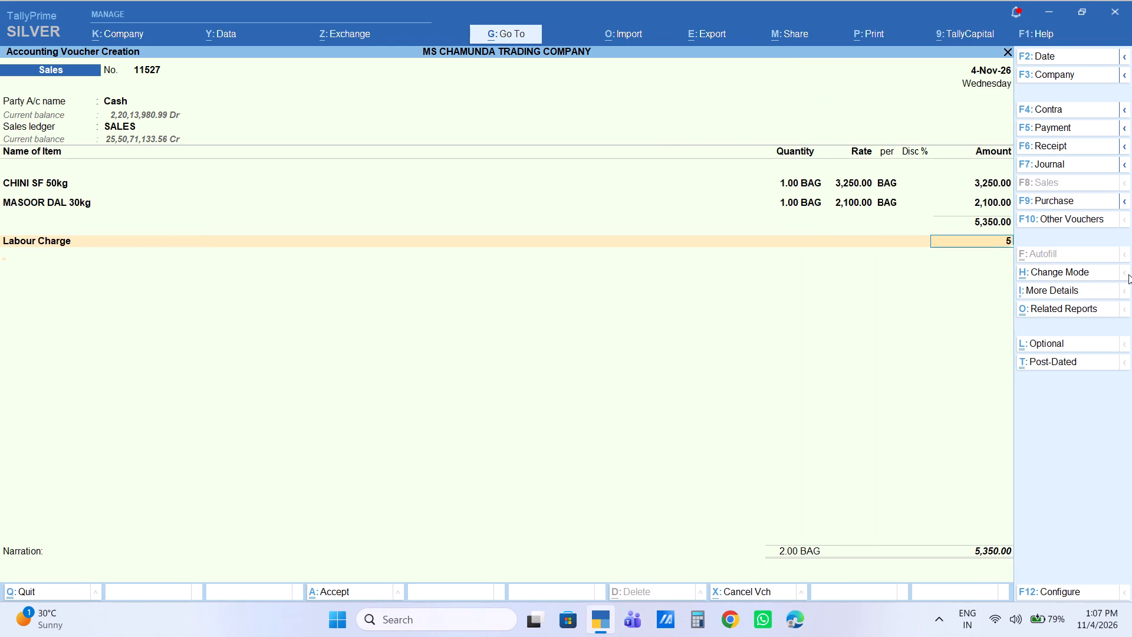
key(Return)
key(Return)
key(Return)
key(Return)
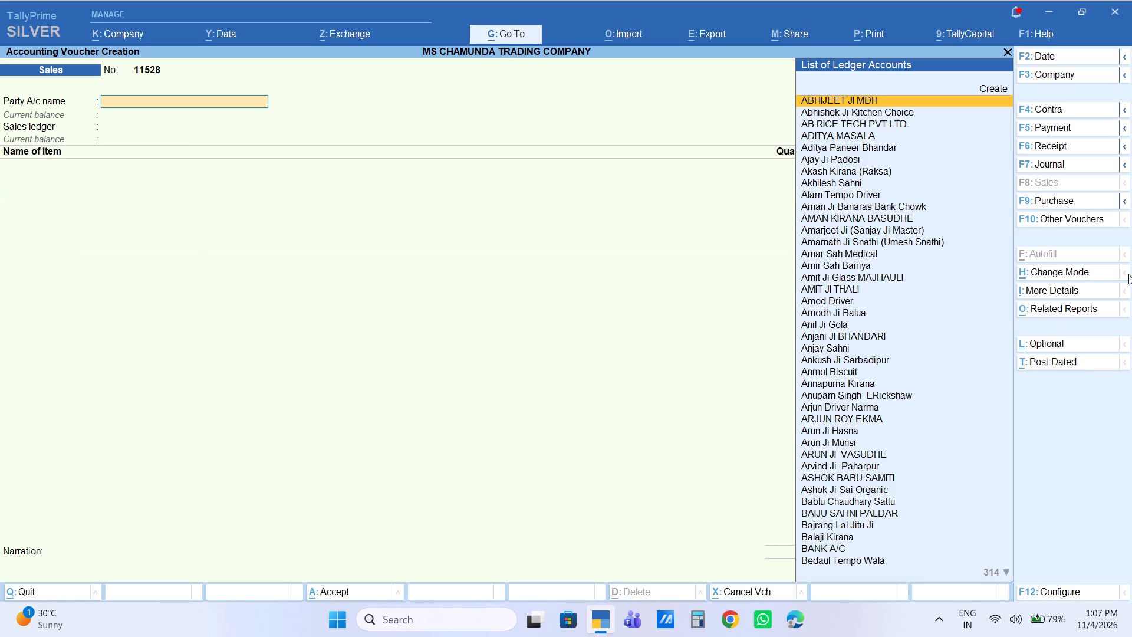
Leave voucher creation and open cash sales voucher no. 11527 from the Day Book for alteration.
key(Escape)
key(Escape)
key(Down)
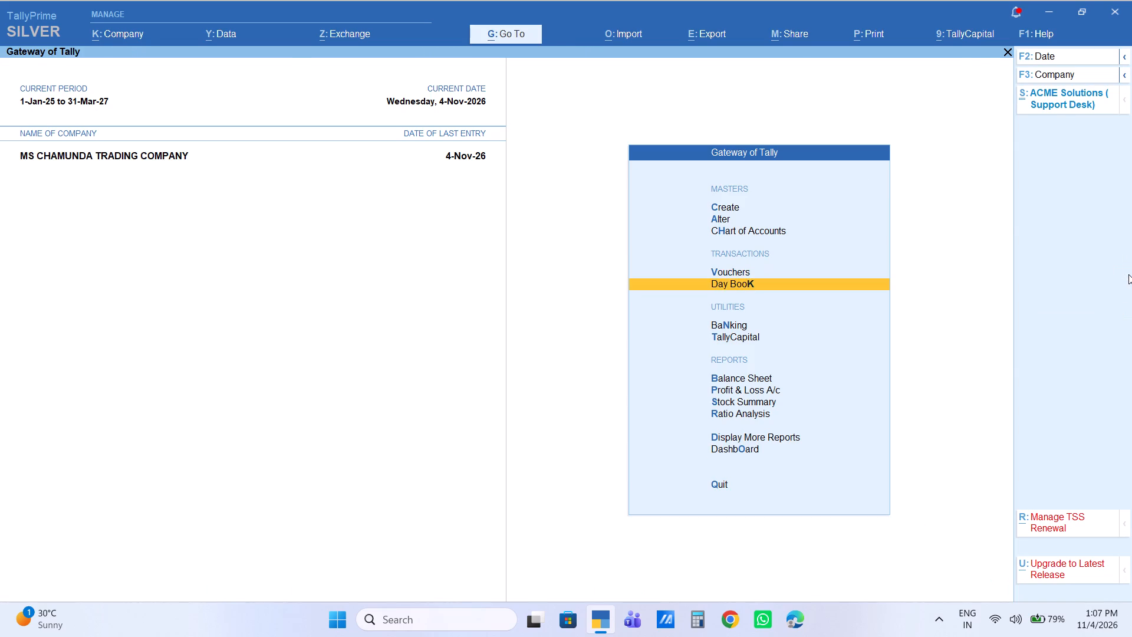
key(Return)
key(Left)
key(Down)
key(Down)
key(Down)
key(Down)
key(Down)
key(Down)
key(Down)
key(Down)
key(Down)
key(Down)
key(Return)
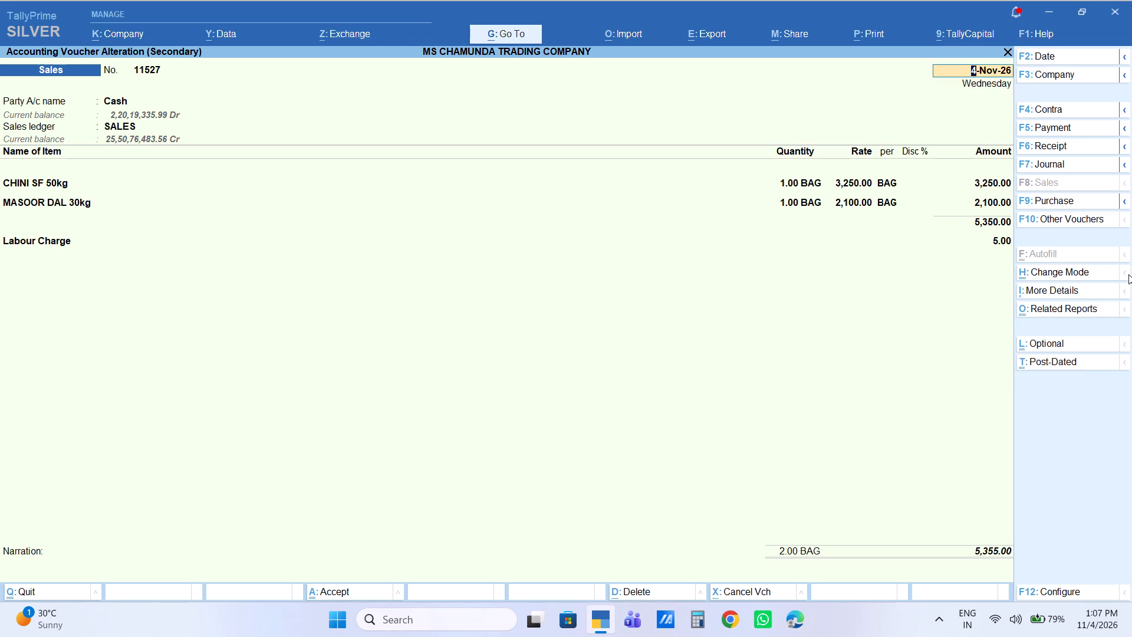
Set the date of sales voucher 11527 to 3-Nov-26, save it and return to the Gateway of Tally.
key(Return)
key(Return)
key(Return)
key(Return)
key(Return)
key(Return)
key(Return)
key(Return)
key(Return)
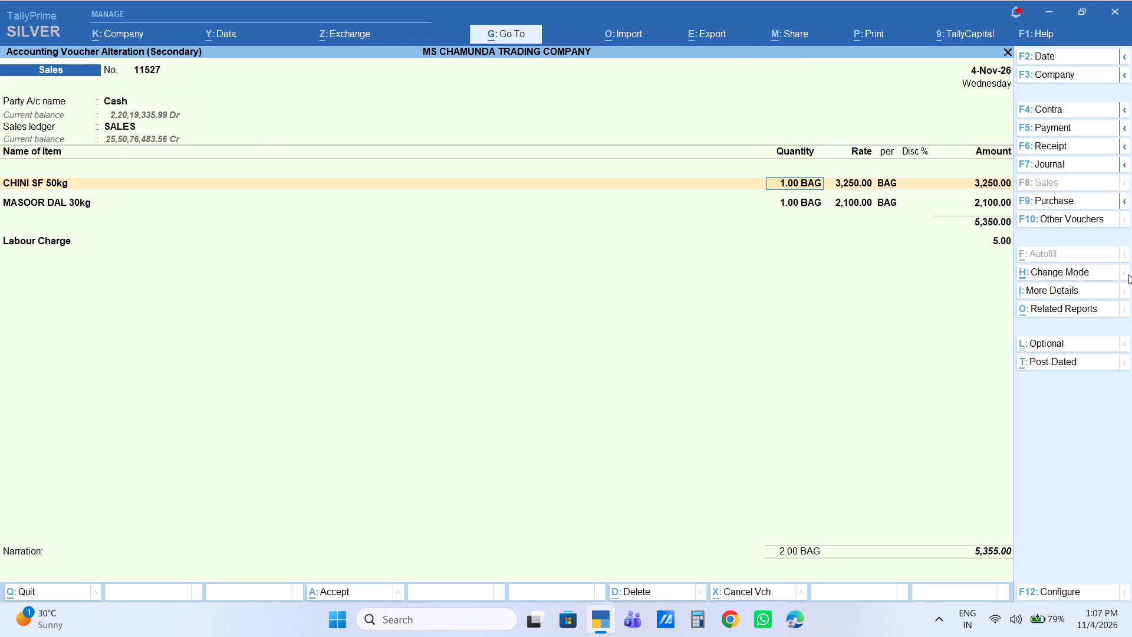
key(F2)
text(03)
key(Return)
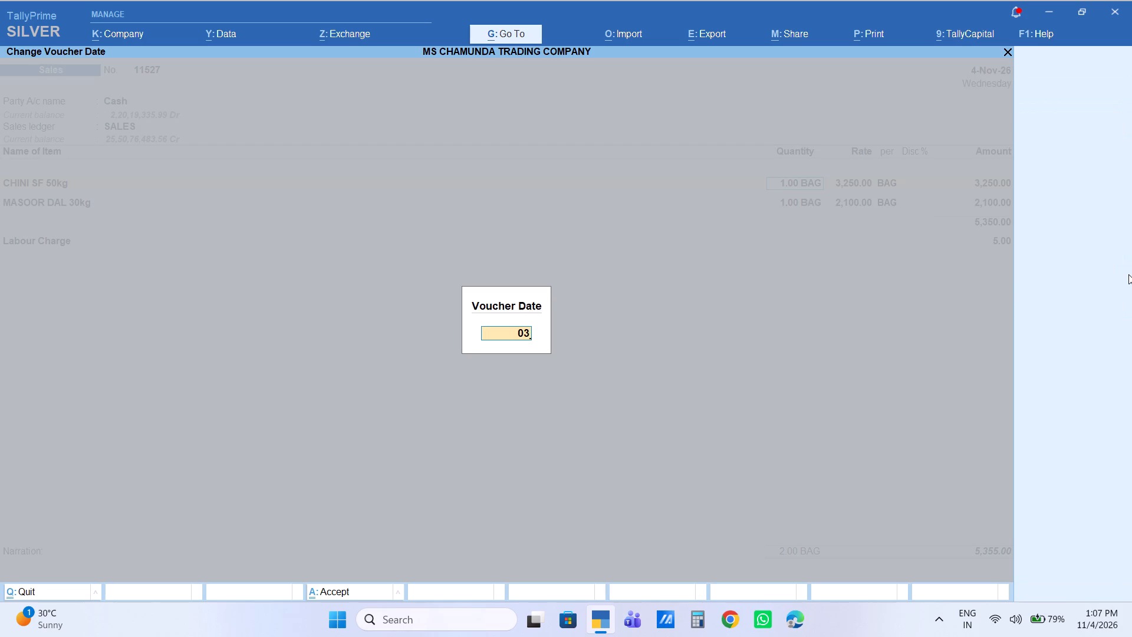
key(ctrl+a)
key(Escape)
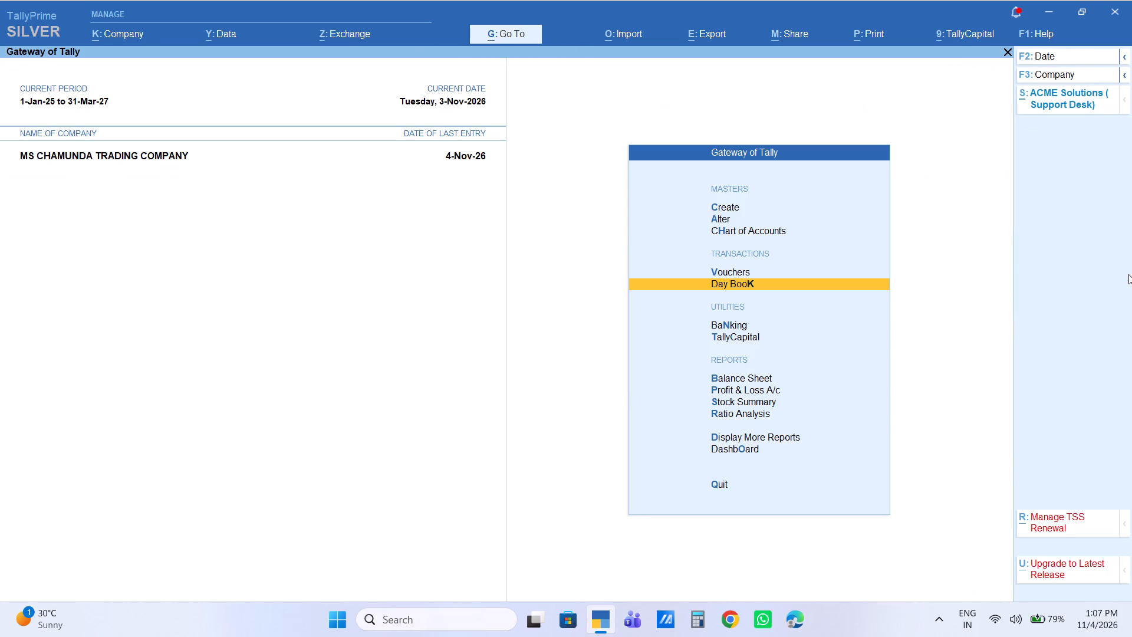
Start a new sales voucher with Cash as the party account and SALES as the sales ledger.
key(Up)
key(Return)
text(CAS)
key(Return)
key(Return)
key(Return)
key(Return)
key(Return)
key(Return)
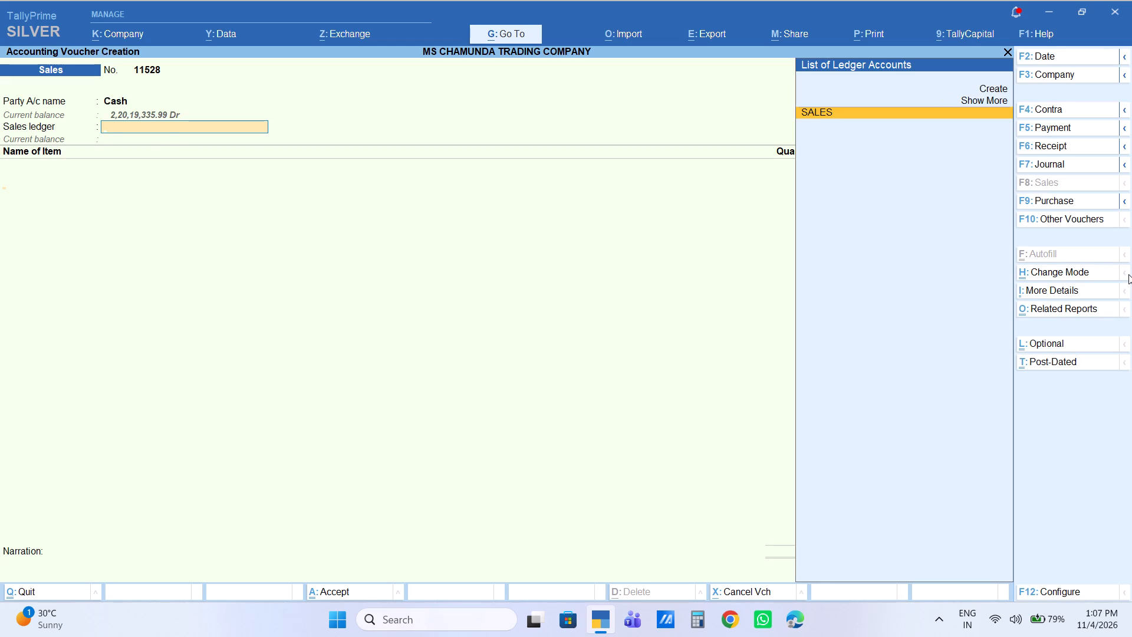
Add the item Soyabin 5kg with a quantity of 12 bags at the default rate of 370 and end the item list.
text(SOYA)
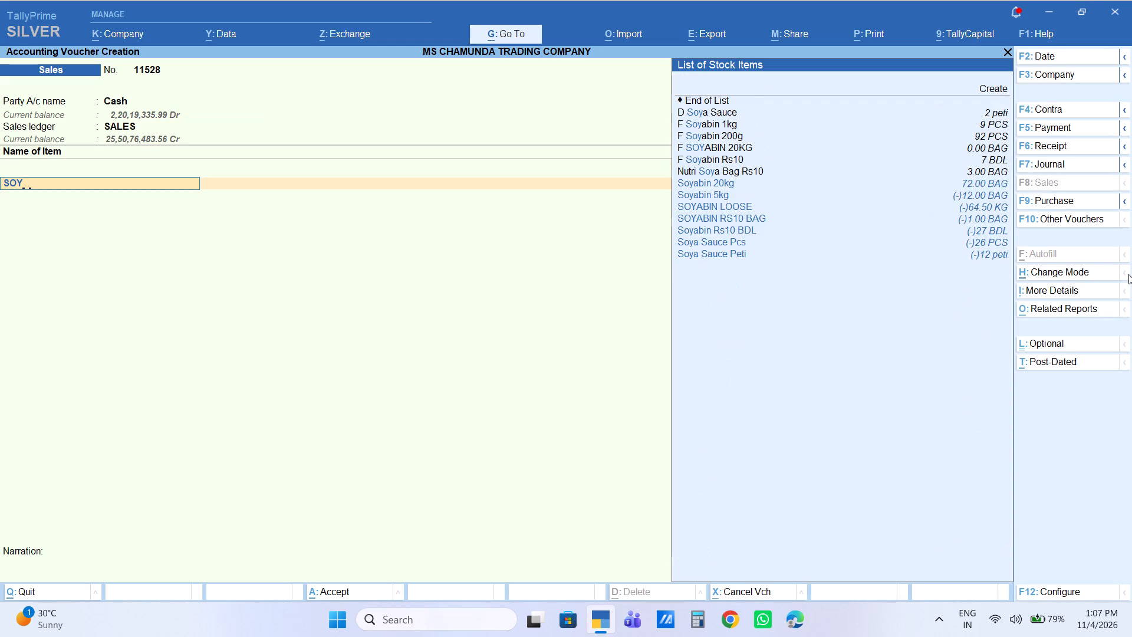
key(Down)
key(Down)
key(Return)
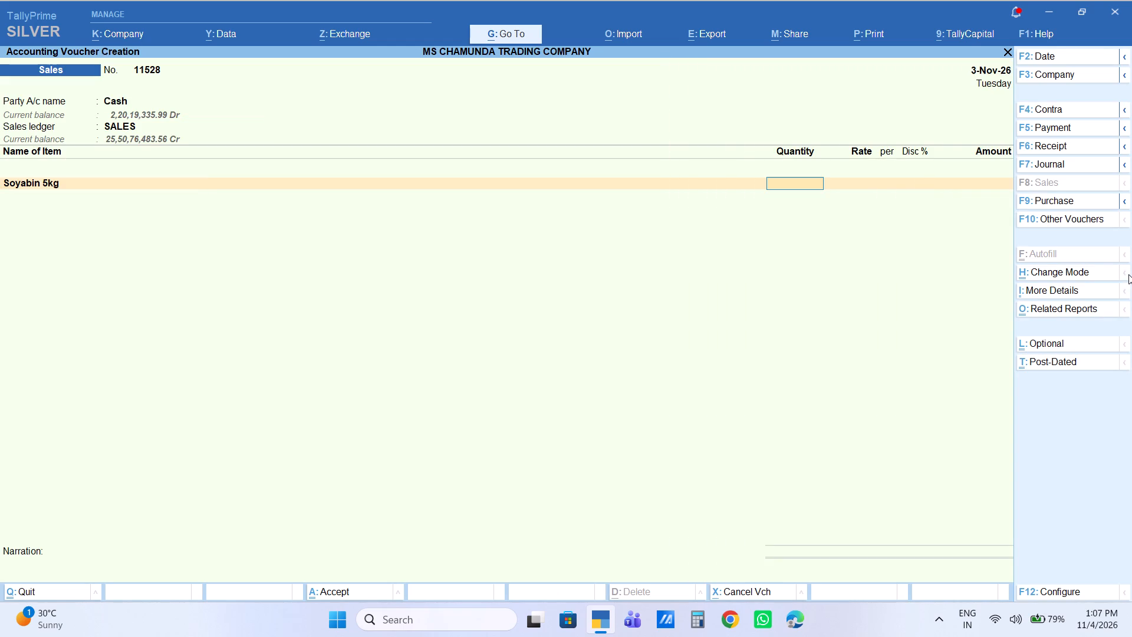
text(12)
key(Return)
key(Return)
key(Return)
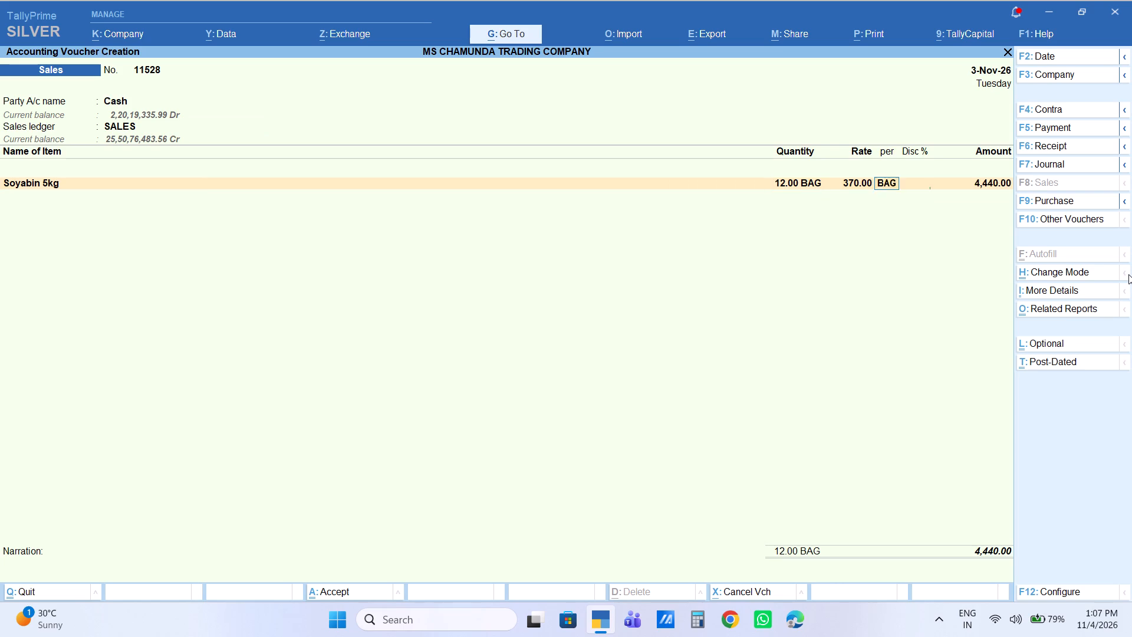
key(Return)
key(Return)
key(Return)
Add a Labour Charge of 12 and save the sales voucher.
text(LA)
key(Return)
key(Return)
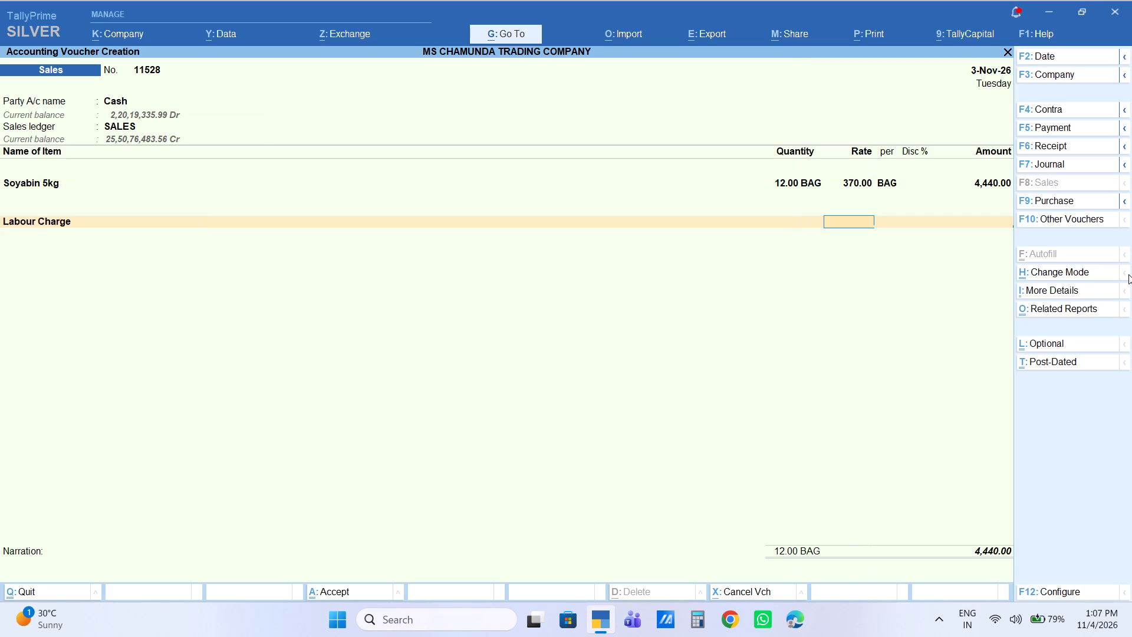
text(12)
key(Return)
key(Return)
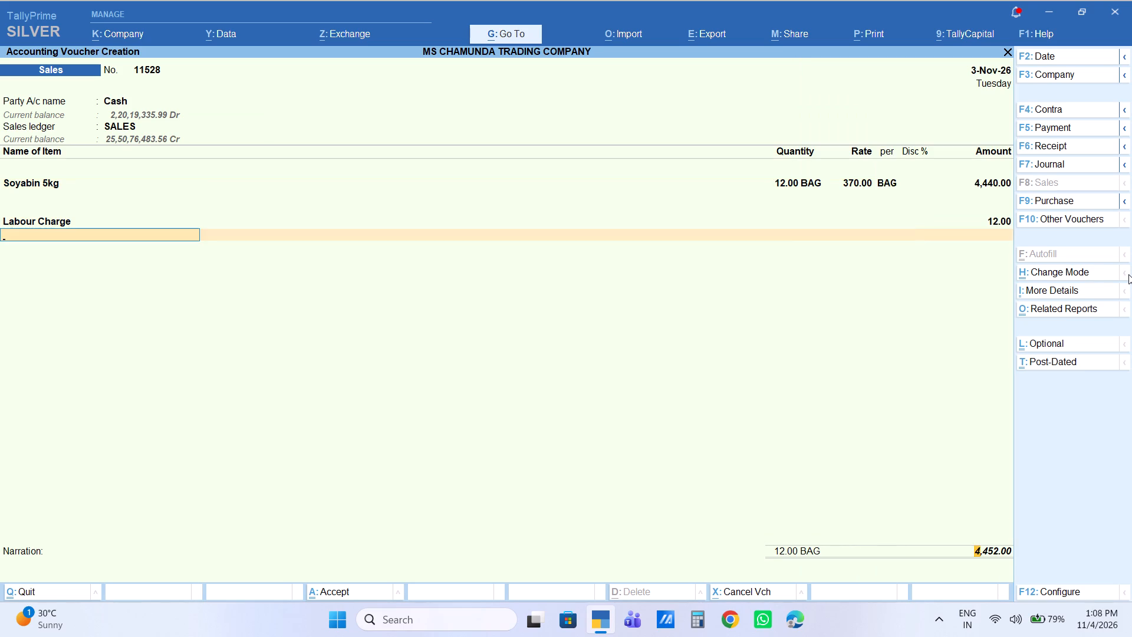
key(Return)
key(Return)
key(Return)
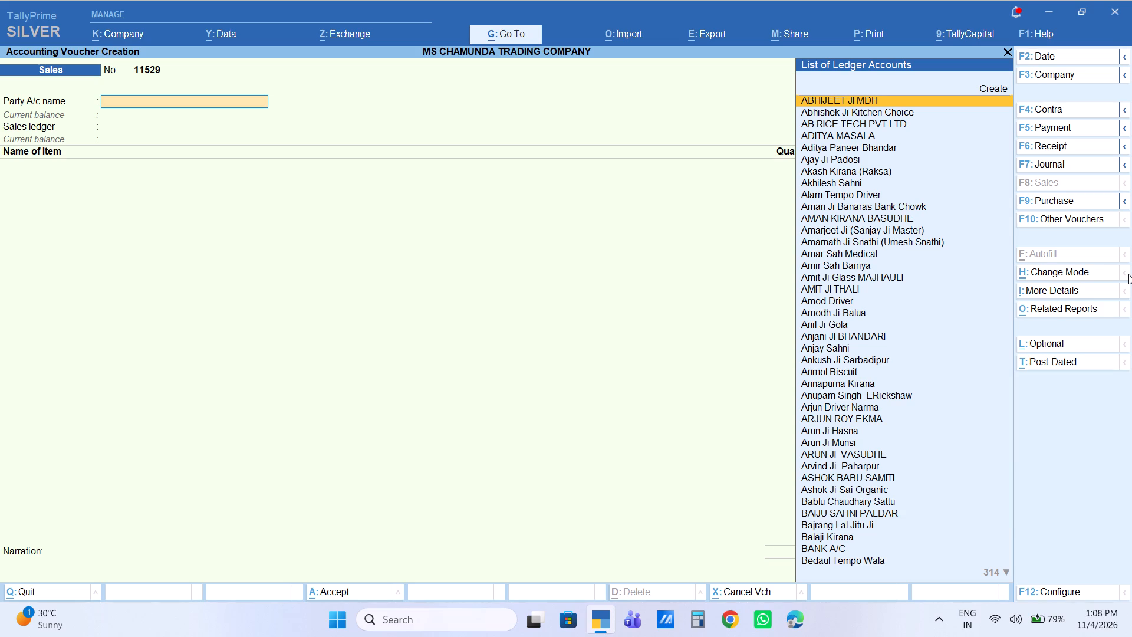
Begin another sales voucher with Cash as the party account and SALES as the sales ledger.
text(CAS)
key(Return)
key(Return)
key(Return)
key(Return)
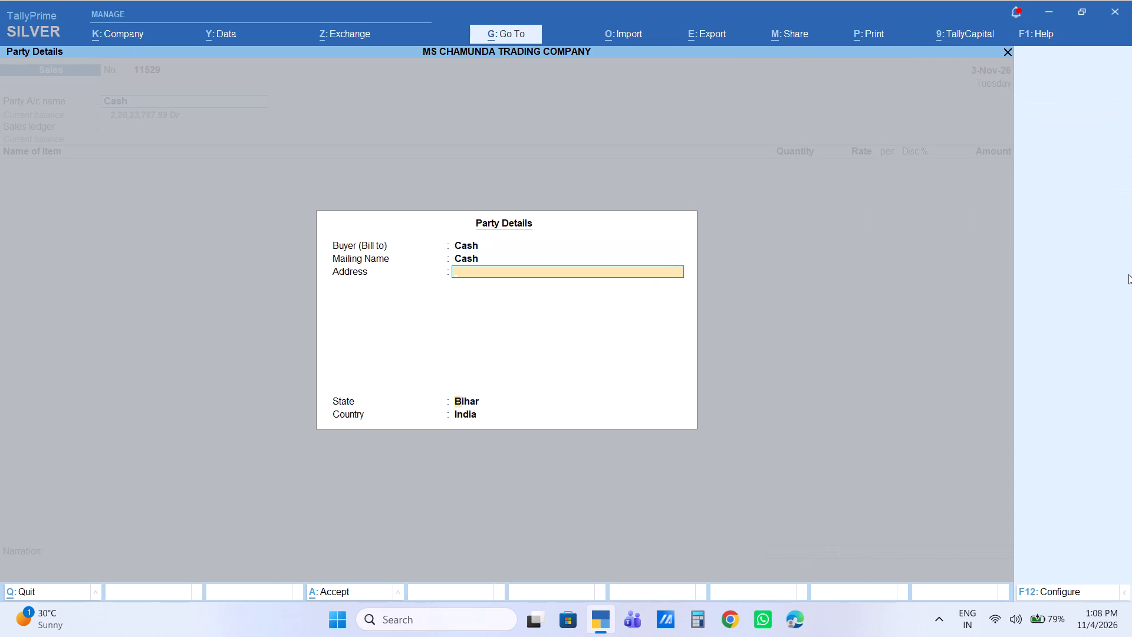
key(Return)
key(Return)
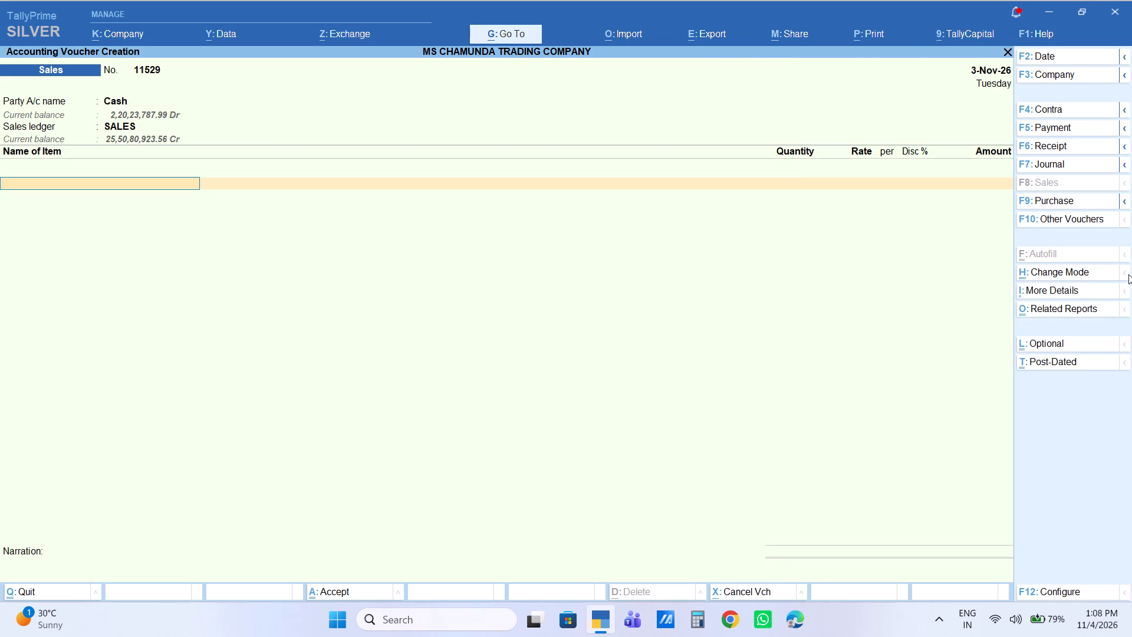
Add the item SANVI 500ML with a quantity of 3 peti, keeping the default rate of 1,460.
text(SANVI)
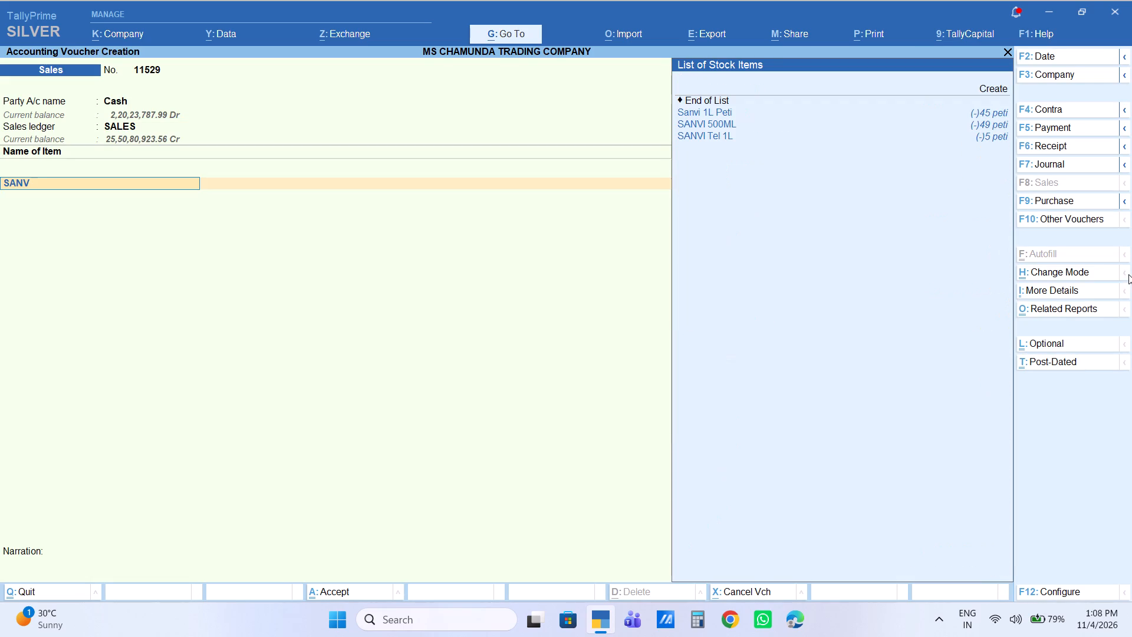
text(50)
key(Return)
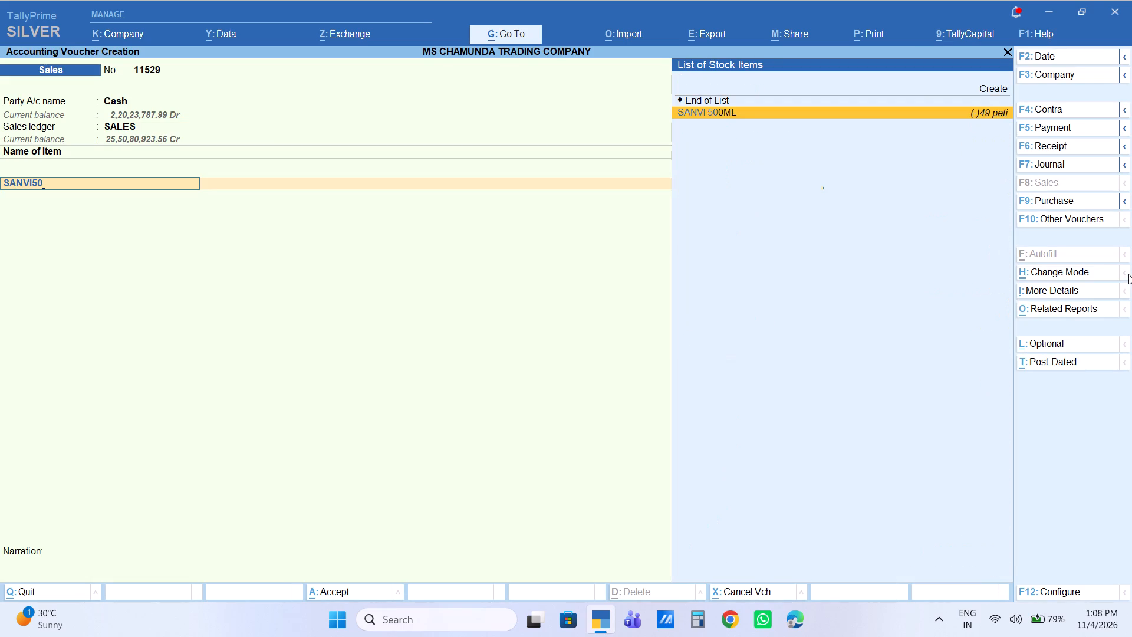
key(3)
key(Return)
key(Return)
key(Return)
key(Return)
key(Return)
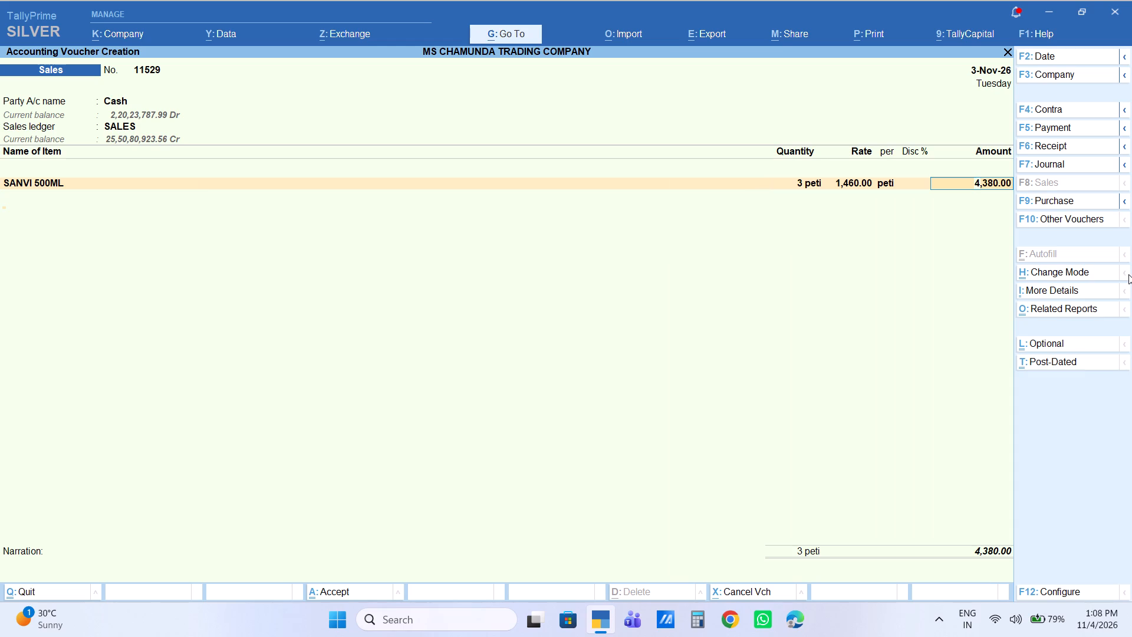
Add the item Sanvi 1L Peti with a quantity of 2 peti and an amount of 2,900, and end the item list.
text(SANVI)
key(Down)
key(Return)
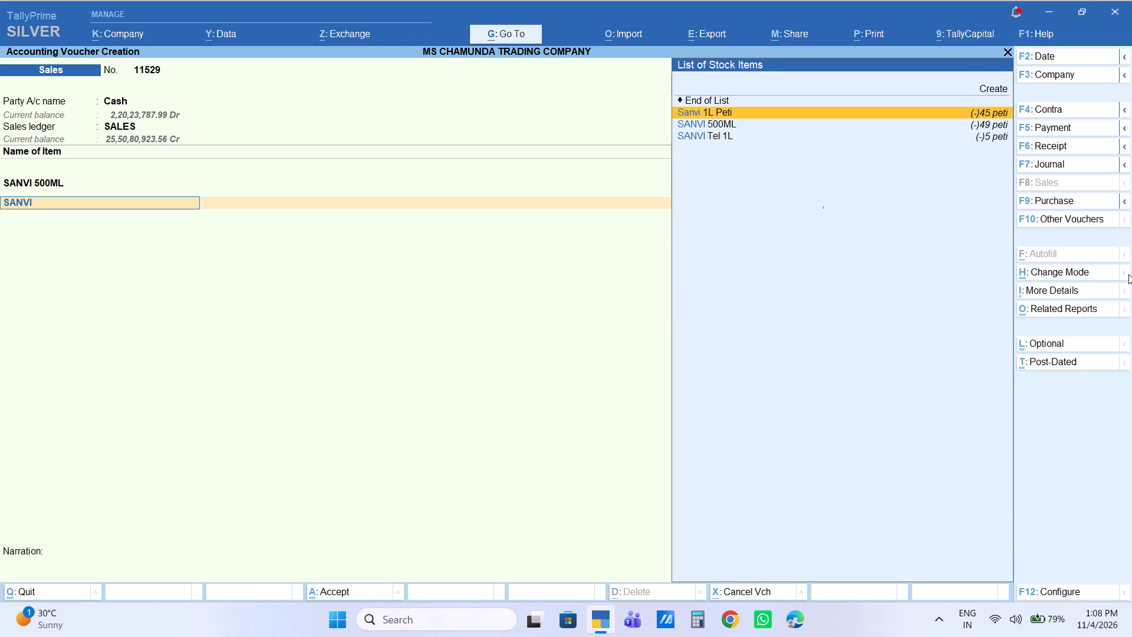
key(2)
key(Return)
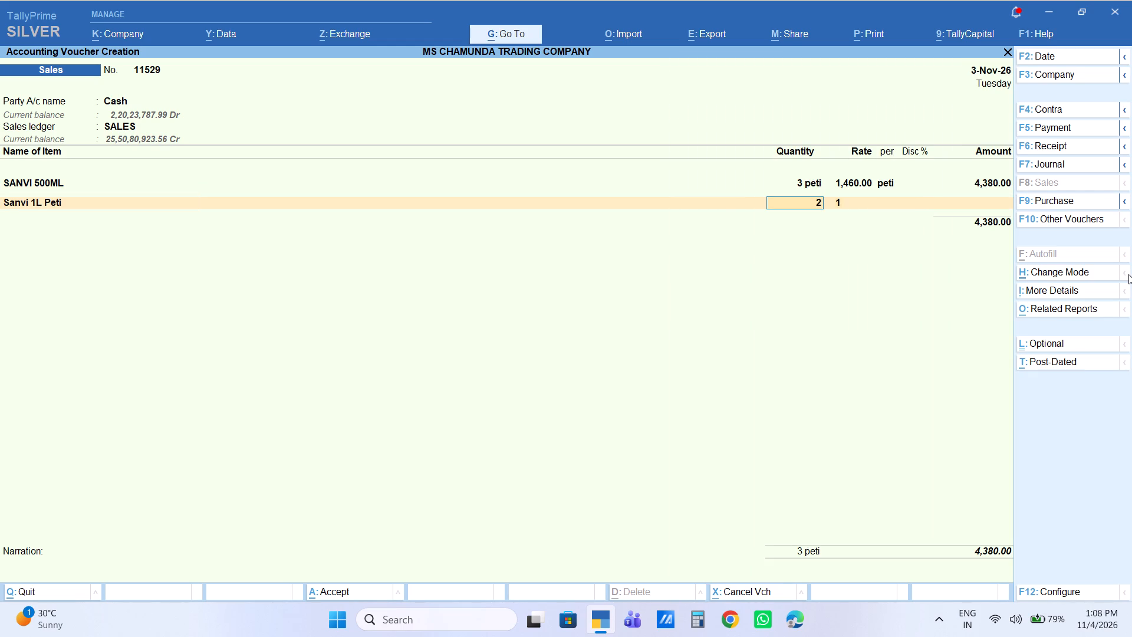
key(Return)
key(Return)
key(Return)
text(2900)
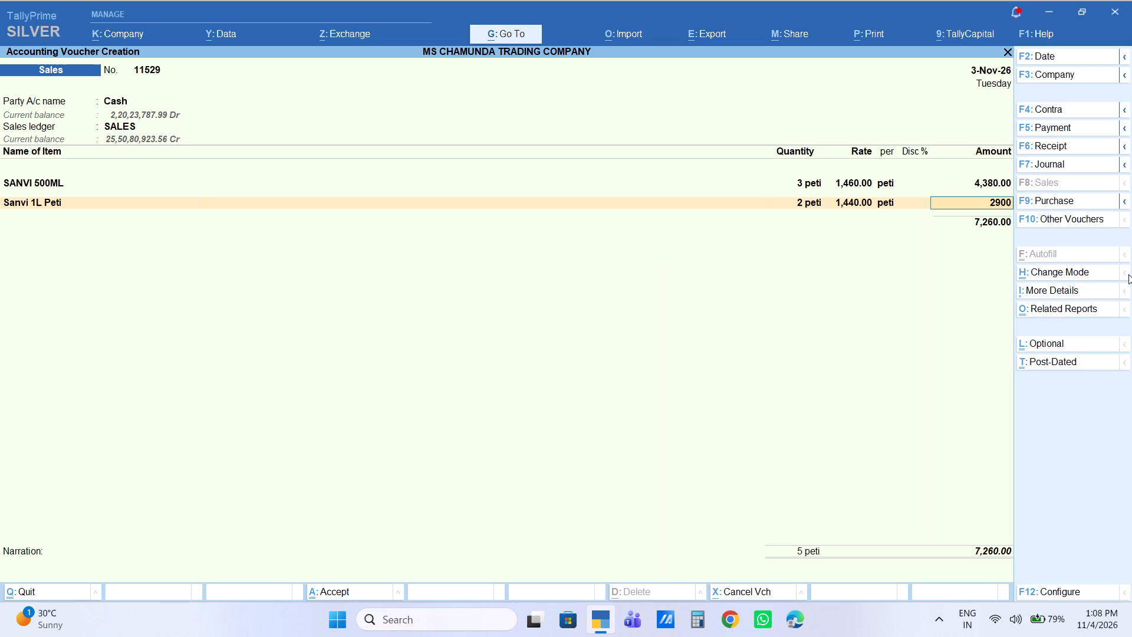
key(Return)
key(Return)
Add a Labour Charge of 10 and save the sales voucher.
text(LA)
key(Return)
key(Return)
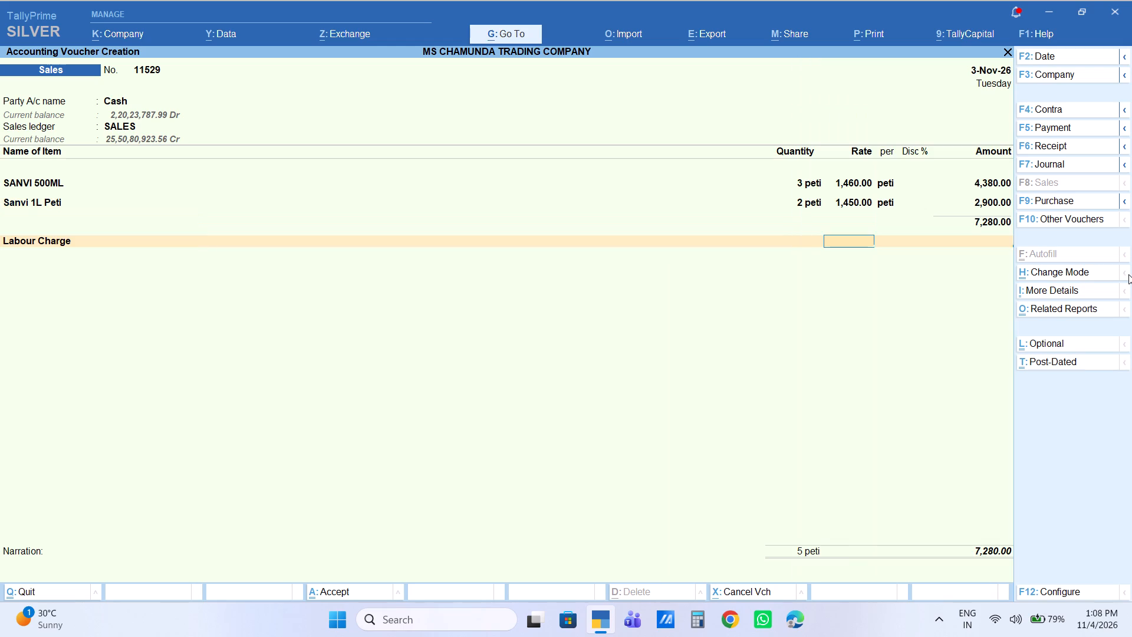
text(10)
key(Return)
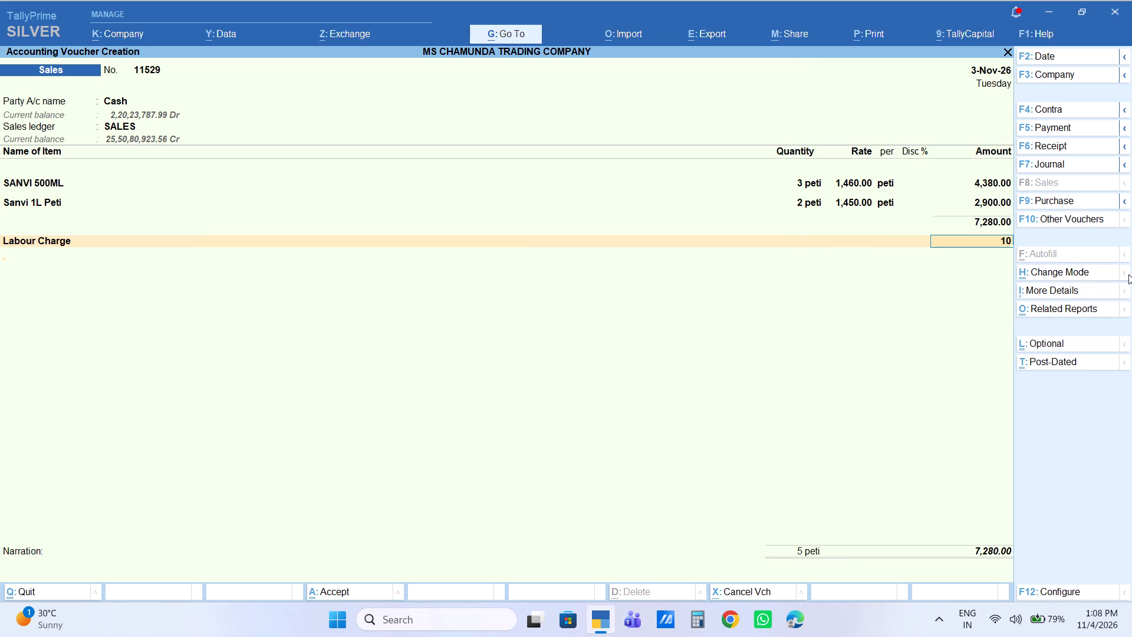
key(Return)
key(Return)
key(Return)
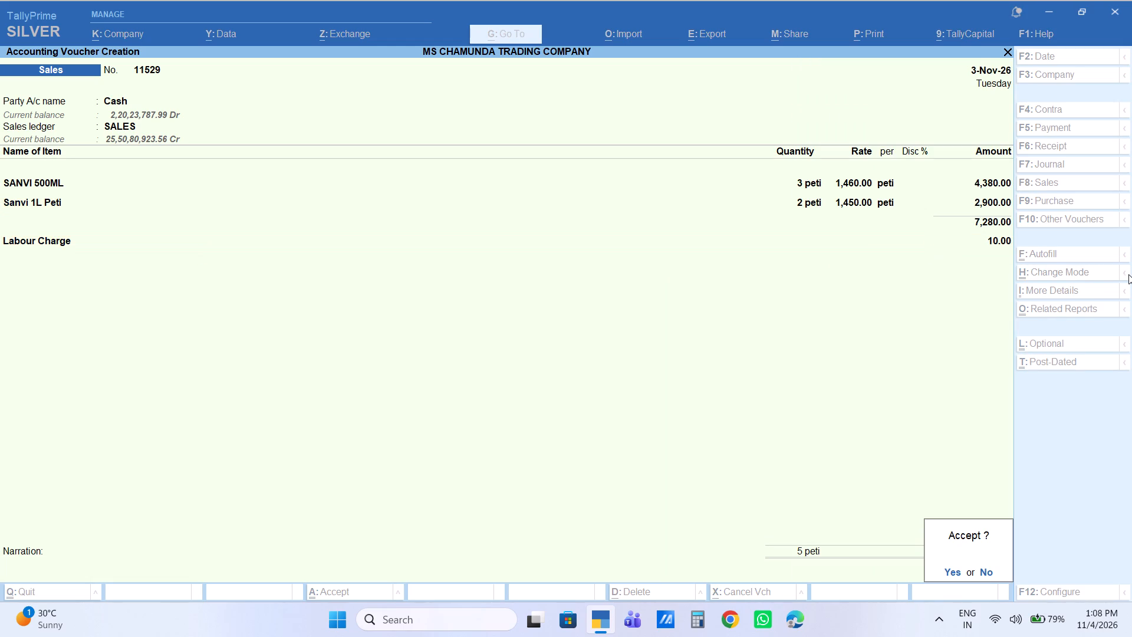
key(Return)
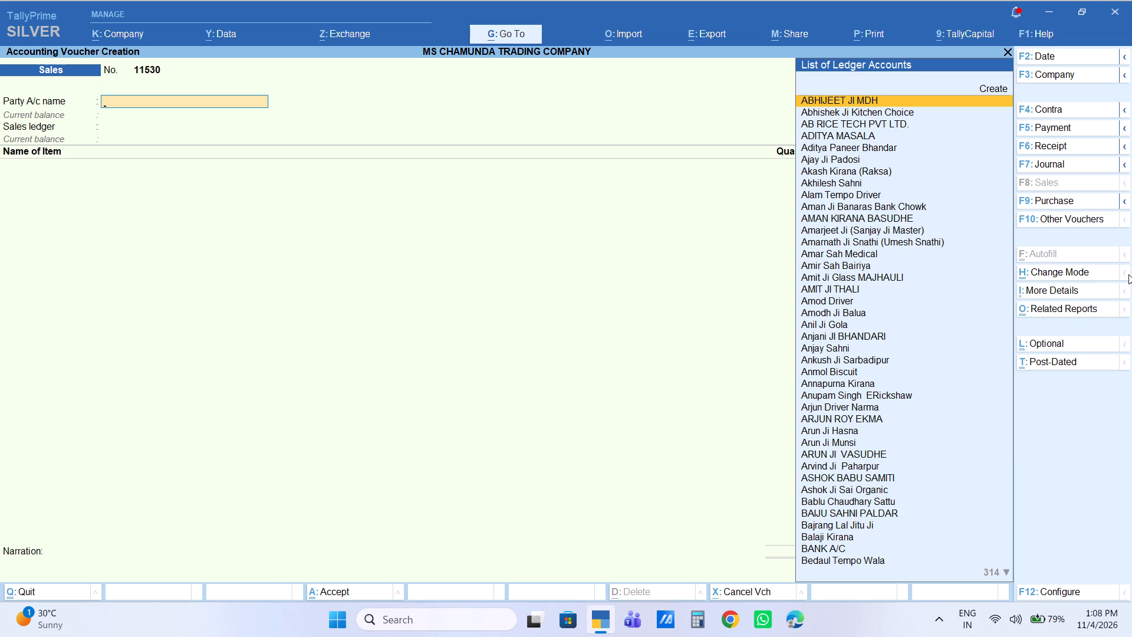
Begin another sales voucher with Cash as the party account, the customer's name as the buyer and SALES as the sales ledger.
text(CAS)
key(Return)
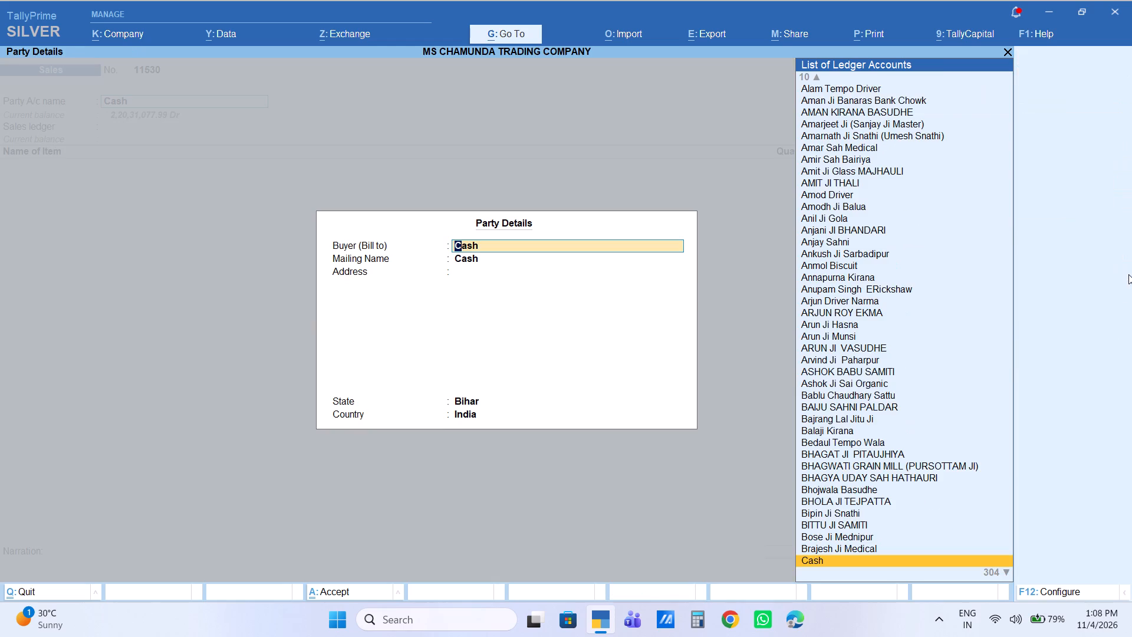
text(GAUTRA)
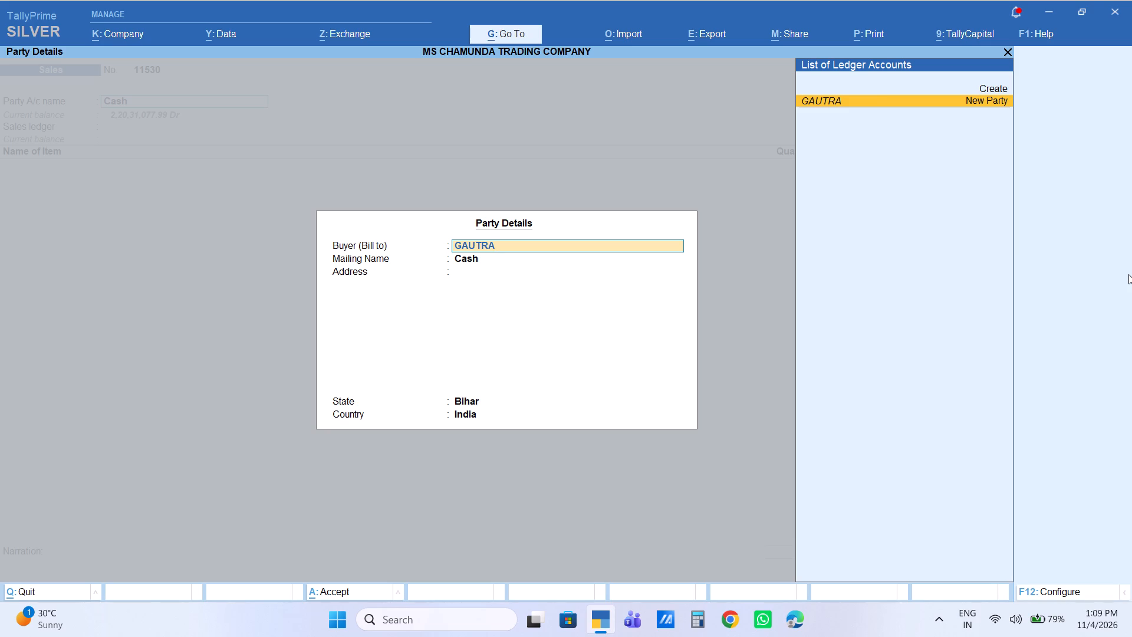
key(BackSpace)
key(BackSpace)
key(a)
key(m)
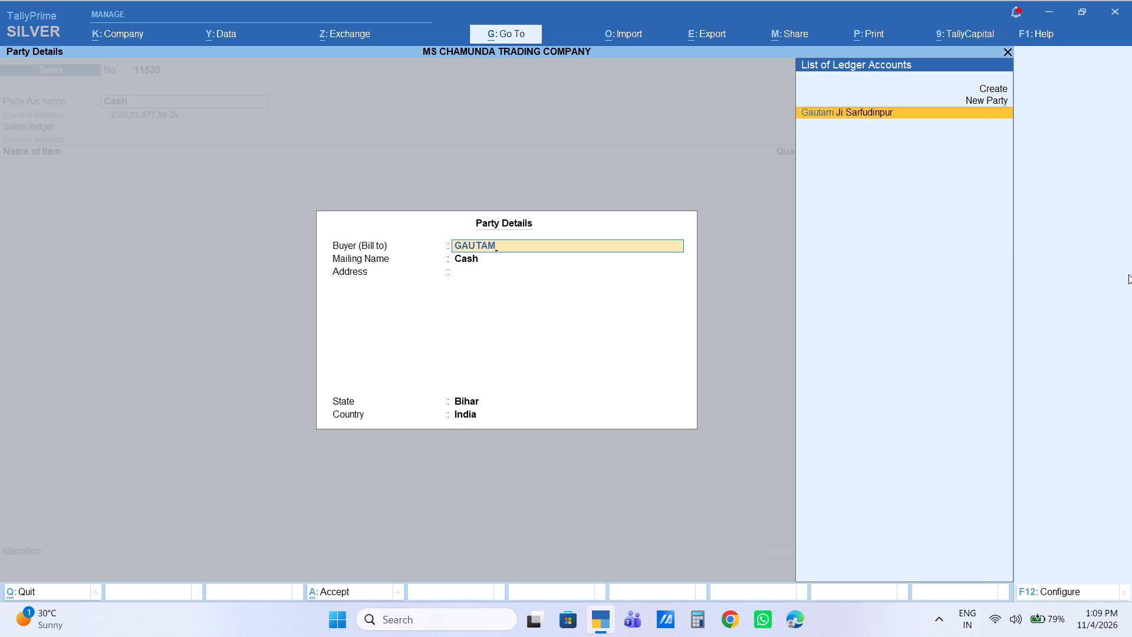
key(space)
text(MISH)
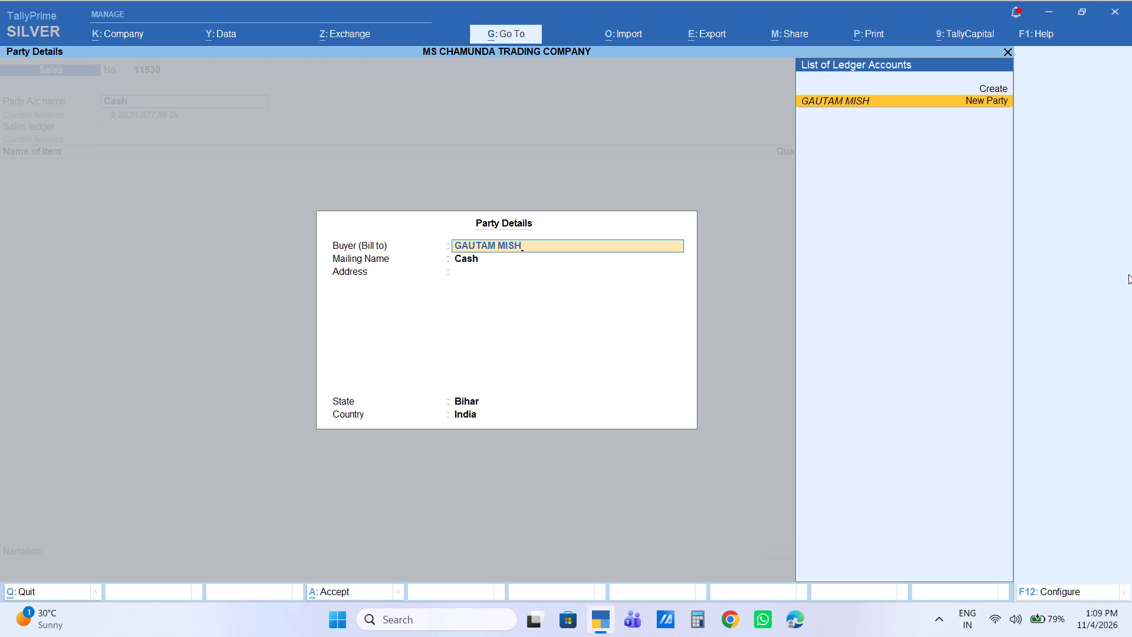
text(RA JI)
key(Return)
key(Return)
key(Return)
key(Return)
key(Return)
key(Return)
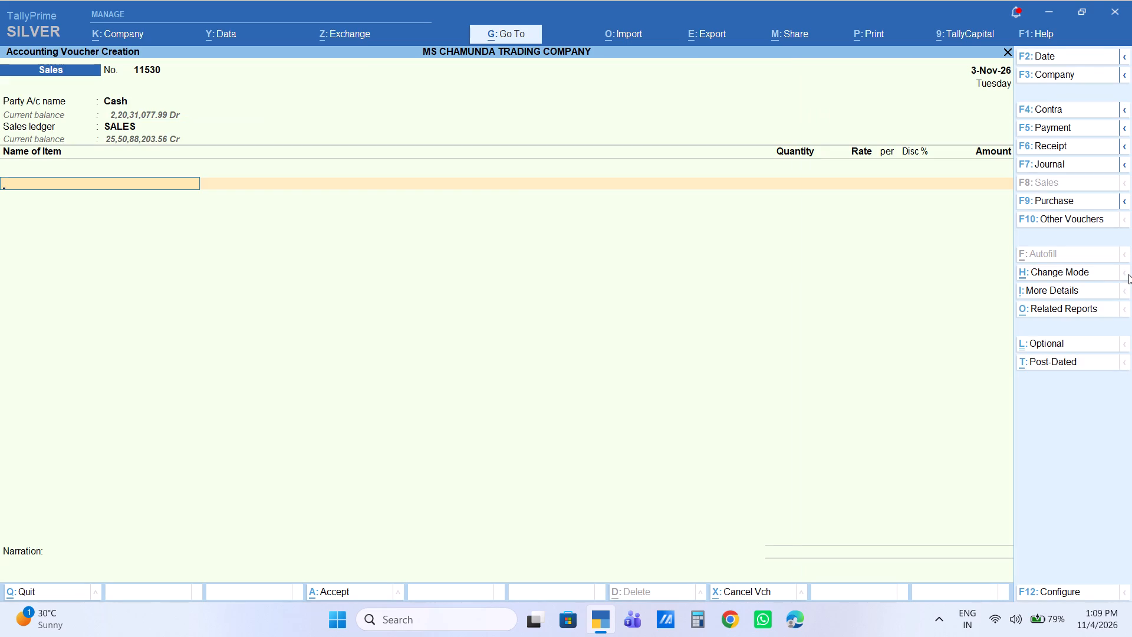
Add the item CHINI KG with a quantity of 1 KG, keeping the default rate of 65.
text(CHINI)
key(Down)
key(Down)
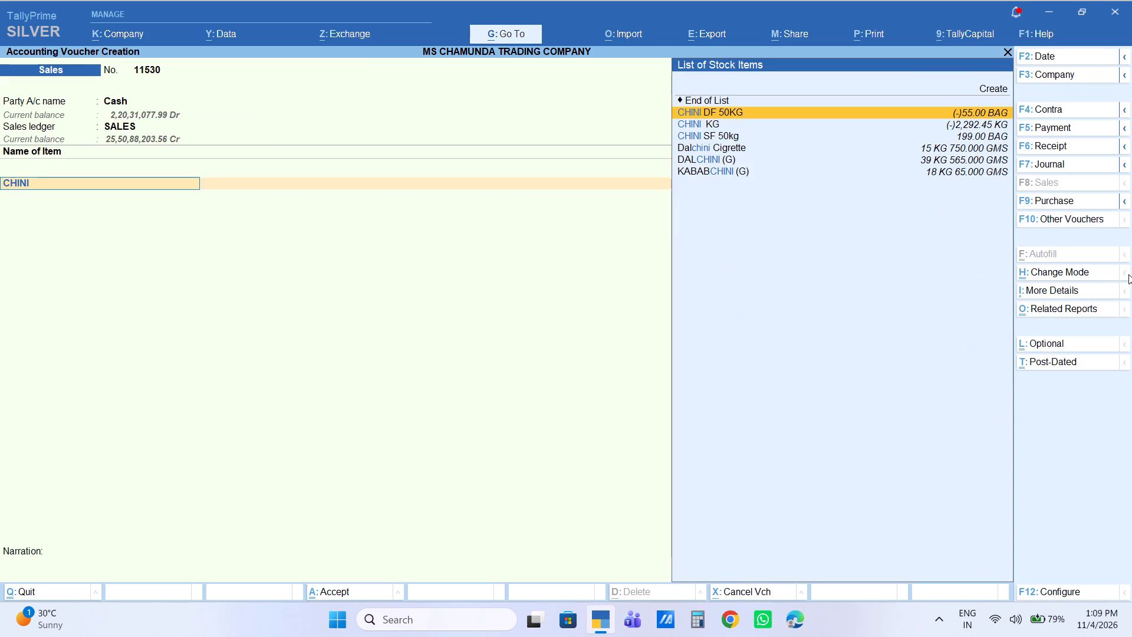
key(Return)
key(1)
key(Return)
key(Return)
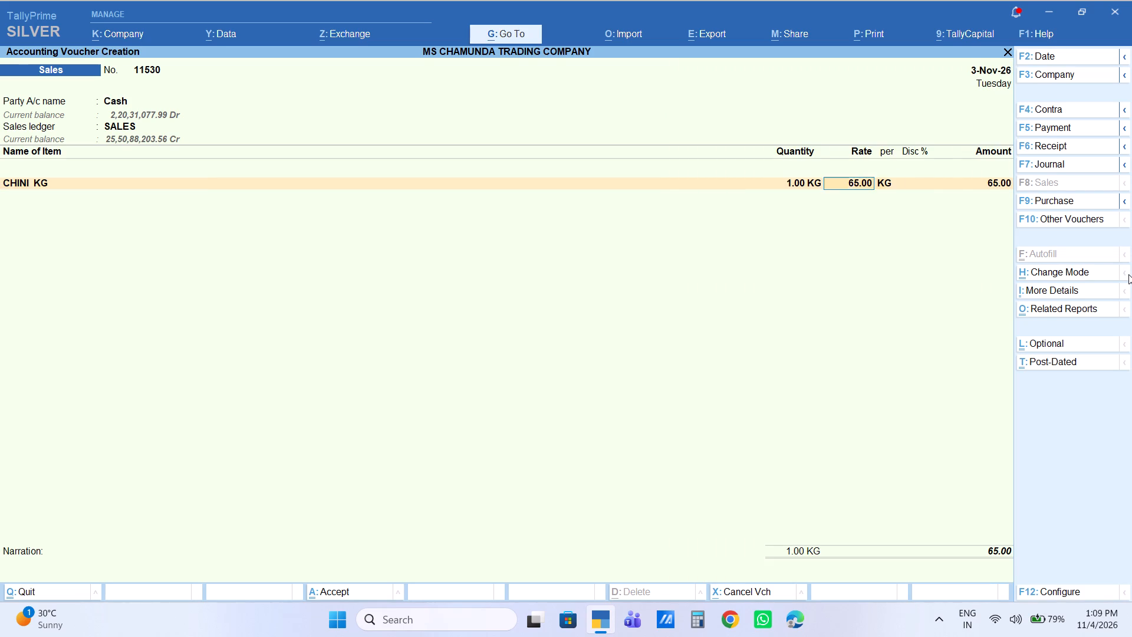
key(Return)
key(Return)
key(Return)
Add the item AADI KG with a quantity of 0.1 KG and an amount of 10.
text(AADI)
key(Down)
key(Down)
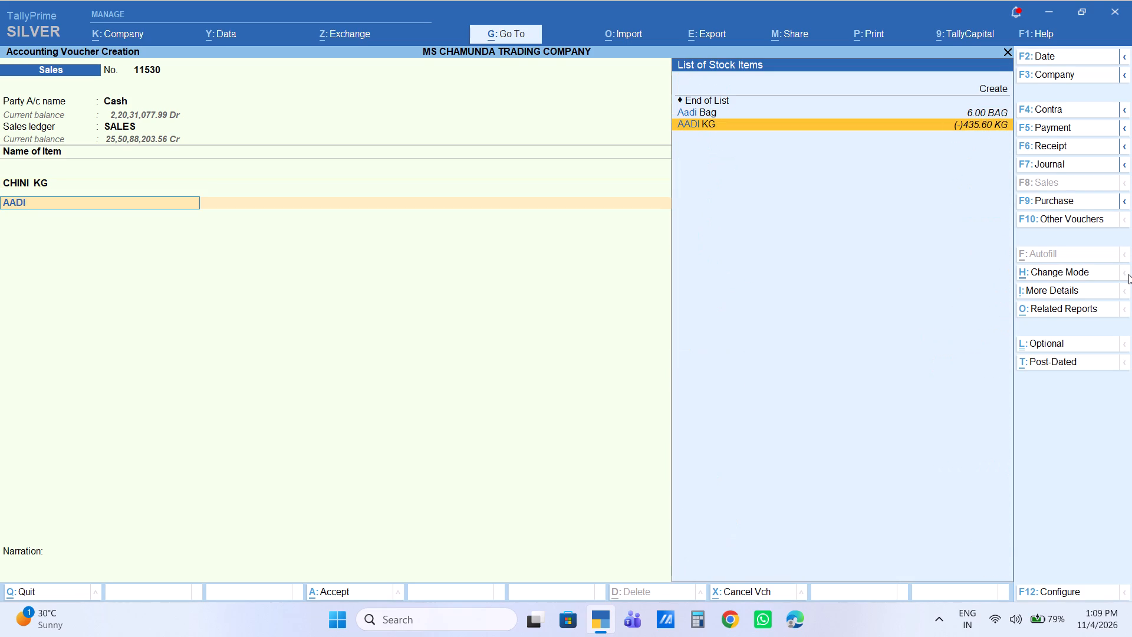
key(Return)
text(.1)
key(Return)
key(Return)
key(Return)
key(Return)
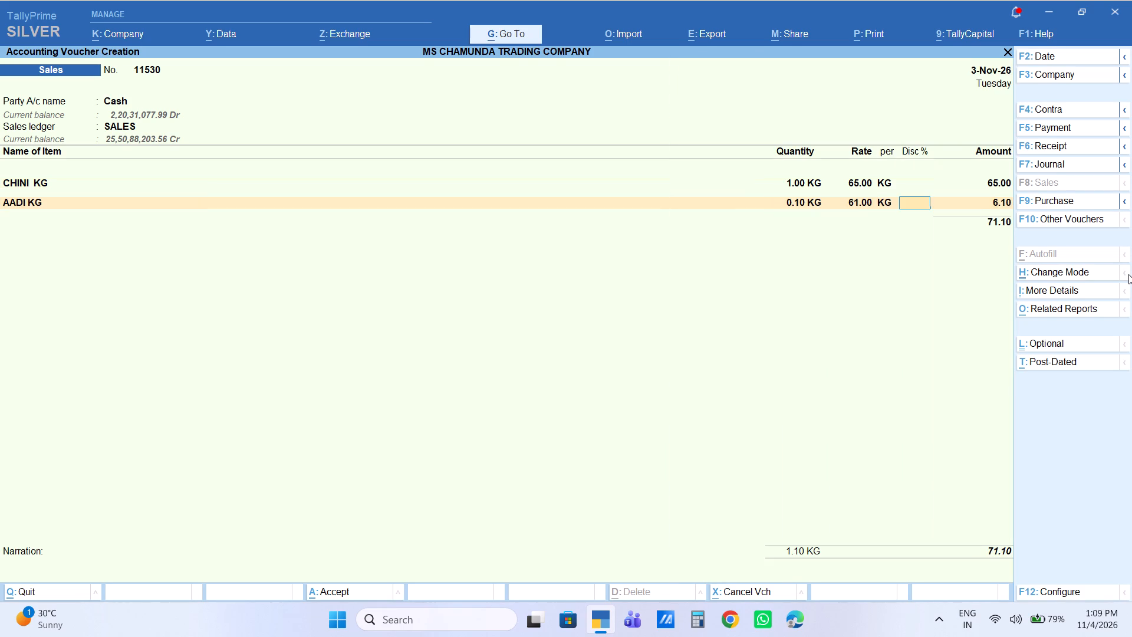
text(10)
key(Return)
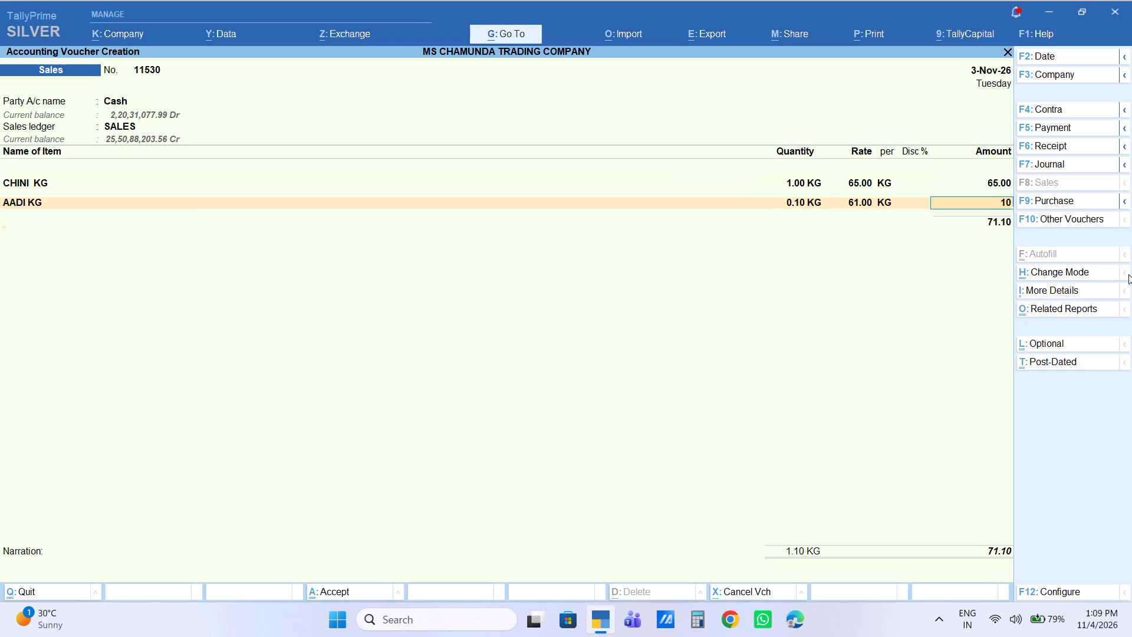
Add the item Hathi Loose with a quantity of 1 LTR and an amount of 197.
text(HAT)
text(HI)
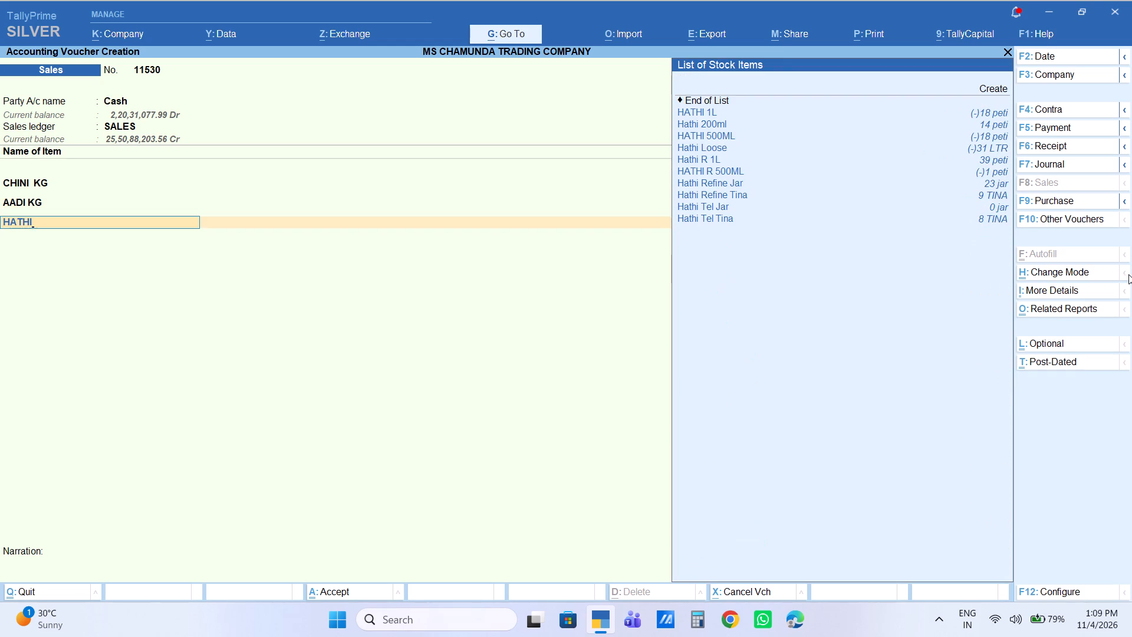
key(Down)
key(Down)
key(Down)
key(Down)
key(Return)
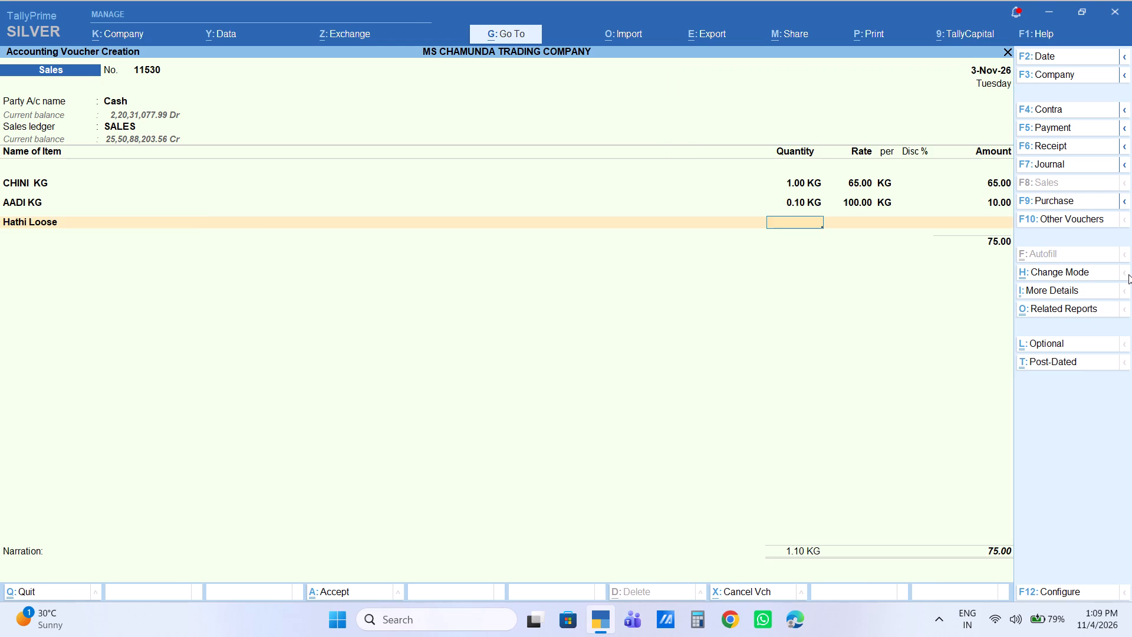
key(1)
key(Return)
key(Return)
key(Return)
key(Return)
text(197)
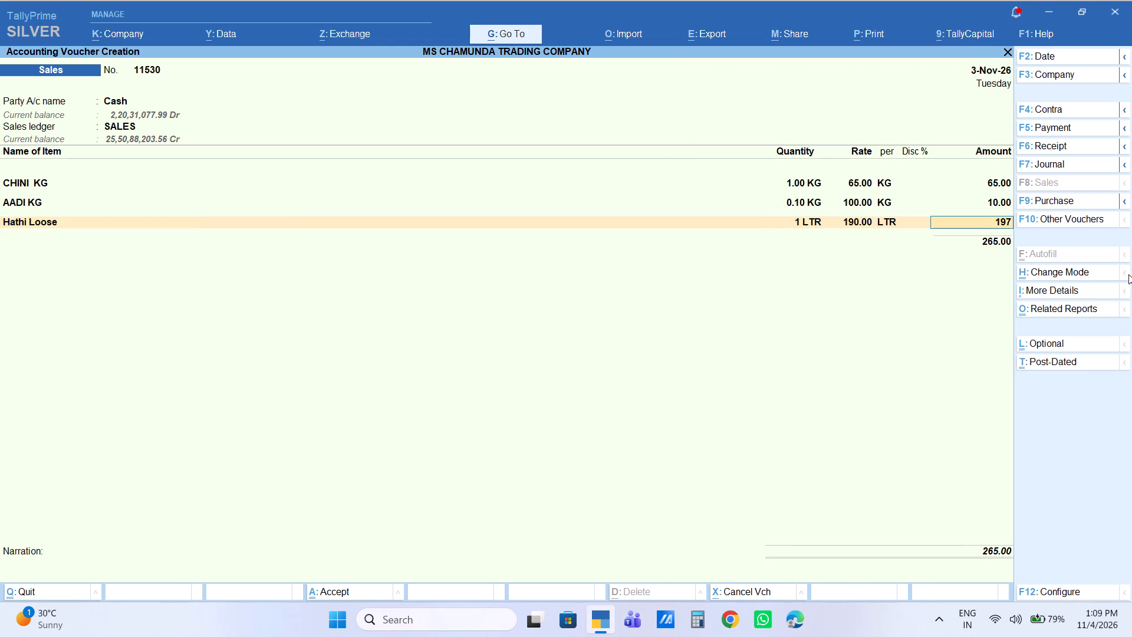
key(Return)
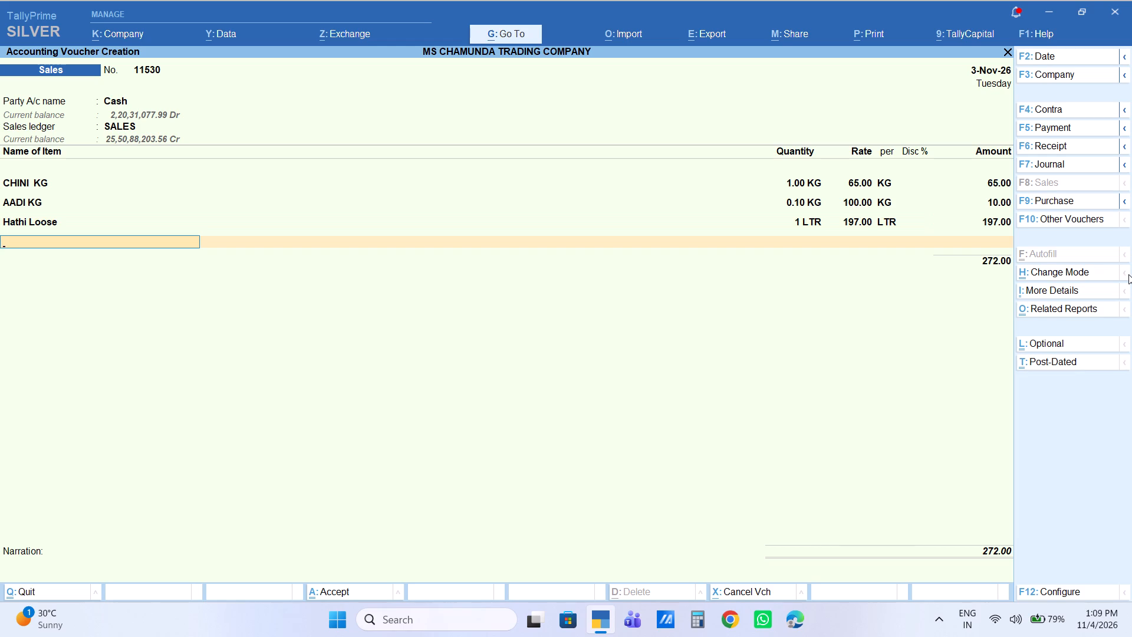
Add the item FORTUNE 1L LOOSE with a quantity of 1 PCS and an amount of 160.
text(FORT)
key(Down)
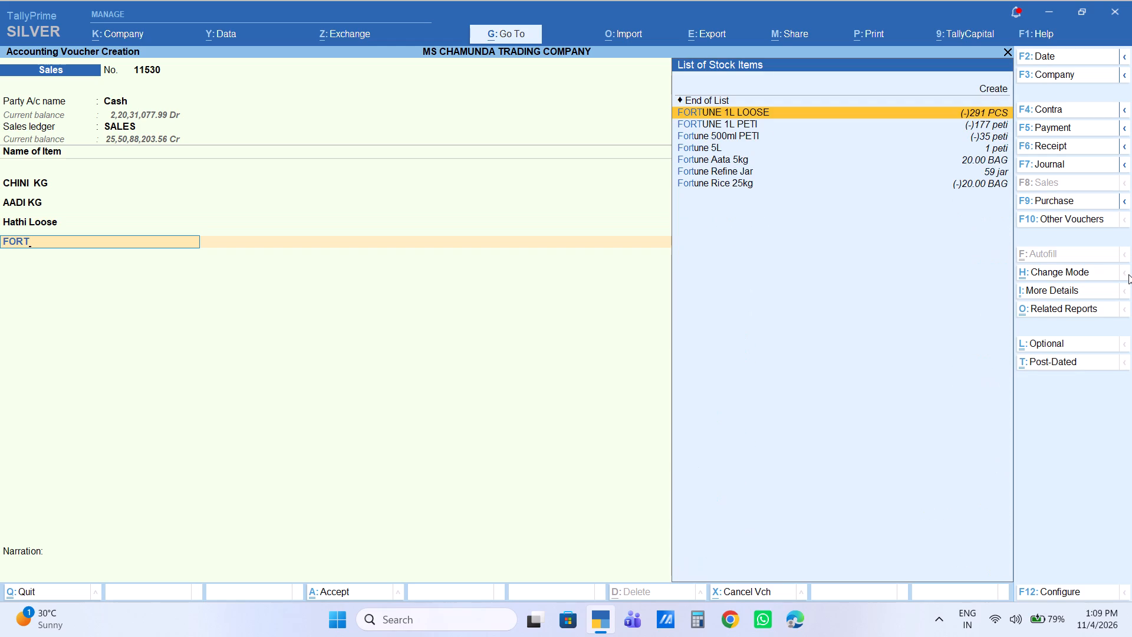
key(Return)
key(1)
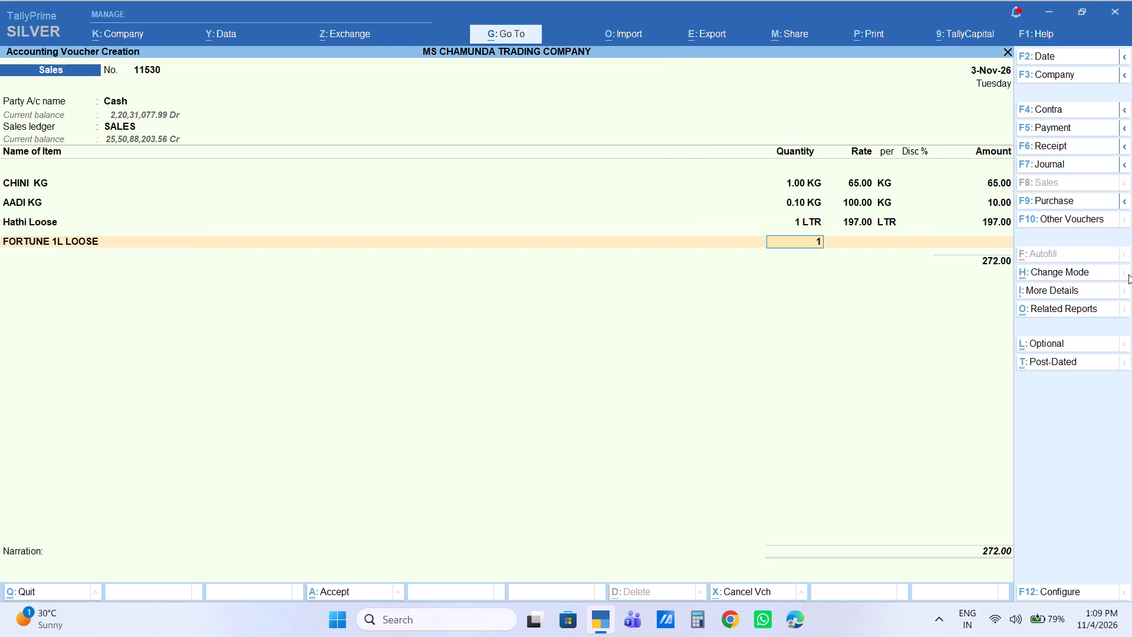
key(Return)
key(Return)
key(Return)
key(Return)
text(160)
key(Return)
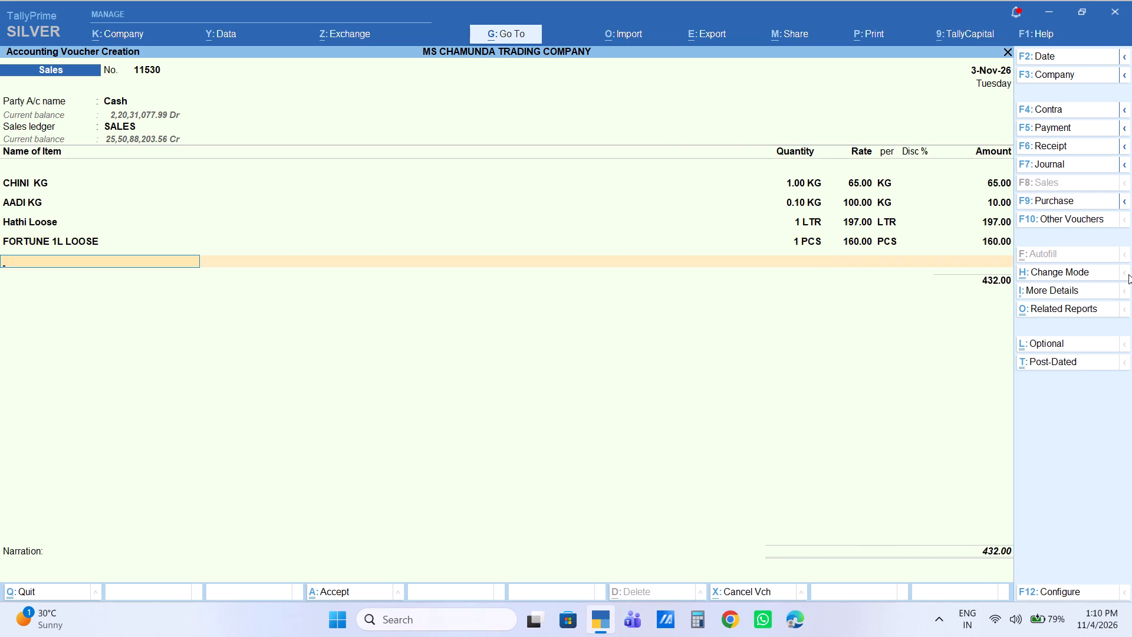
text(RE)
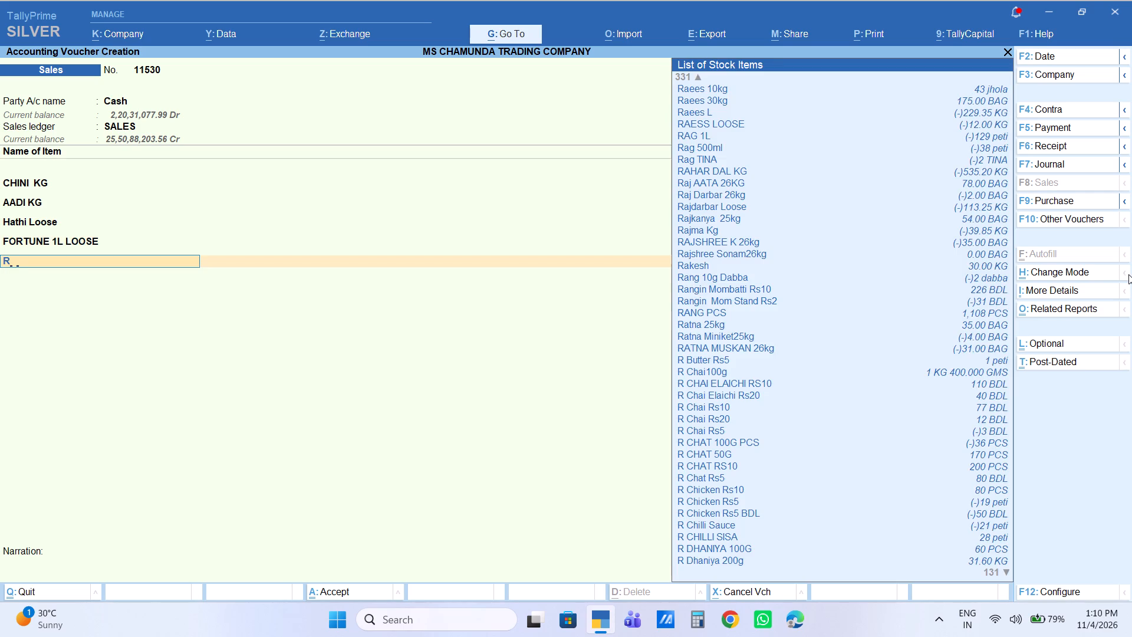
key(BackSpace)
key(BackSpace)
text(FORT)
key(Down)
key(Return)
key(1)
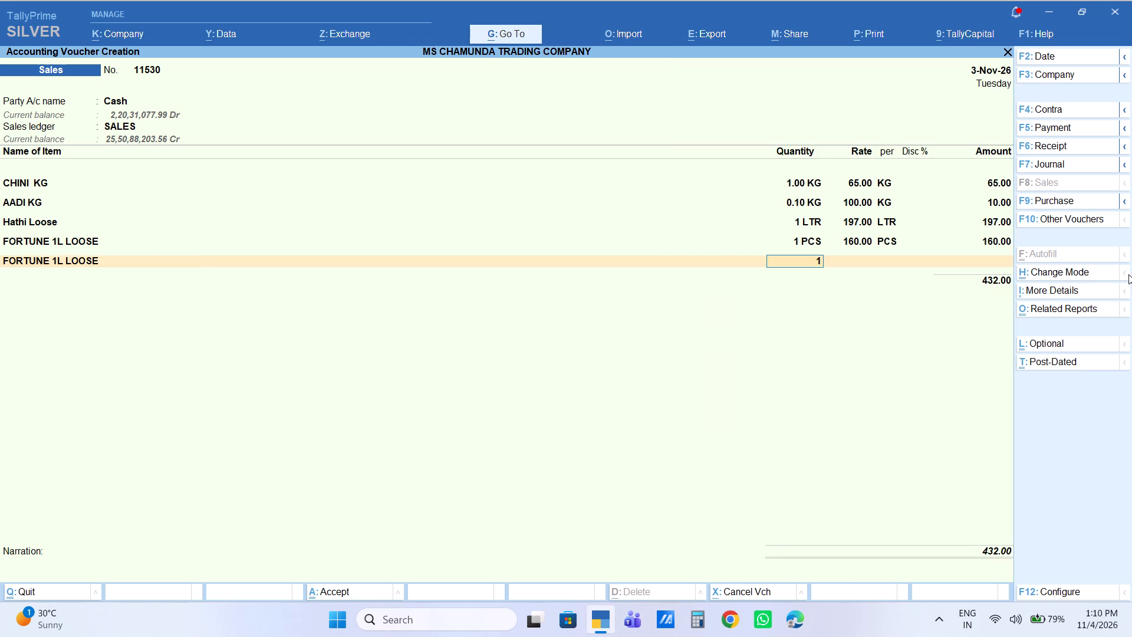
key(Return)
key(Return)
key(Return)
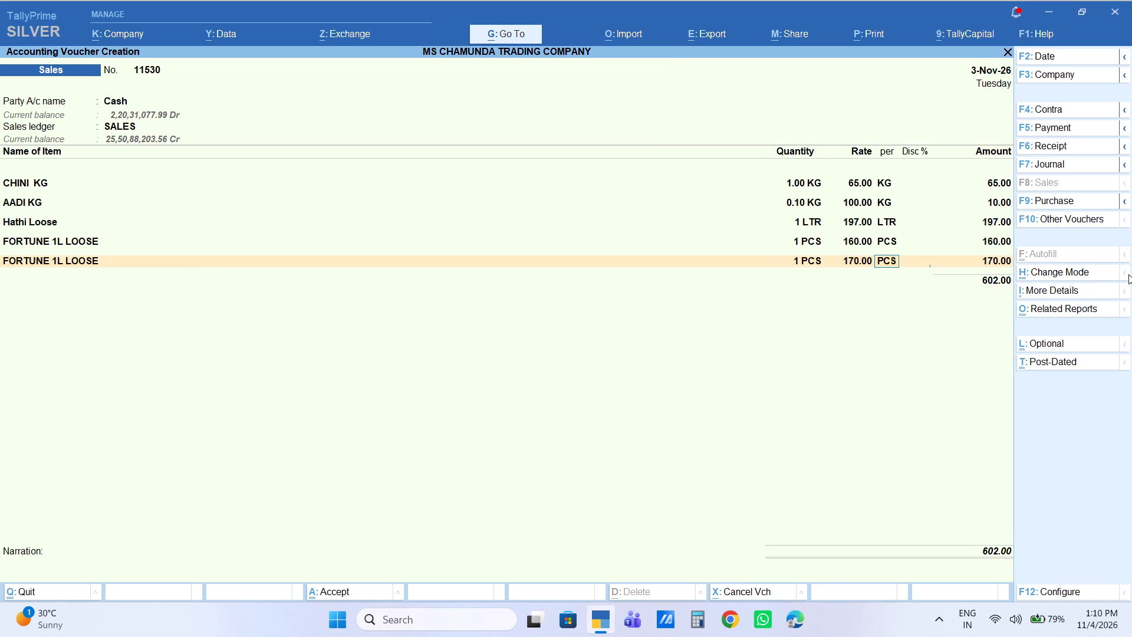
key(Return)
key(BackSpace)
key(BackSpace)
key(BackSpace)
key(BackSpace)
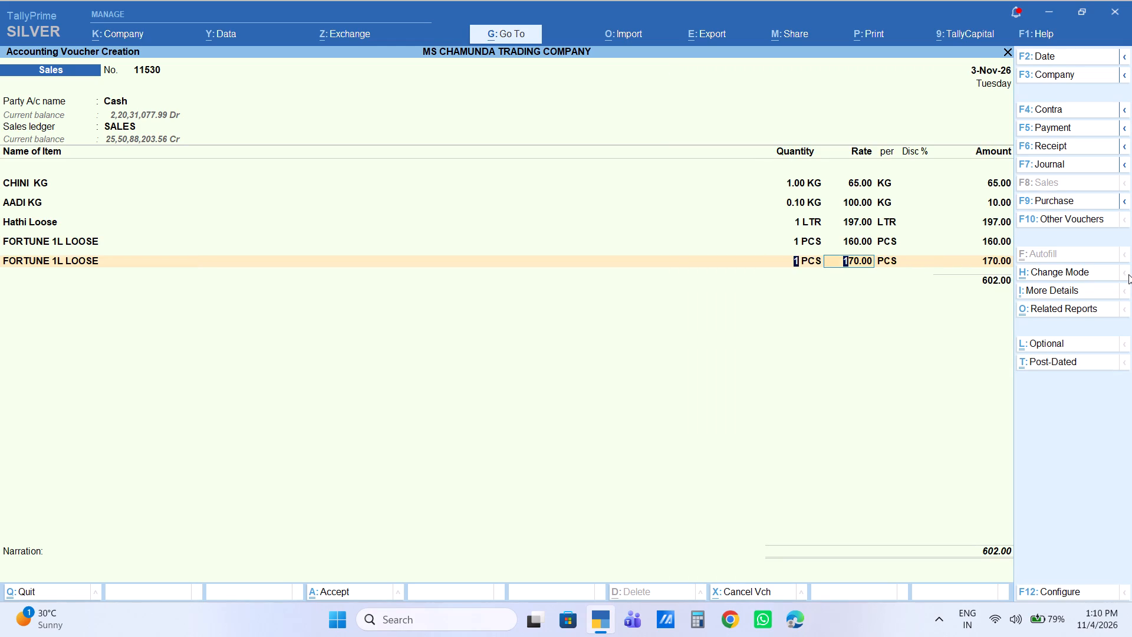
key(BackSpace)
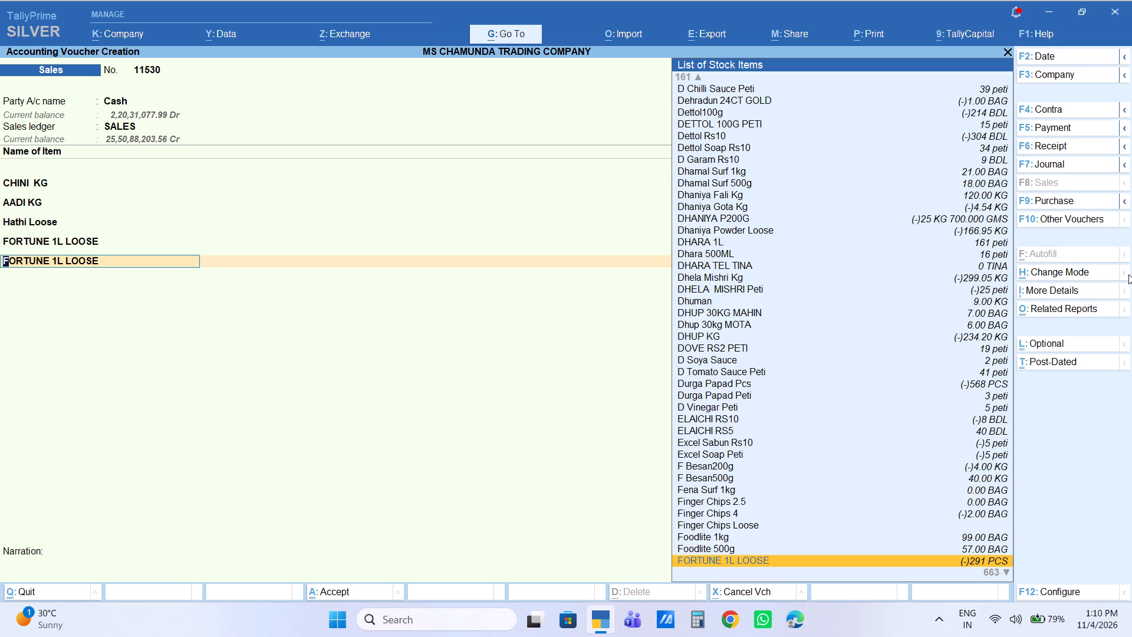
Add the item R Chai100g with a quantity of 0.1 KG and an amount of 45.
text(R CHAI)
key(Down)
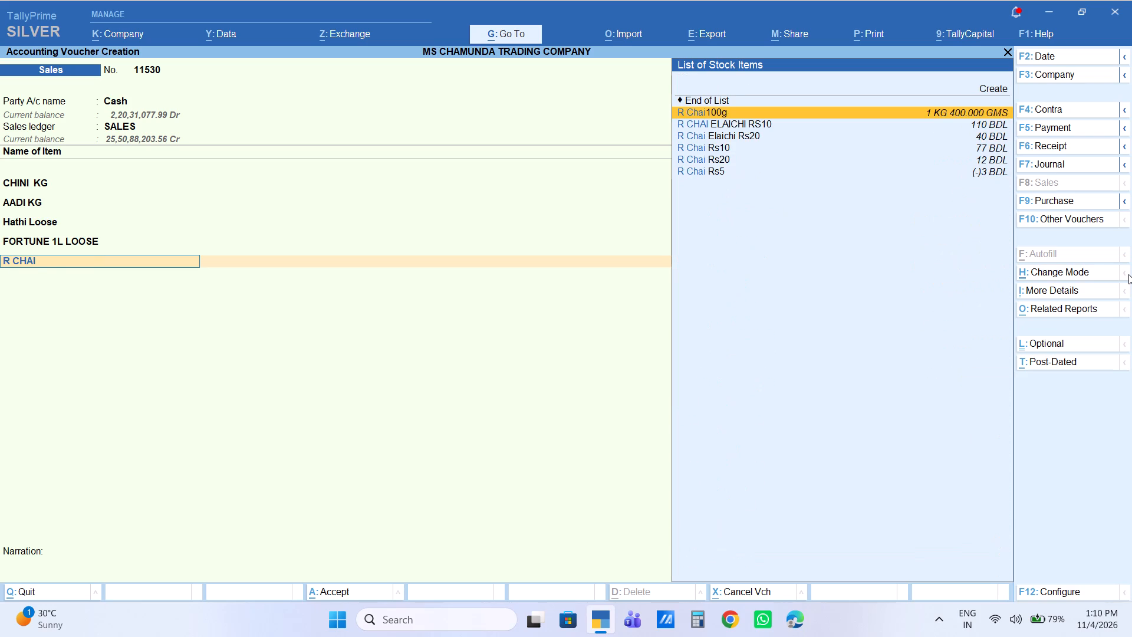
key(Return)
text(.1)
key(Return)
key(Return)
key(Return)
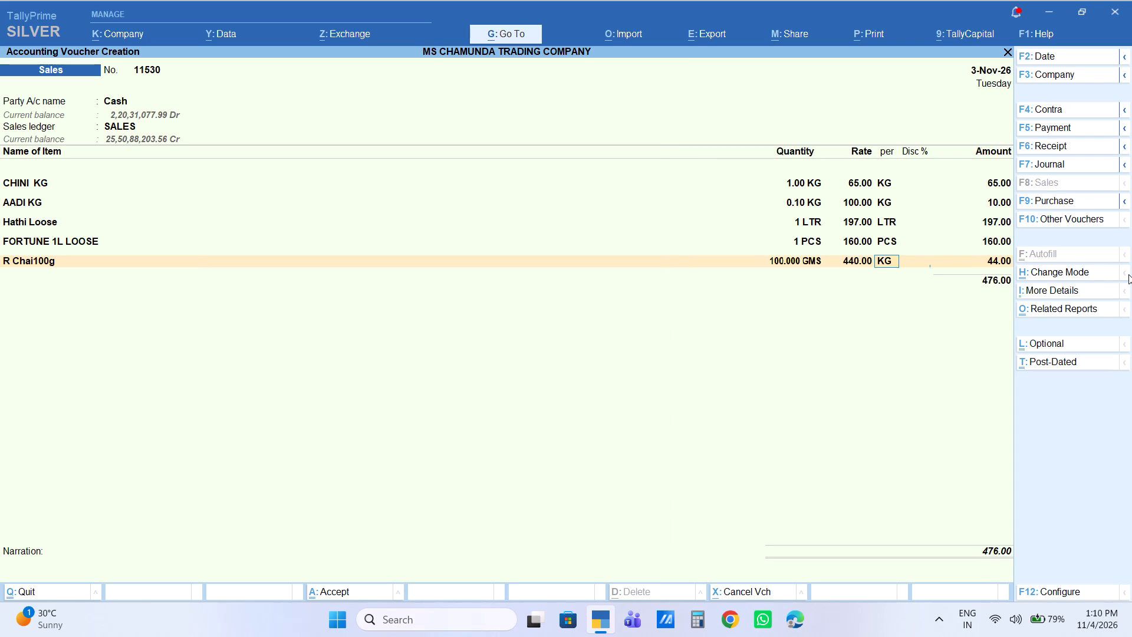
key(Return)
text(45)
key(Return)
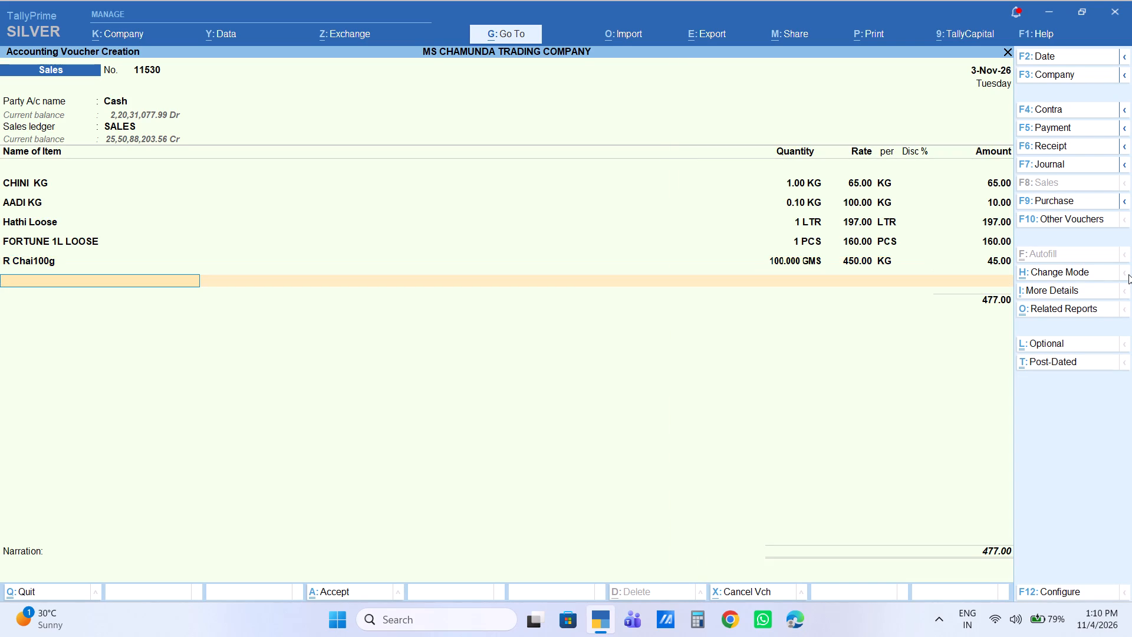
Add the item Jeera KG with a quantity of 0.05 KG and an amount of 15.
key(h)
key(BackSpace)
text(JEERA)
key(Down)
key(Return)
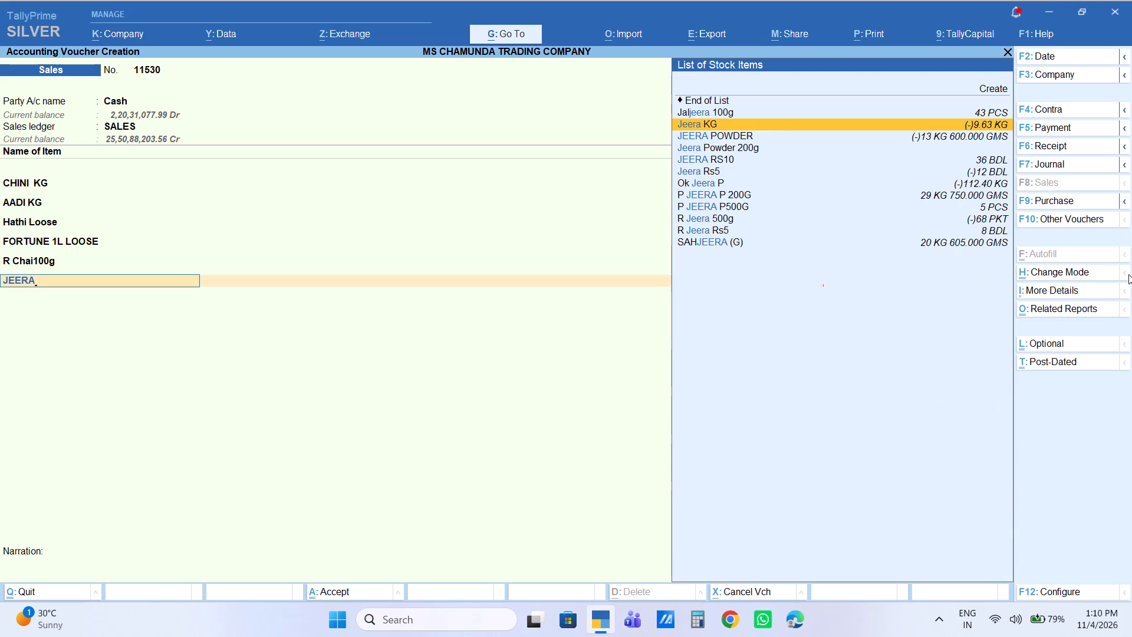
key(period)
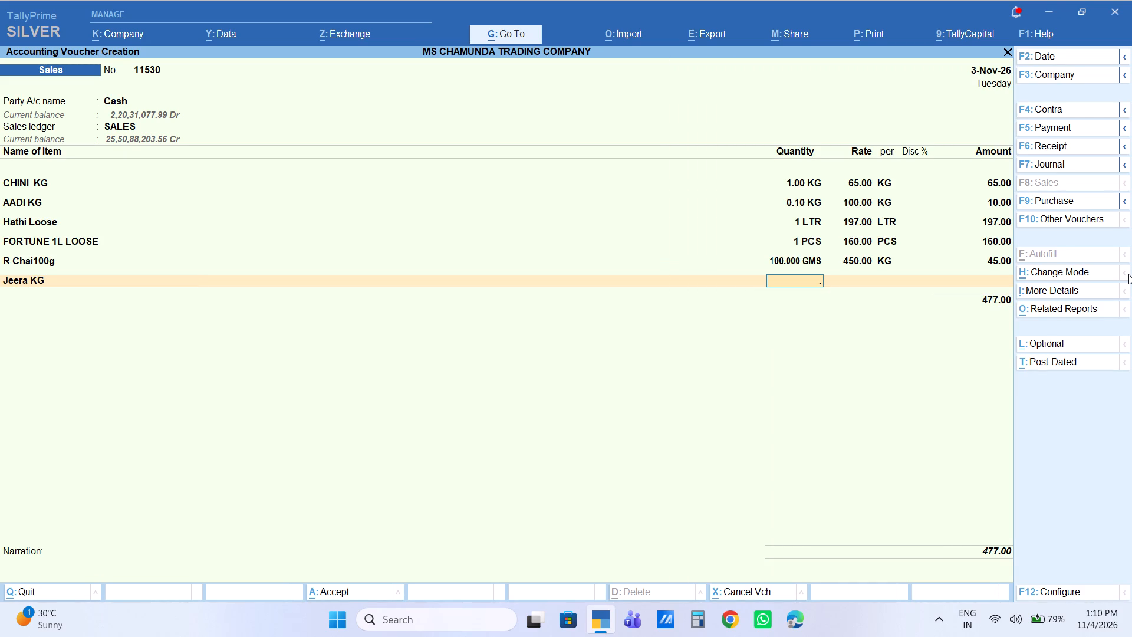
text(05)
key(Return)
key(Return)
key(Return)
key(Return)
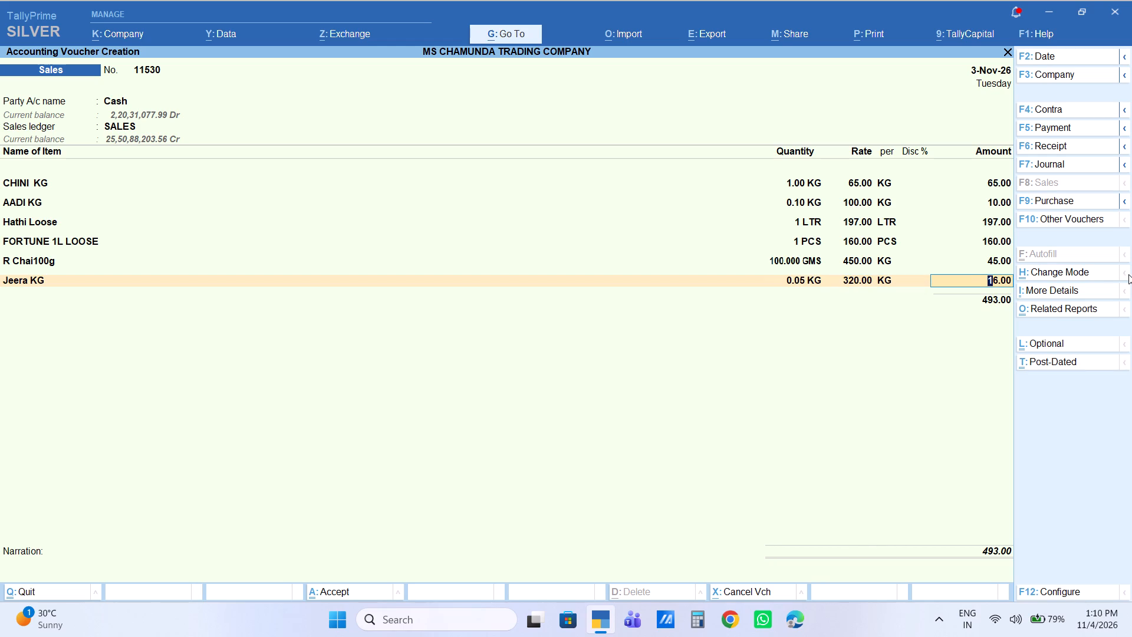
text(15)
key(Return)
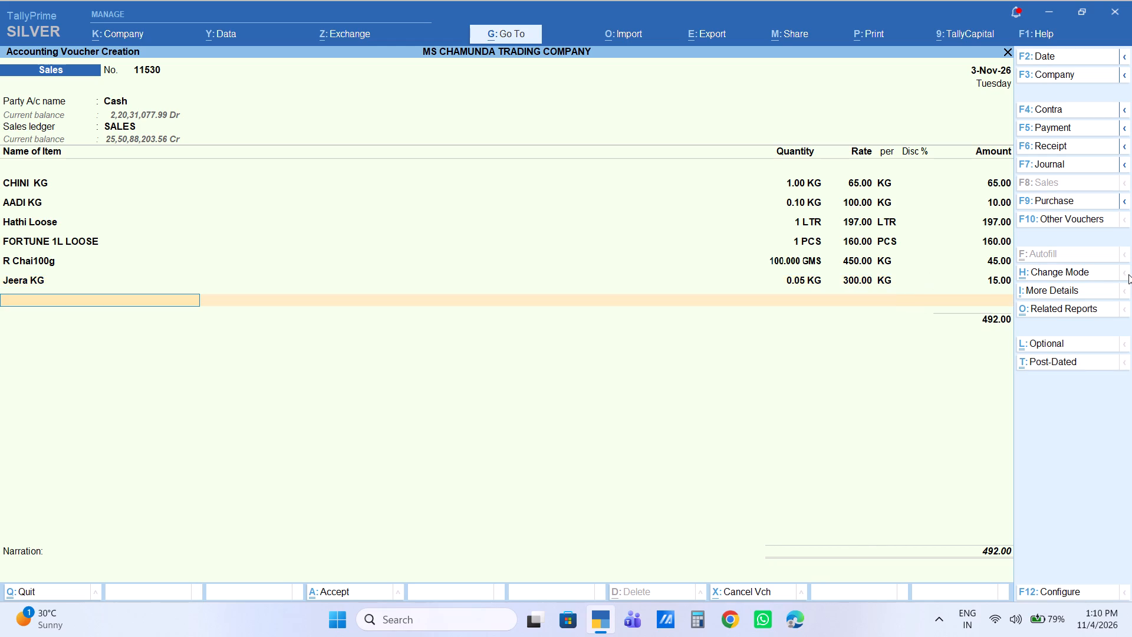
Add the item TEJPATTA KG with a quantity of 0.05 KG and an amount of 5.
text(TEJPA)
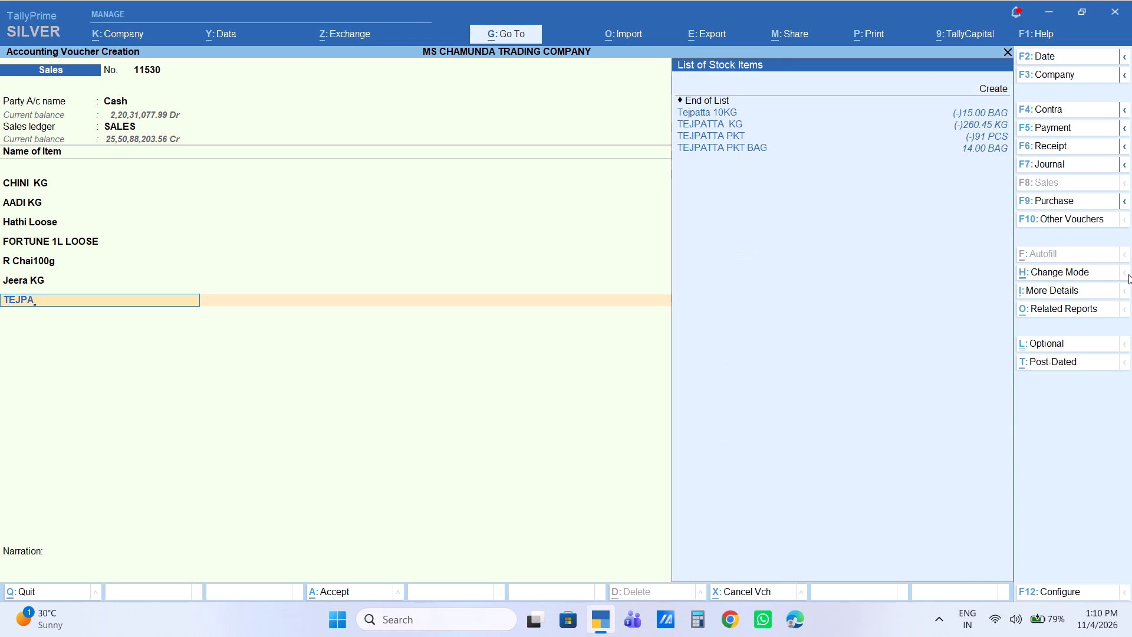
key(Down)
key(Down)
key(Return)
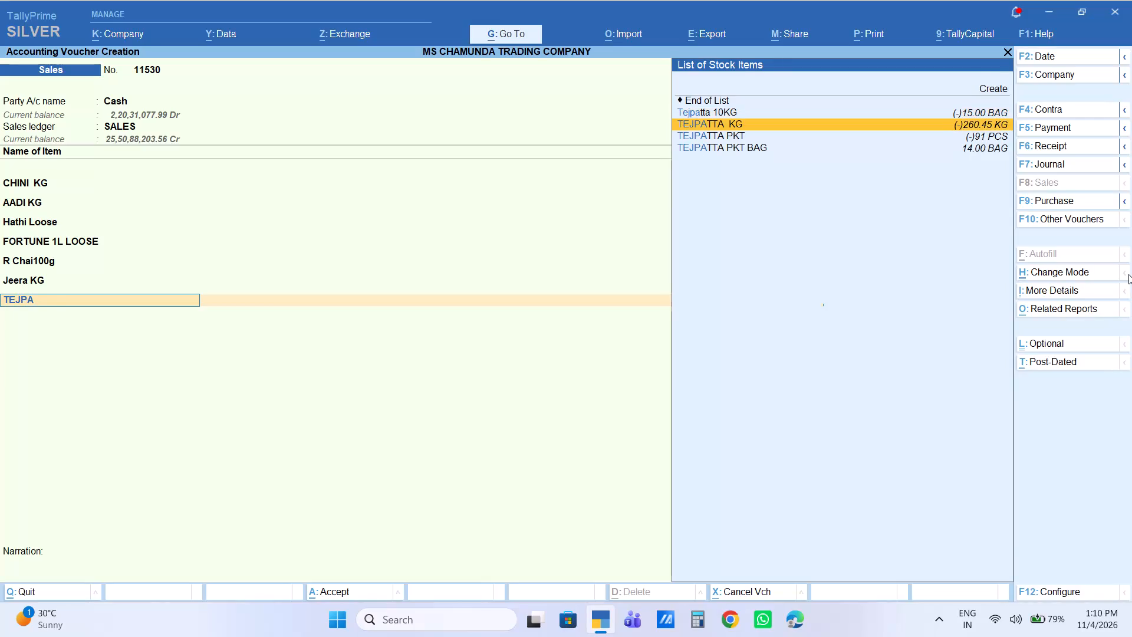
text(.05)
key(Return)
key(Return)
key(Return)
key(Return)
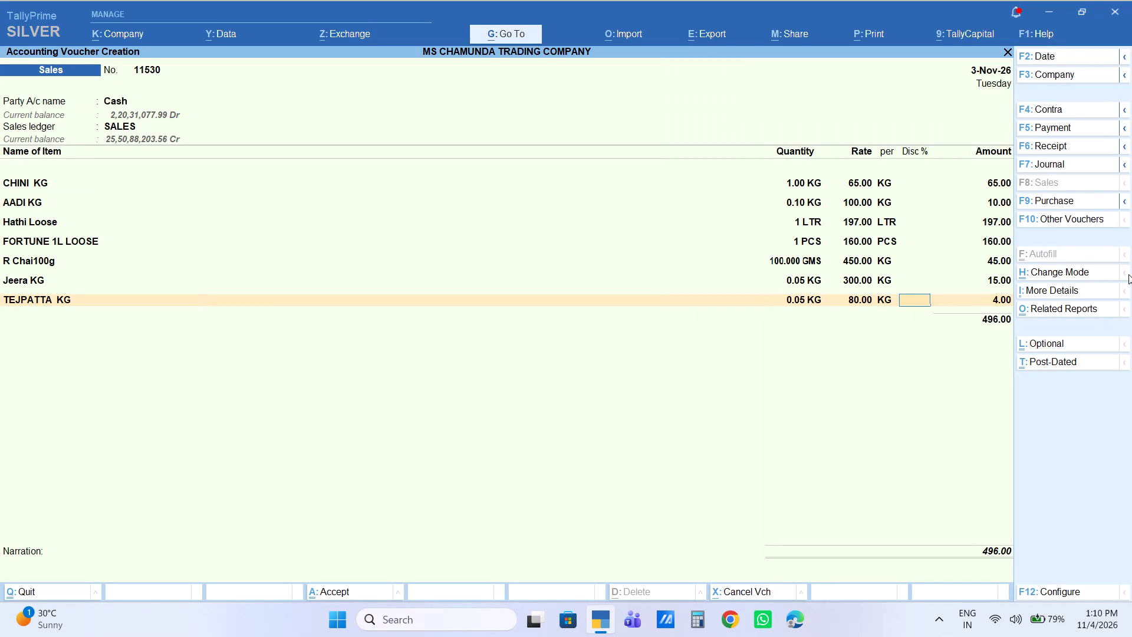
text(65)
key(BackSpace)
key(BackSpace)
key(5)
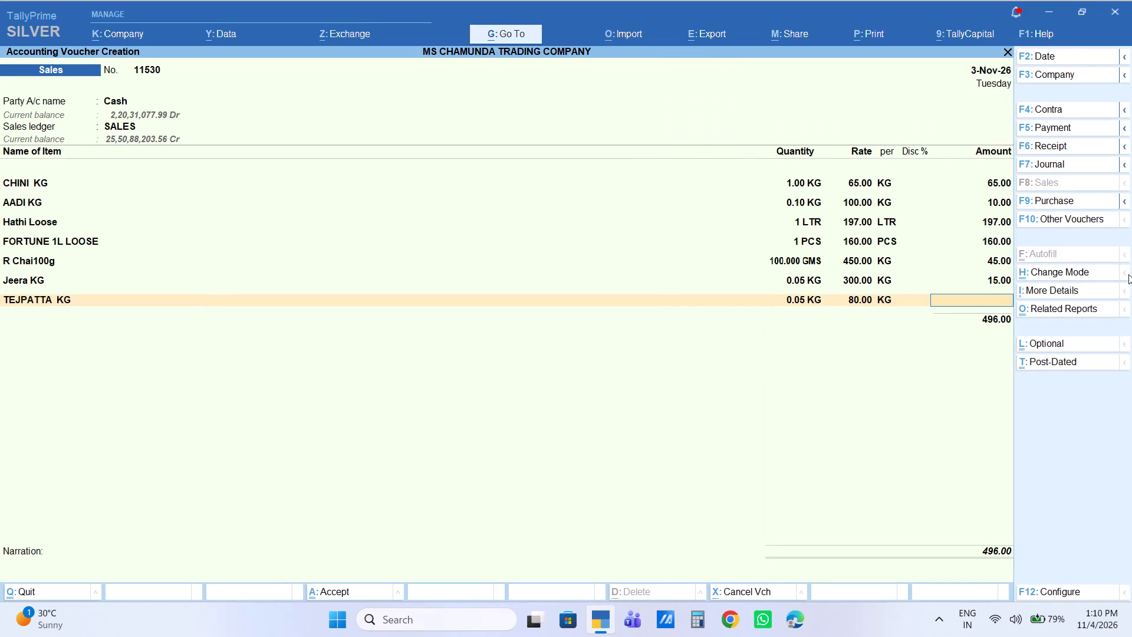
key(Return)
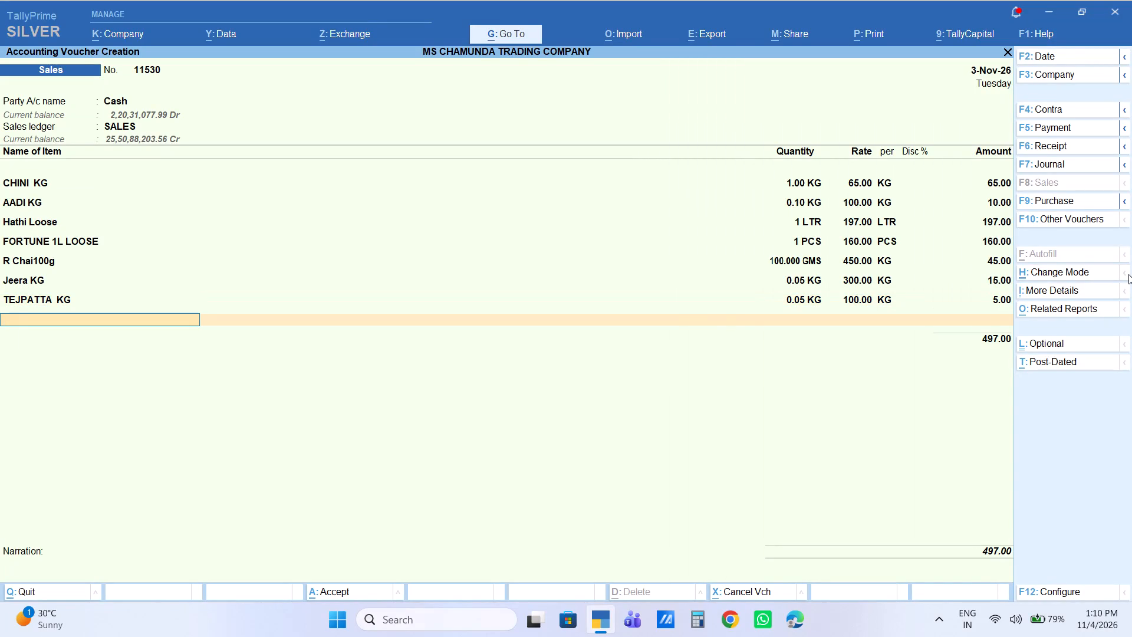
Add the item M CHICKEN 100G with a quantity of 1 PCS and an amount of 80.
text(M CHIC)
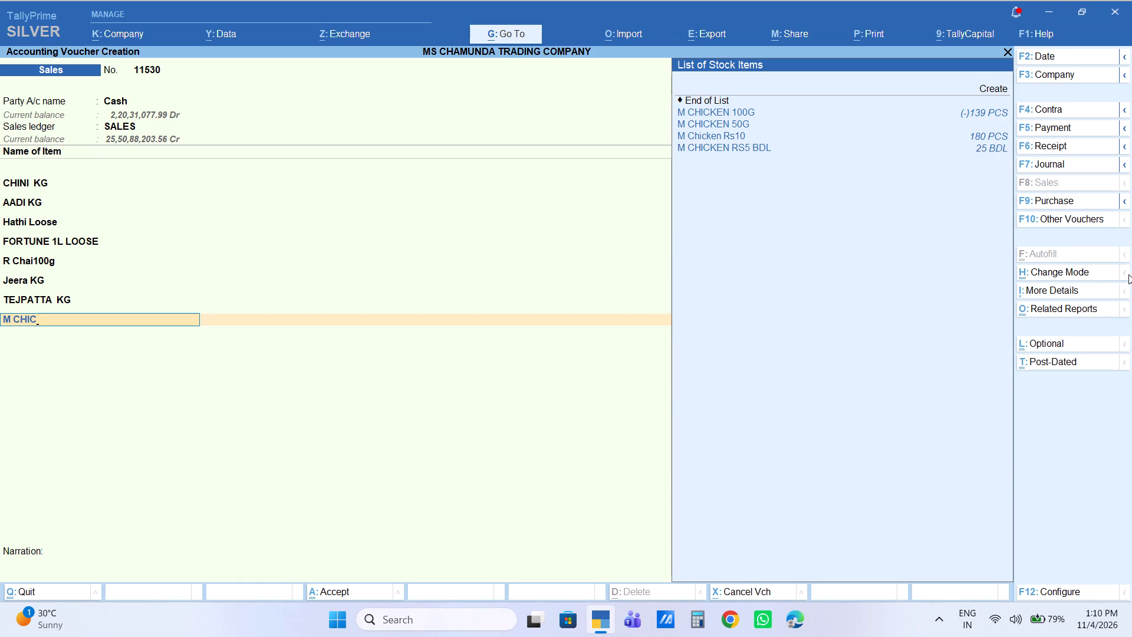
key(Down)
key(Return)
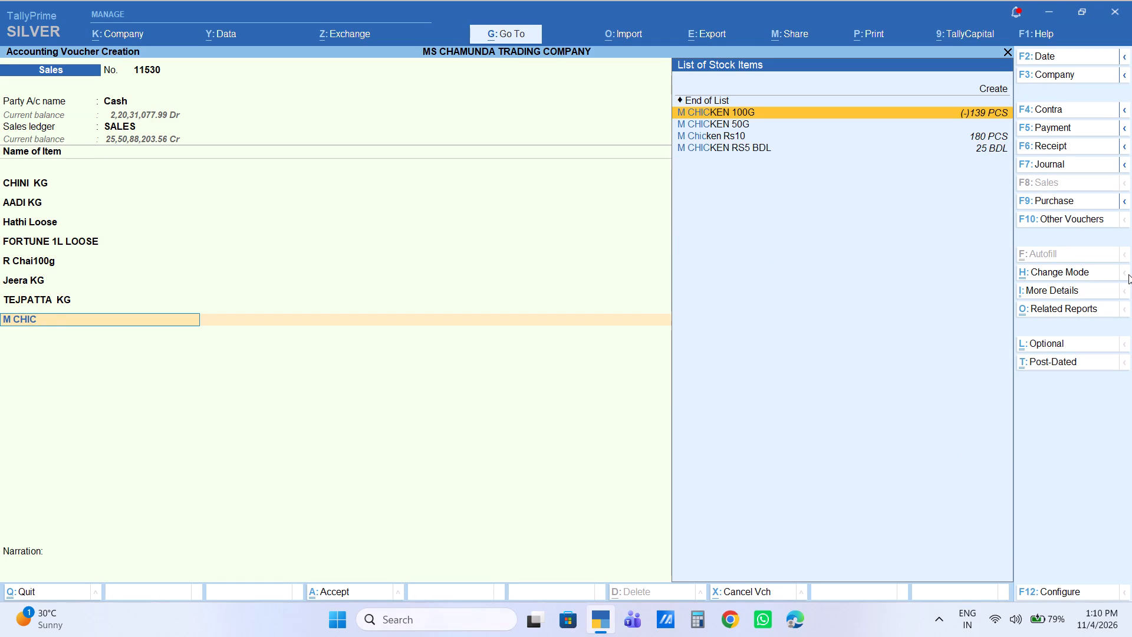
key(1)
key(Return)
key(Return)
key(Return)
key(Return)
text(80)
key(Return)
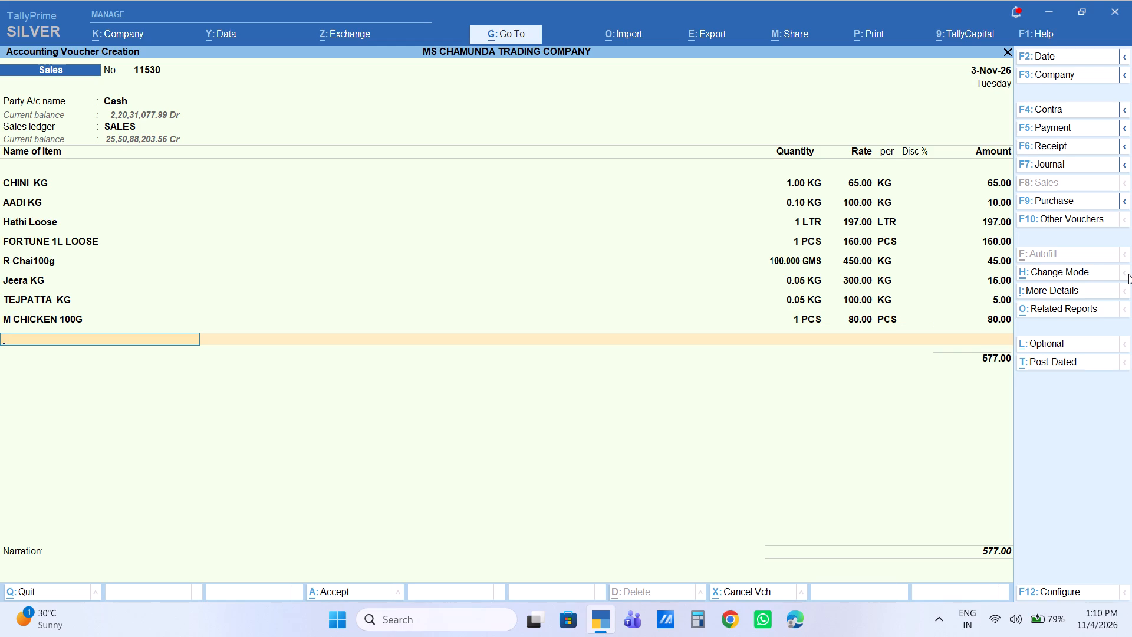
Add the item MASOOR DAL KG with a quantity of 0.5 KG and an amount of 37.
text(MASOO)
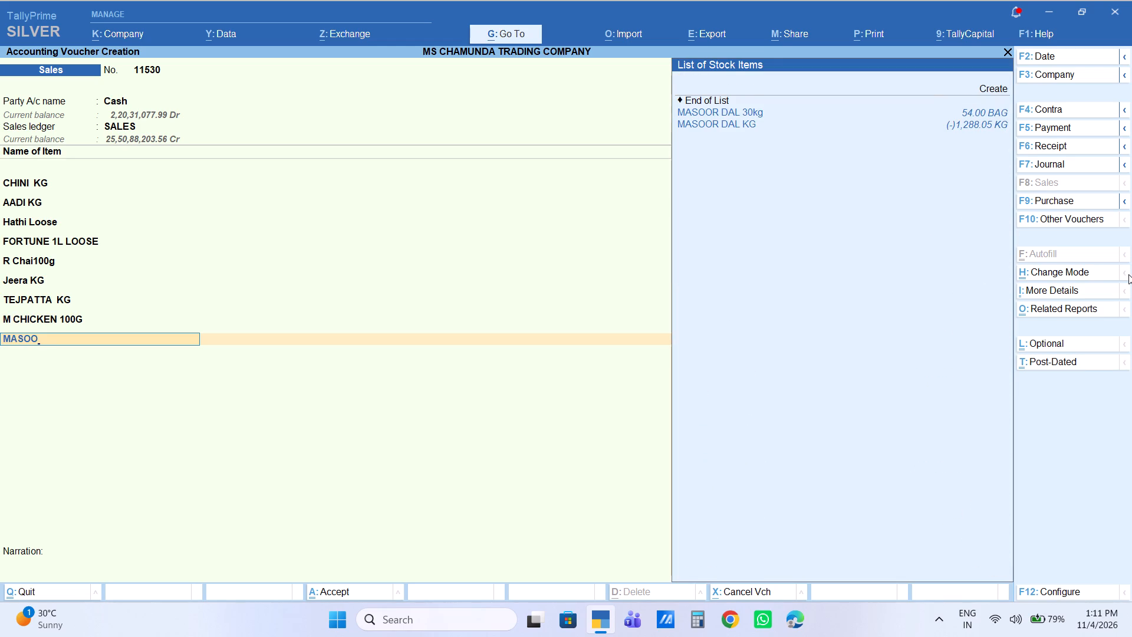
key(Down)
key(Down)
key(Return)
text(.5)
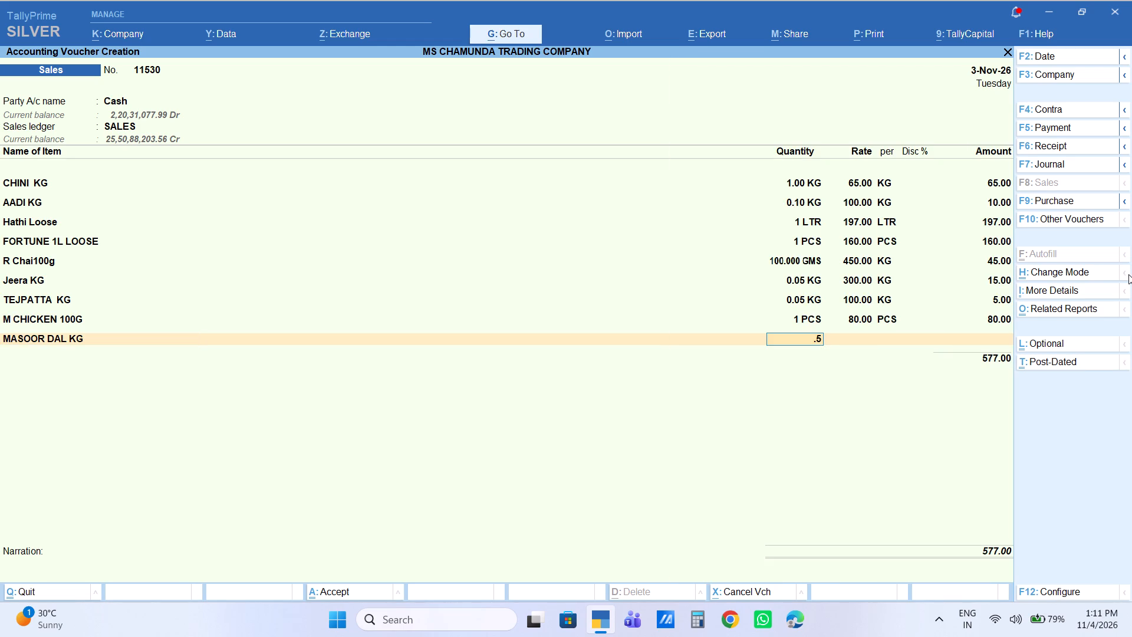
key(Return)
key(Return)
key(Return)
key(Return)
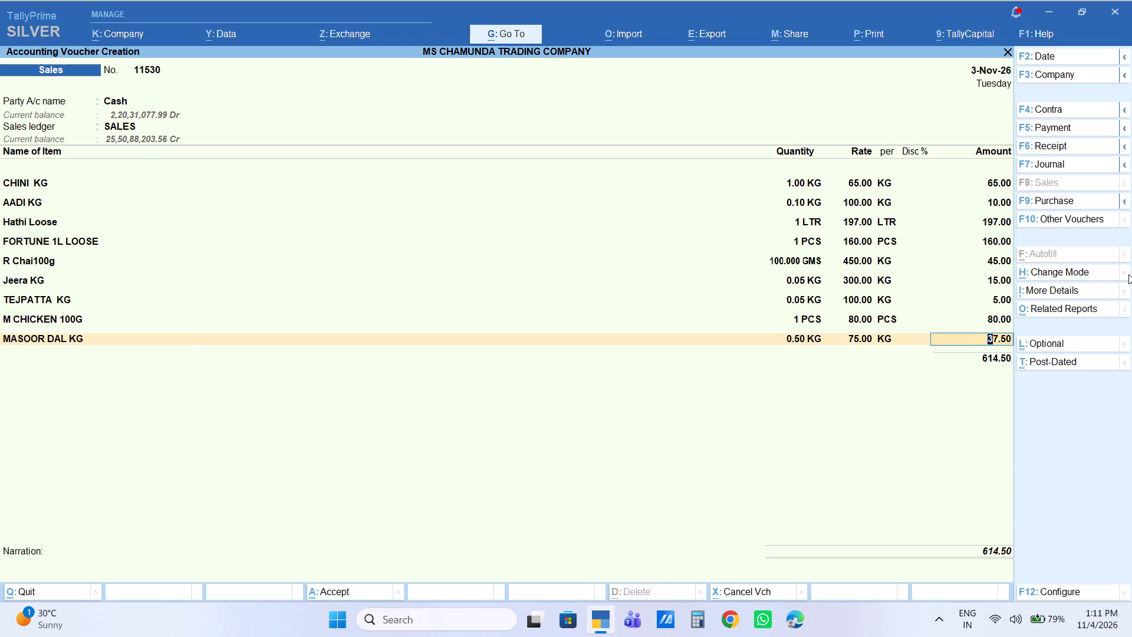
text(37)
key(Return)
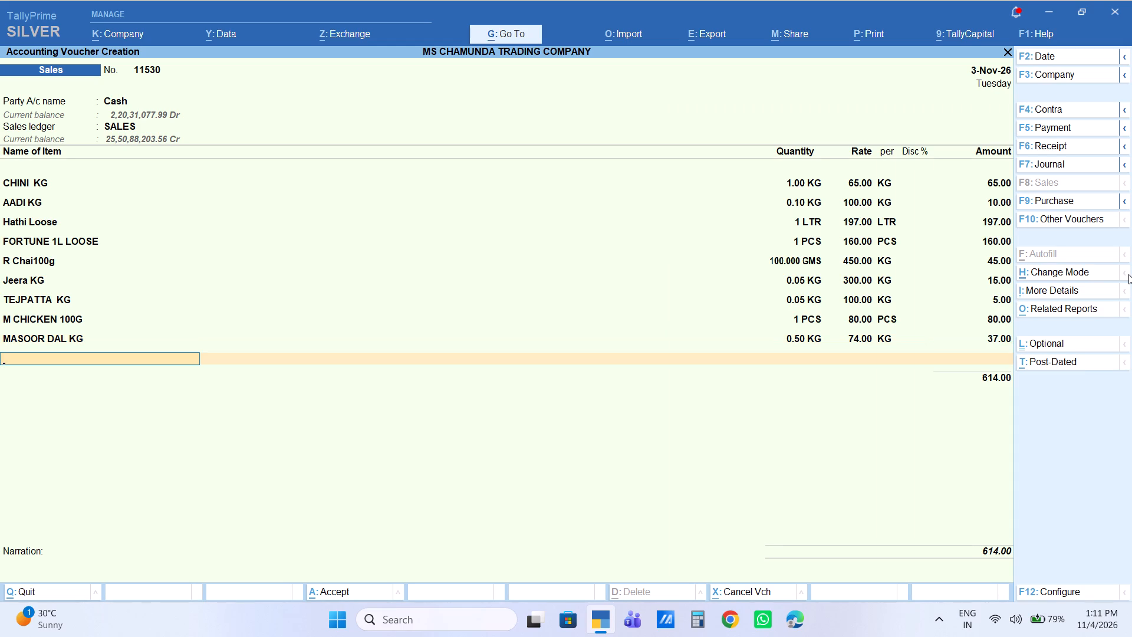
Add the item Surf Kg with a quantity of 1 KG, keeping the default rate of 80.
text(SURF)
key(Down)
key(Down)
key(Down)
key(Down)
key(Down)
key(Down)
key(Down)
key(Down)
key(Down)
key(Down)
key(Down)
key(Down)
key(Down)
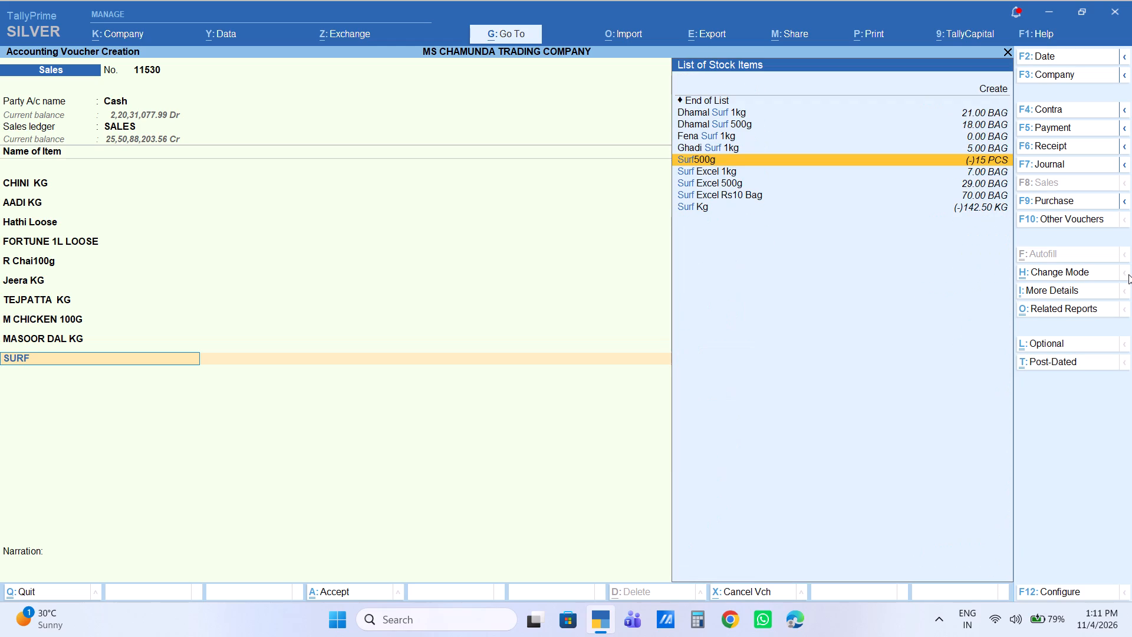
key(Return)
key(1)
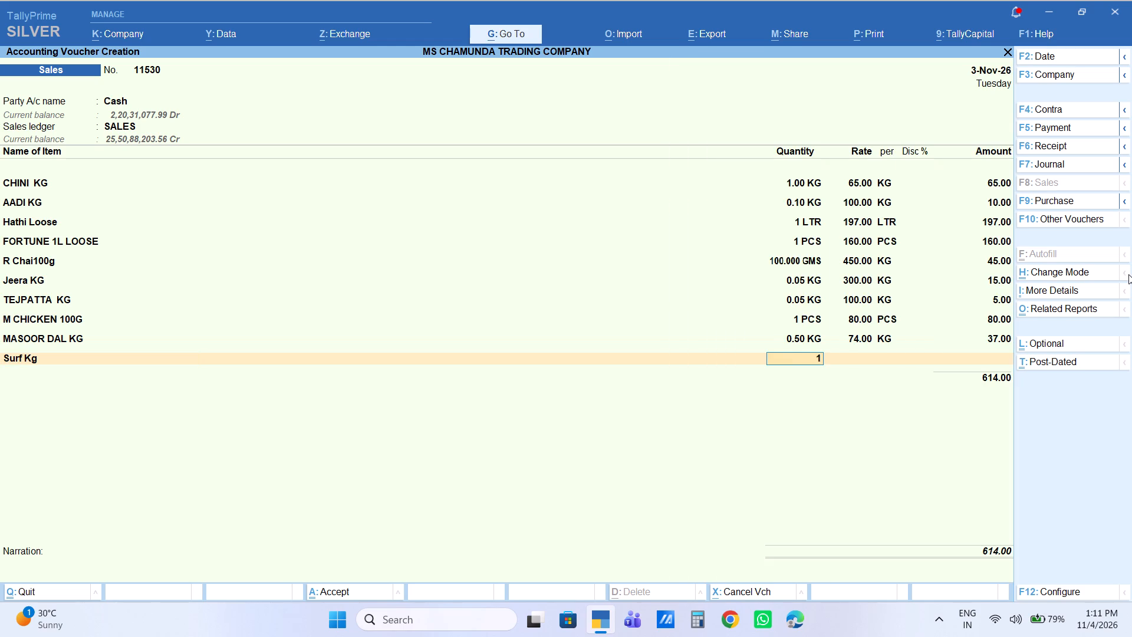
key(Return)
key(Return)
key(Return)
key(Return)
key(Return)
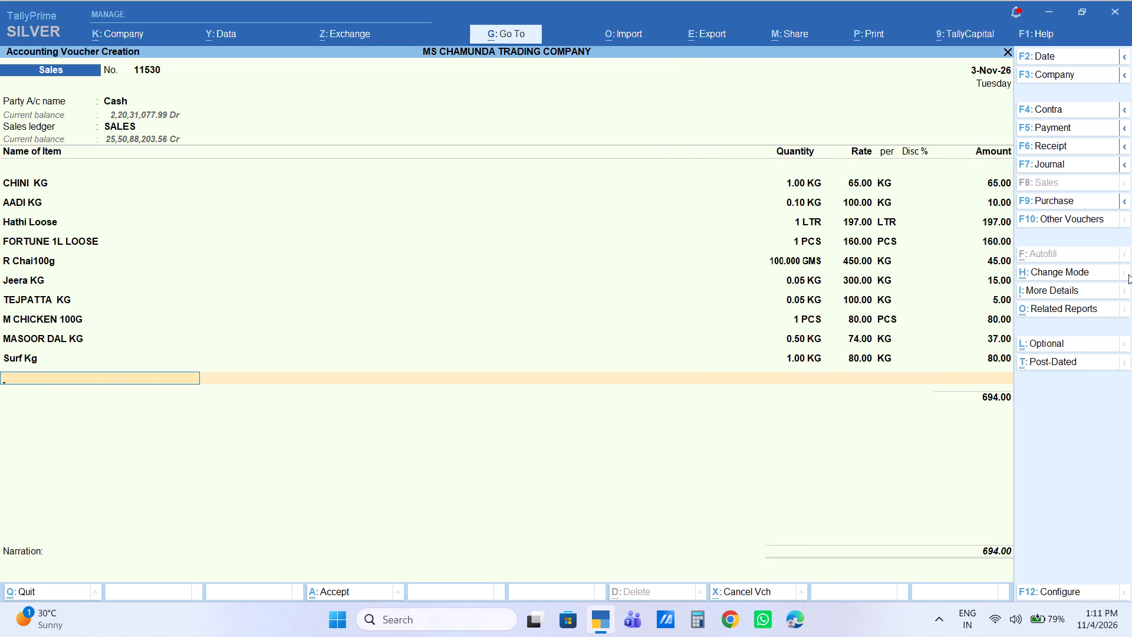
Add the item Namak Loose with a quantity of 1 KG, keeping the default rate of 15.
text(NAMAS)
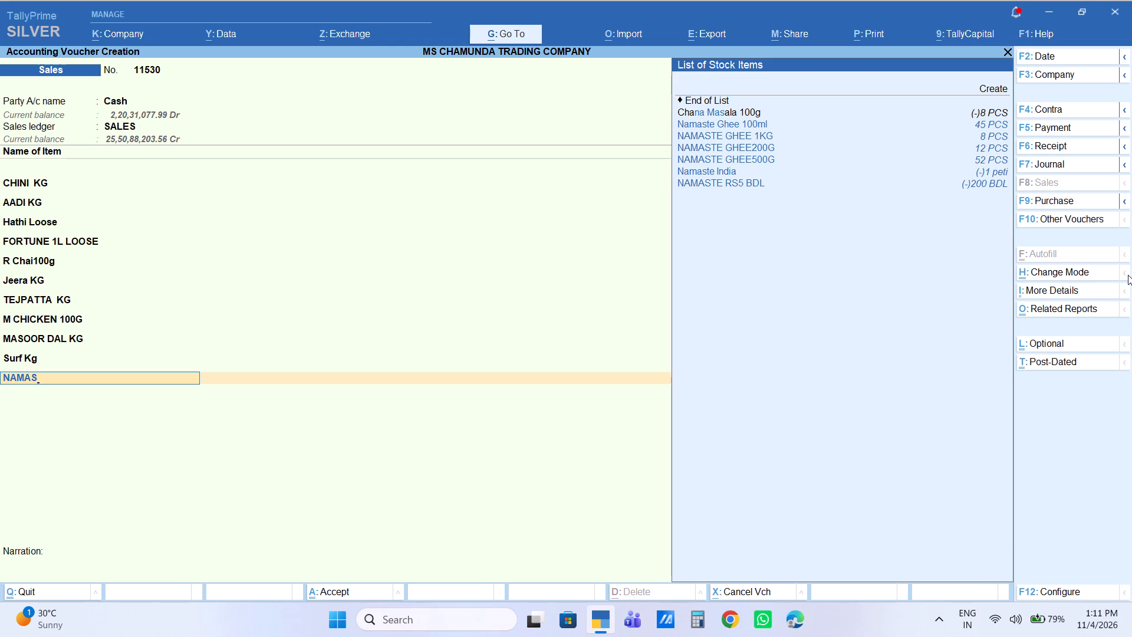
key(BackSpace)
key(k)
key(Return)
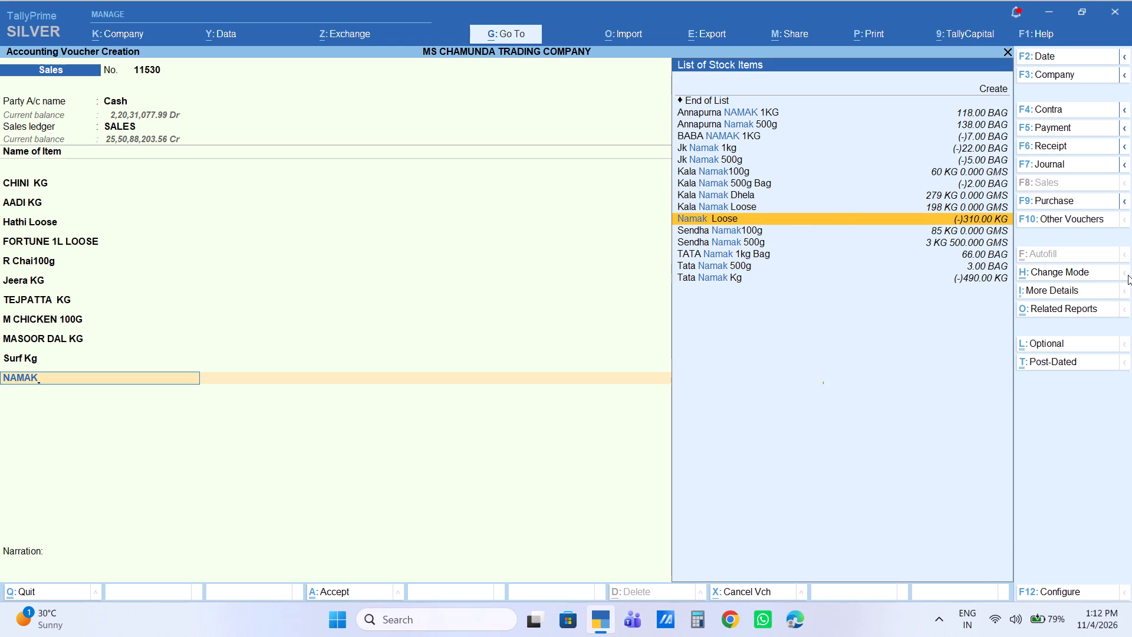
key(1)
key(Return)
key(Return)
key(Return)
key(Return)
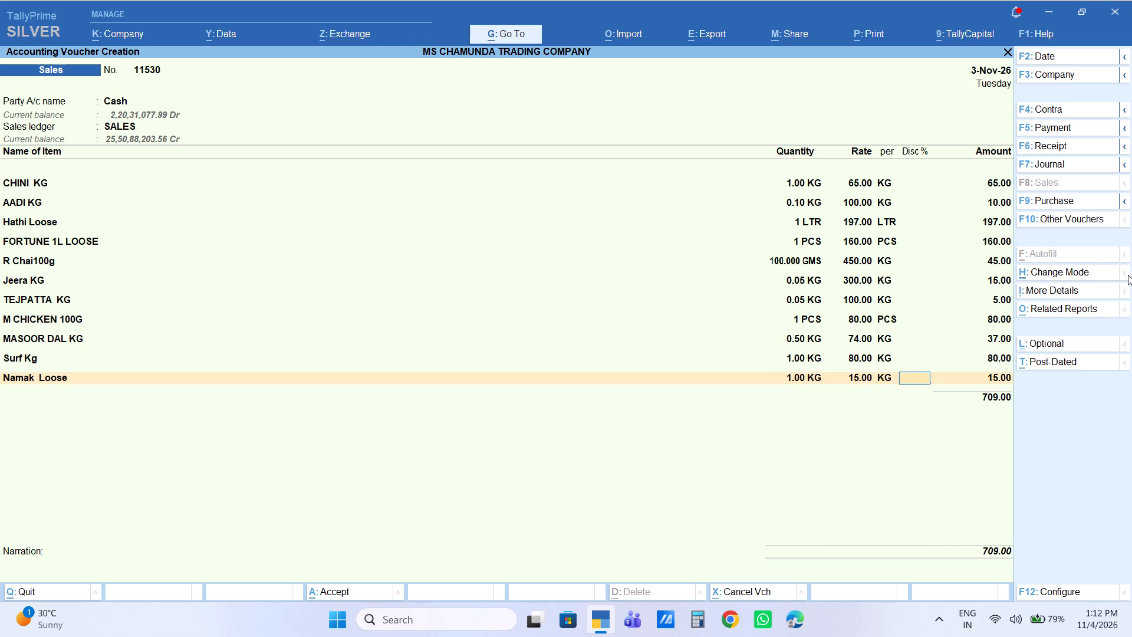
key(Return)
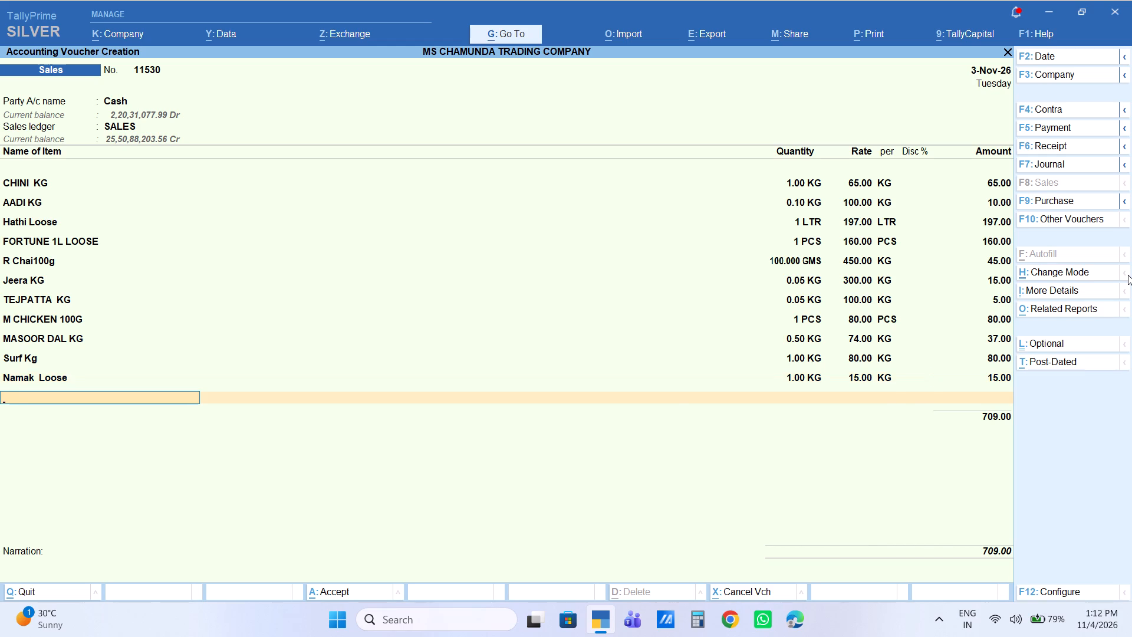
Add the item F Besan500g with a quantity of 0.5 KG, keeping the default rate of 120.
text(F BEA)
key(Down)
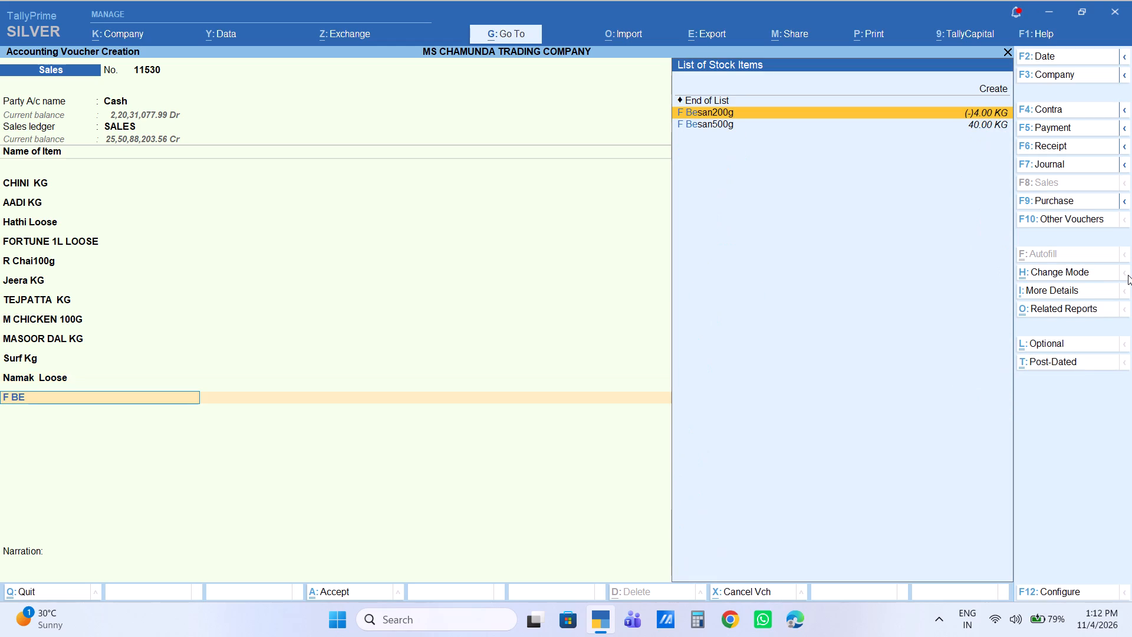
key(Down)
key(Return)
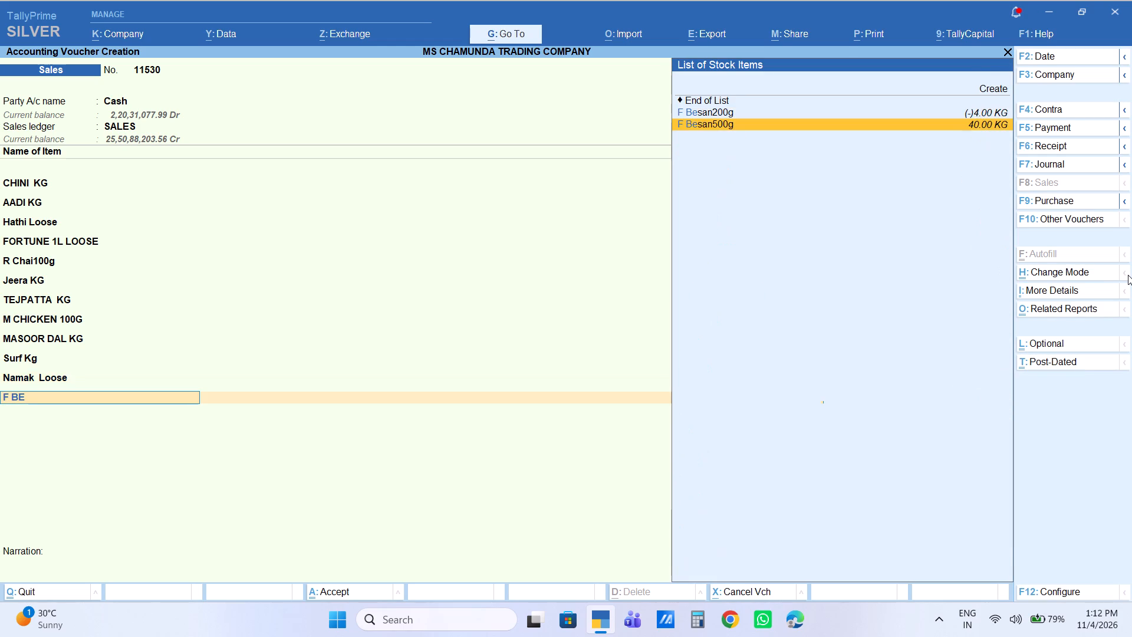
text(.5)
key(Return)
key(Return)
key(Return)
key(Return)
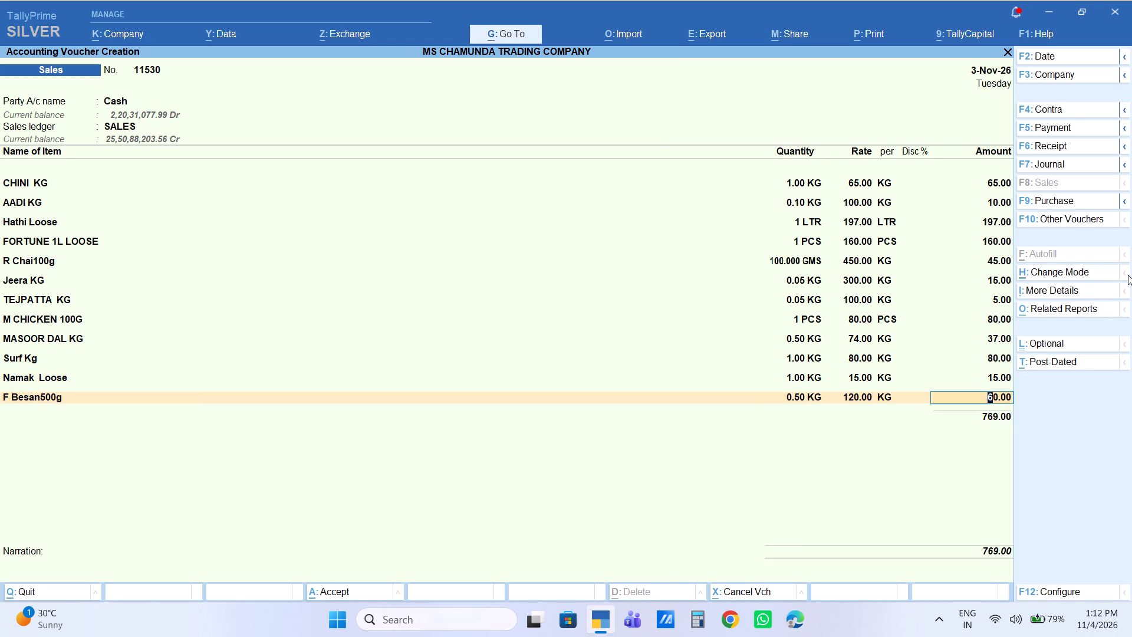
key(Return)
Add the item R Haldi 200g with a quantity of 0.2 KG and an amount of 60.
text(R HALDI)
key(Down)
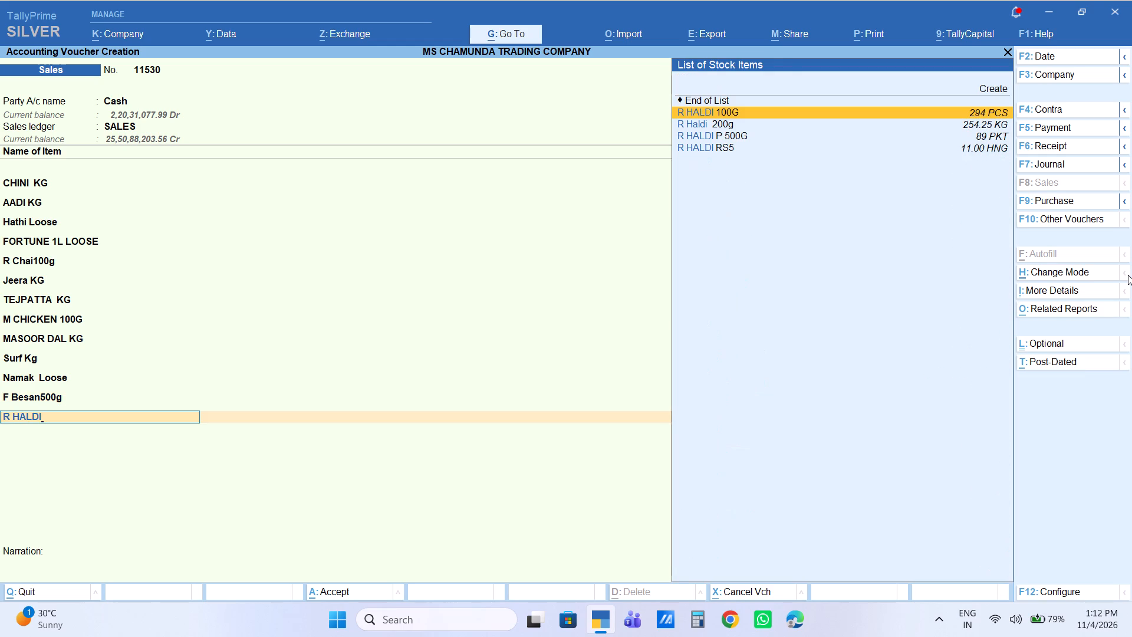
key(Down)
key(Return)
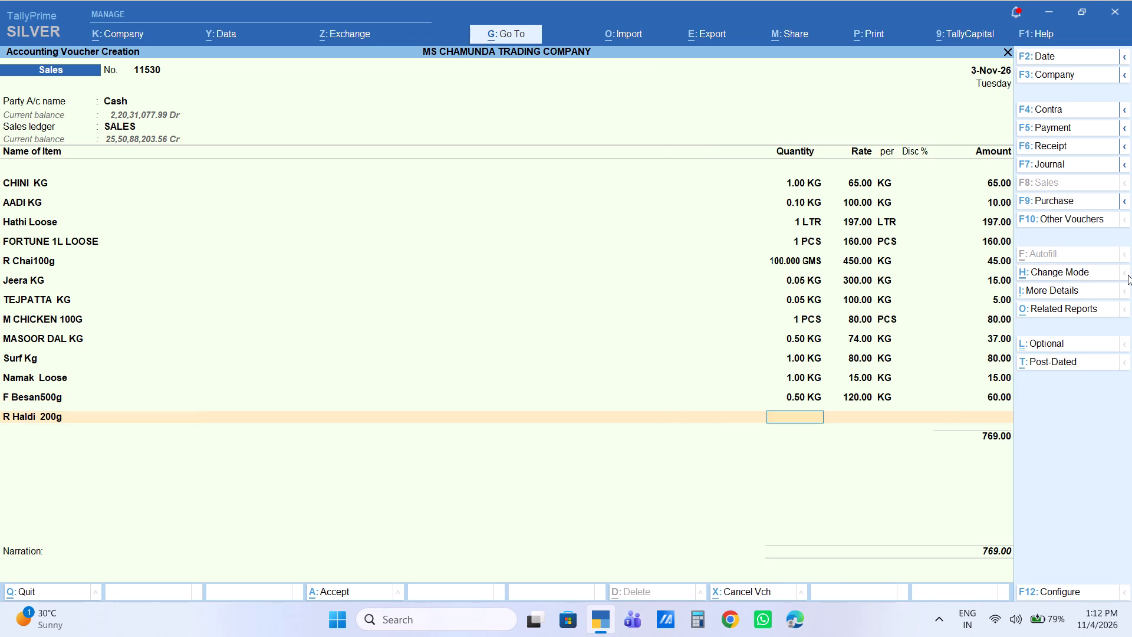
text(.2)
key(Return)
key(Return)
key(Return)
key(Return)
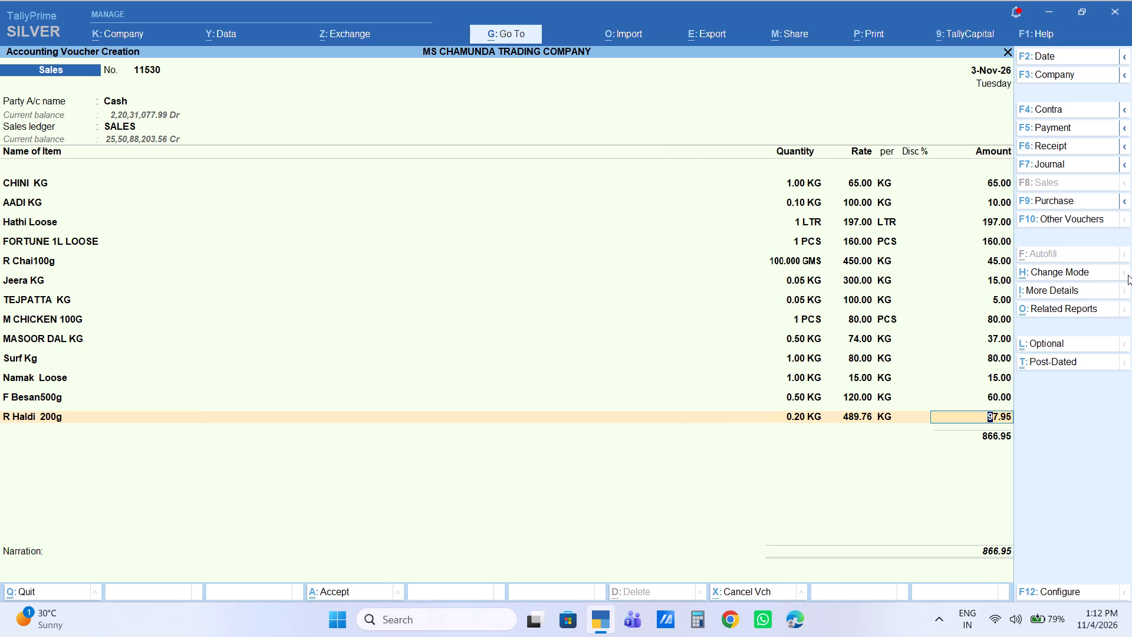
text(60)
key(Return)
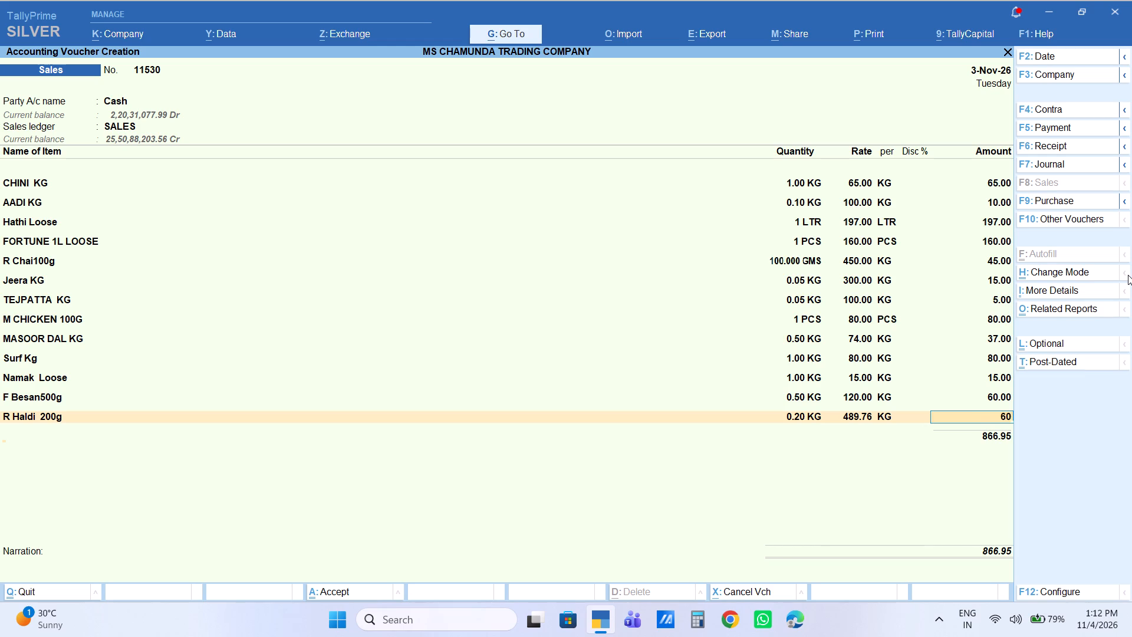
Add the item R Dhaniya 200g with a quantity of 0.2 KG and an amount of 60.
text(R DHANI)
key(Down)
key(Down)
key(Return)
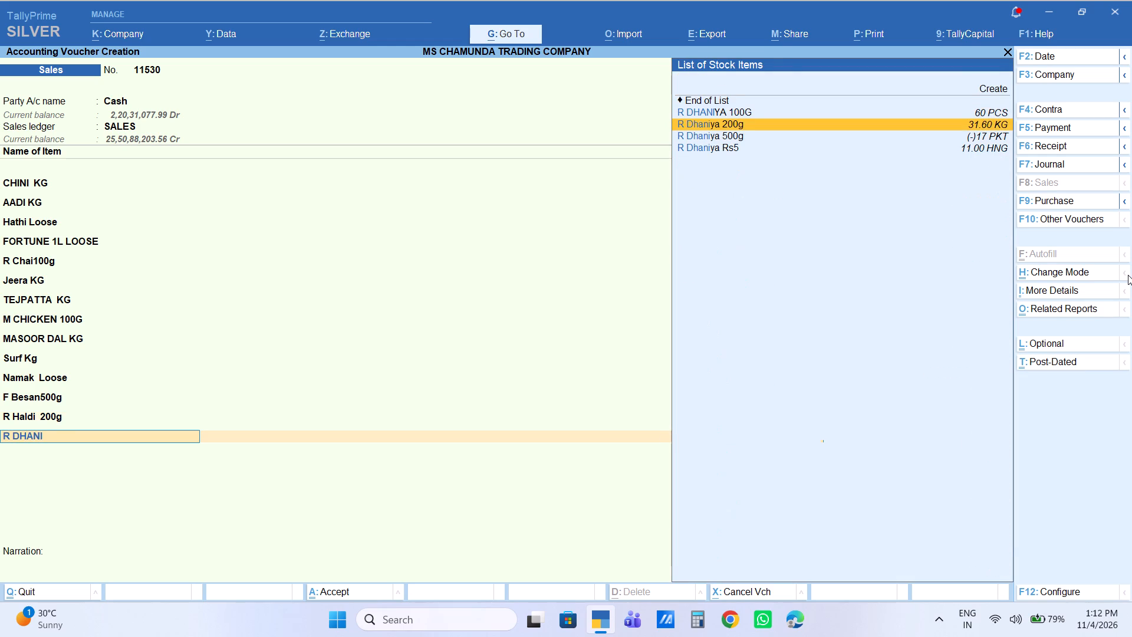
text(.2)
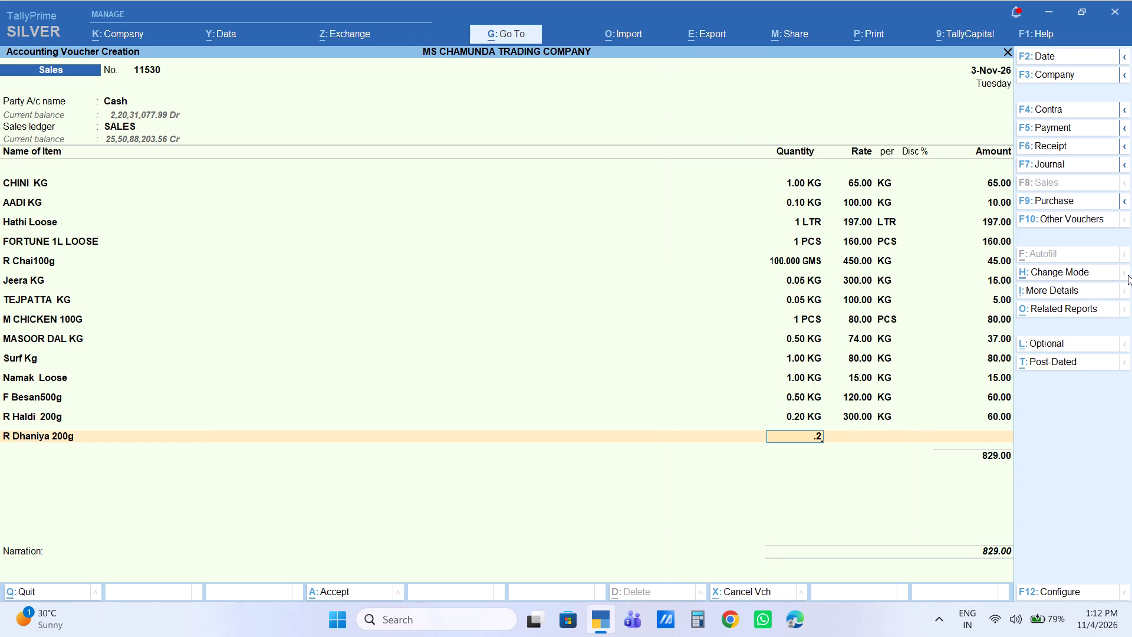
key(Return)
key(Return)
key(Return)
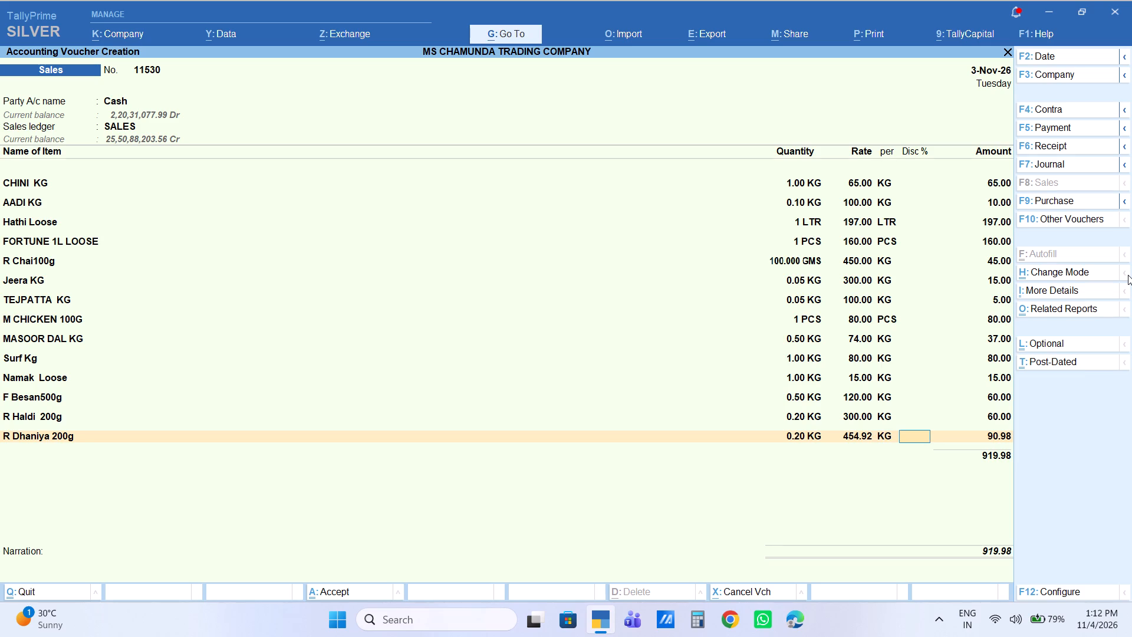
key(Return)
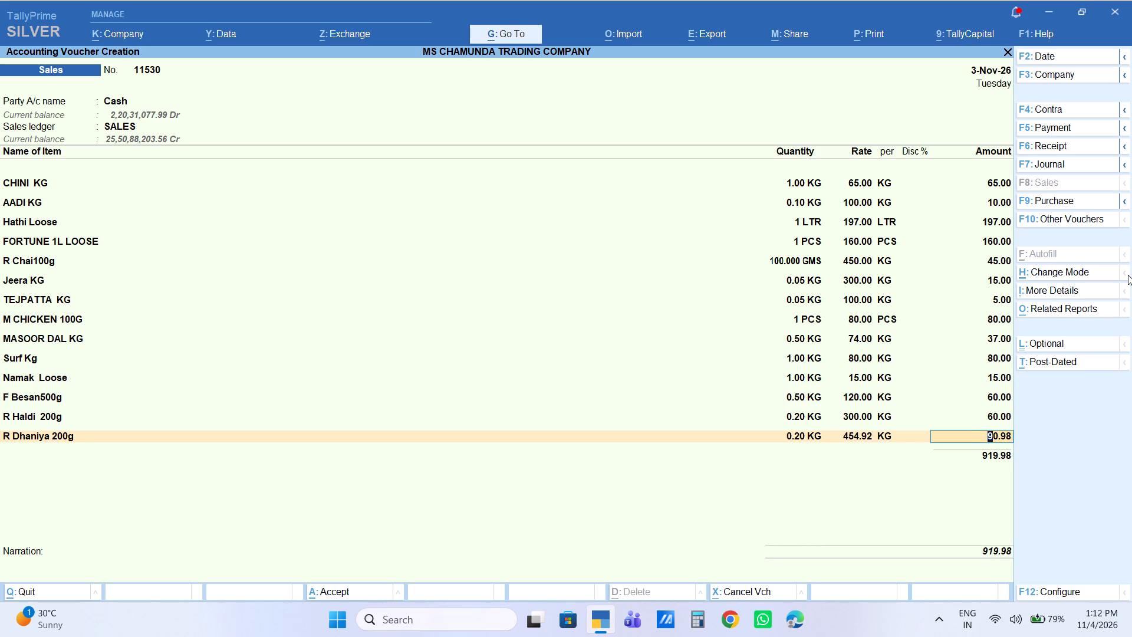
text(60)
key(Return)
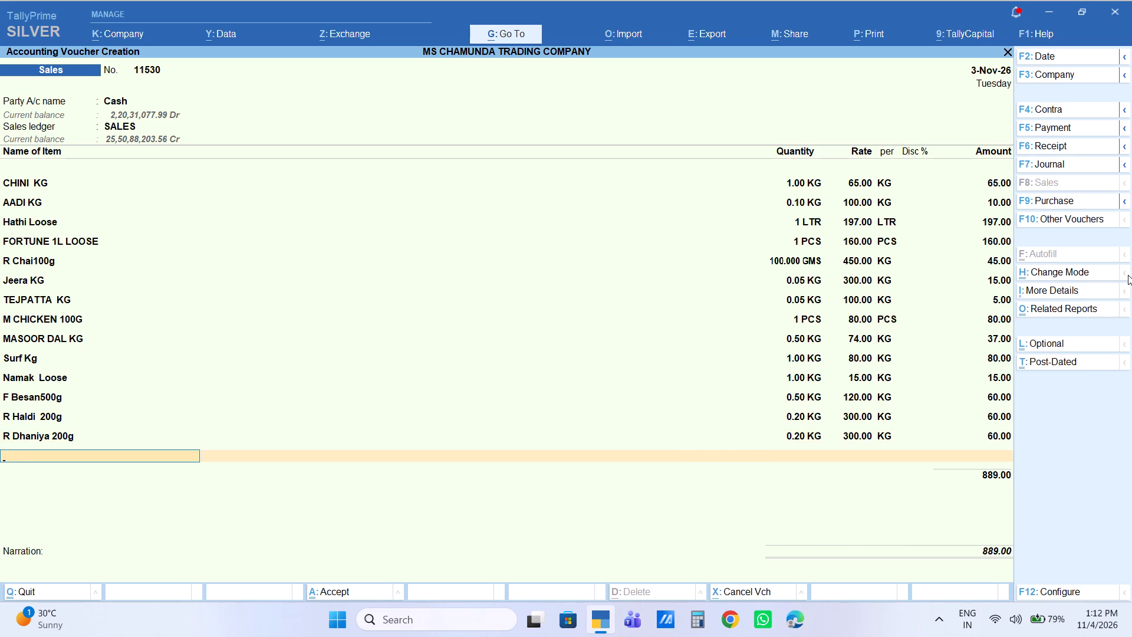
Add the item PARIVAR PAPAD PCS with a quantity of 1 PCS, keeping the default rate of 24.
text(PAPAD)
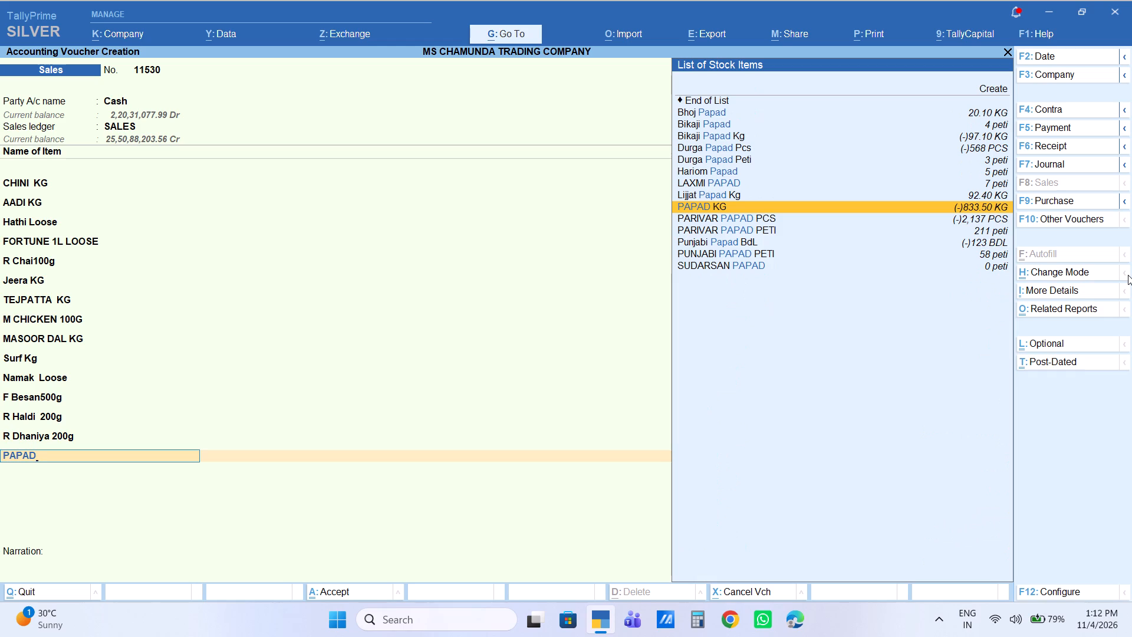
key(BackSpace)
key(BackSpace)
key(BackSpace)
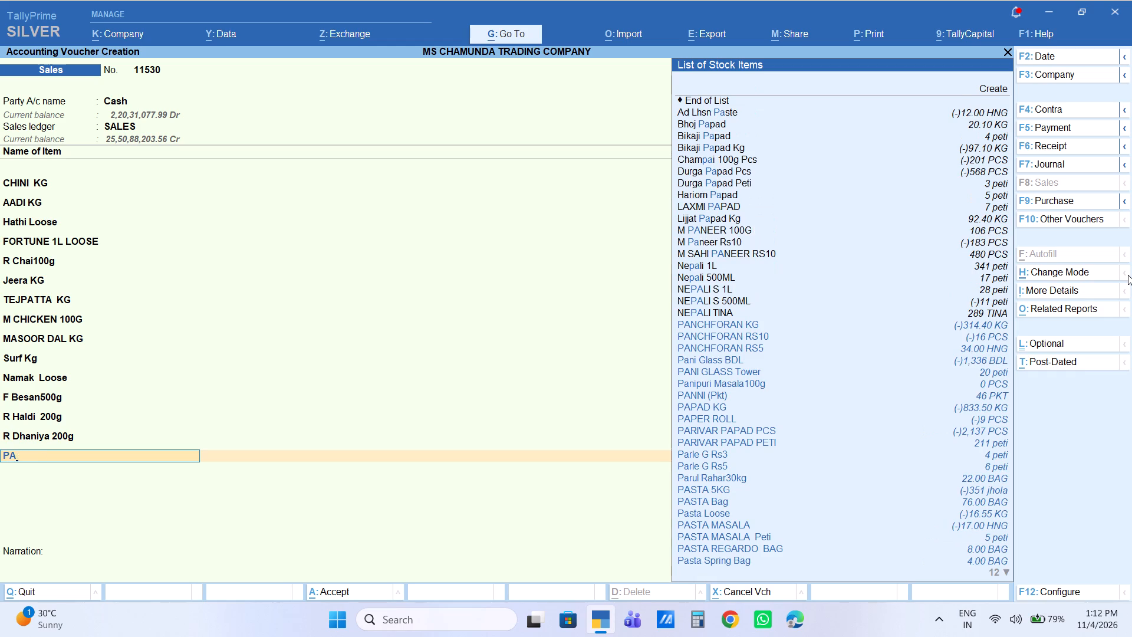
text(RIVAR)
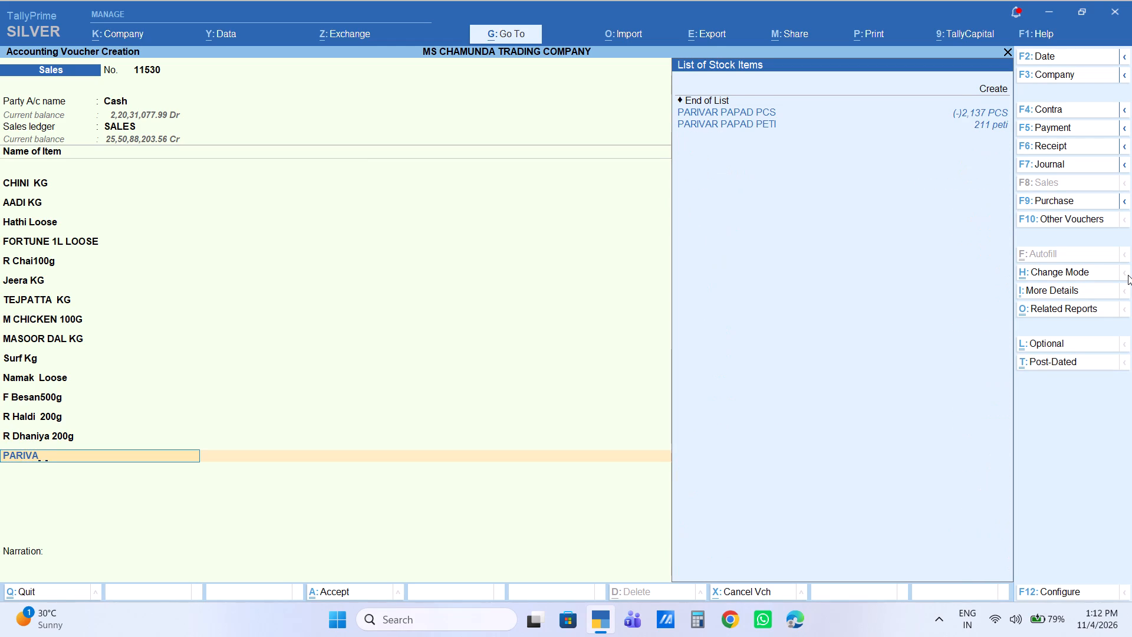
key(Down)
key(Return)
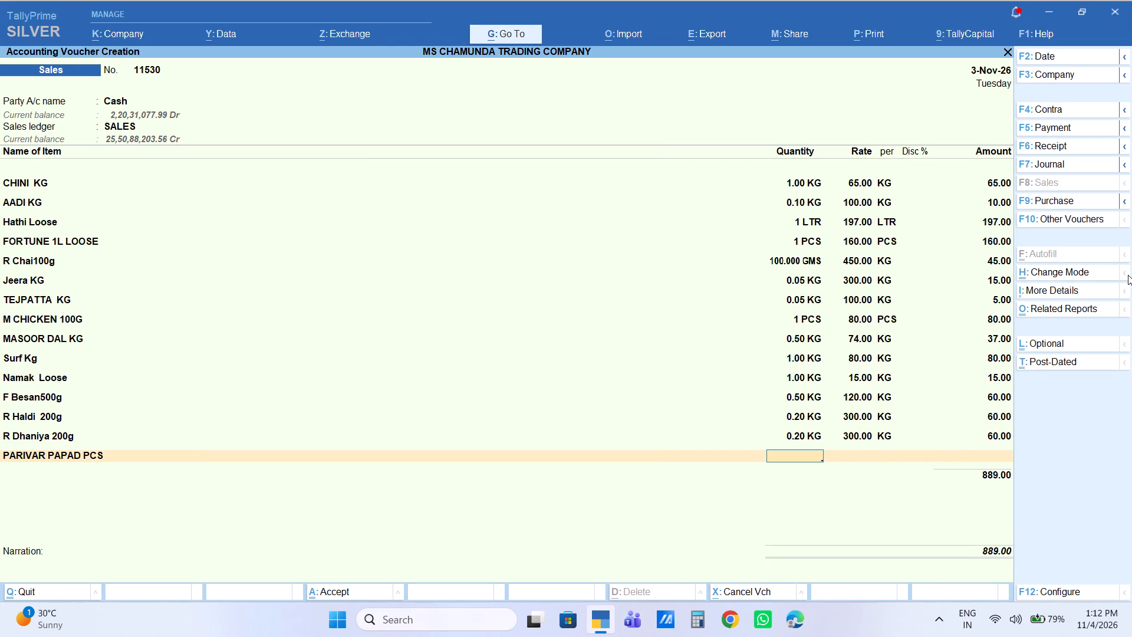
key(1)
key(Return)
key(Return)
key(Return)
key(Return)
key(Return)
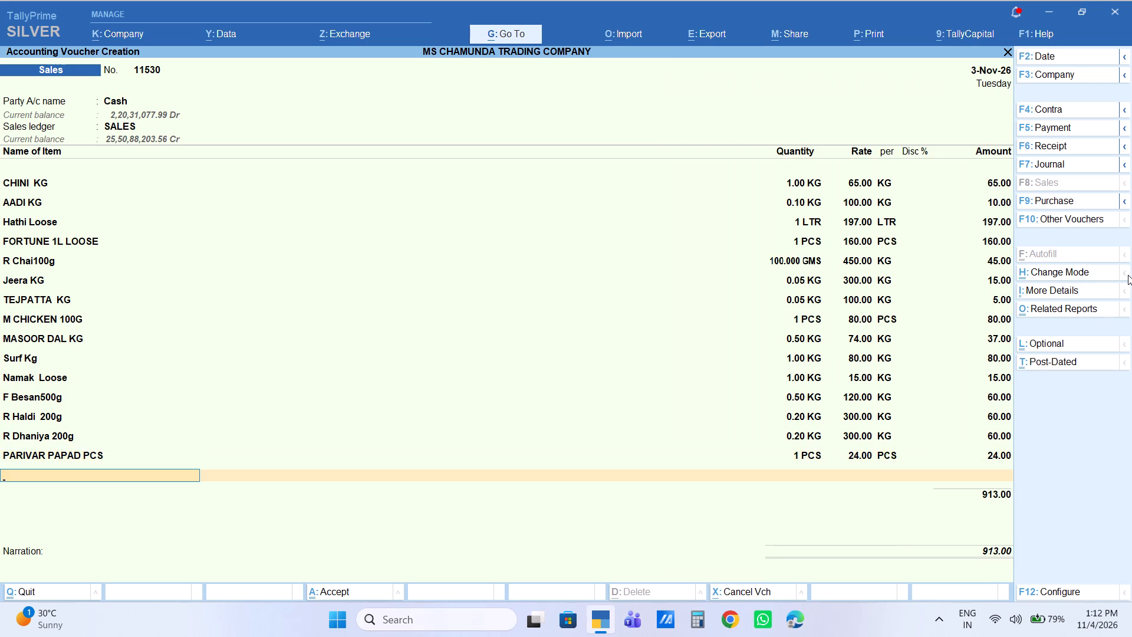
Add the item Chana Dal KG with a quantity of 0.5 KG and an amount of 45.
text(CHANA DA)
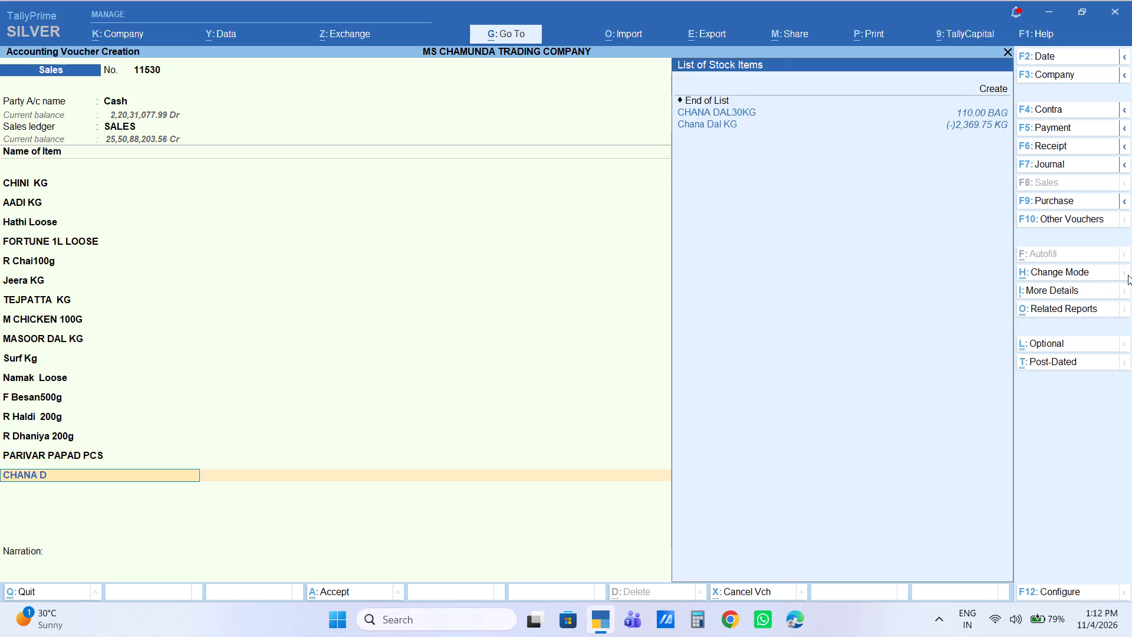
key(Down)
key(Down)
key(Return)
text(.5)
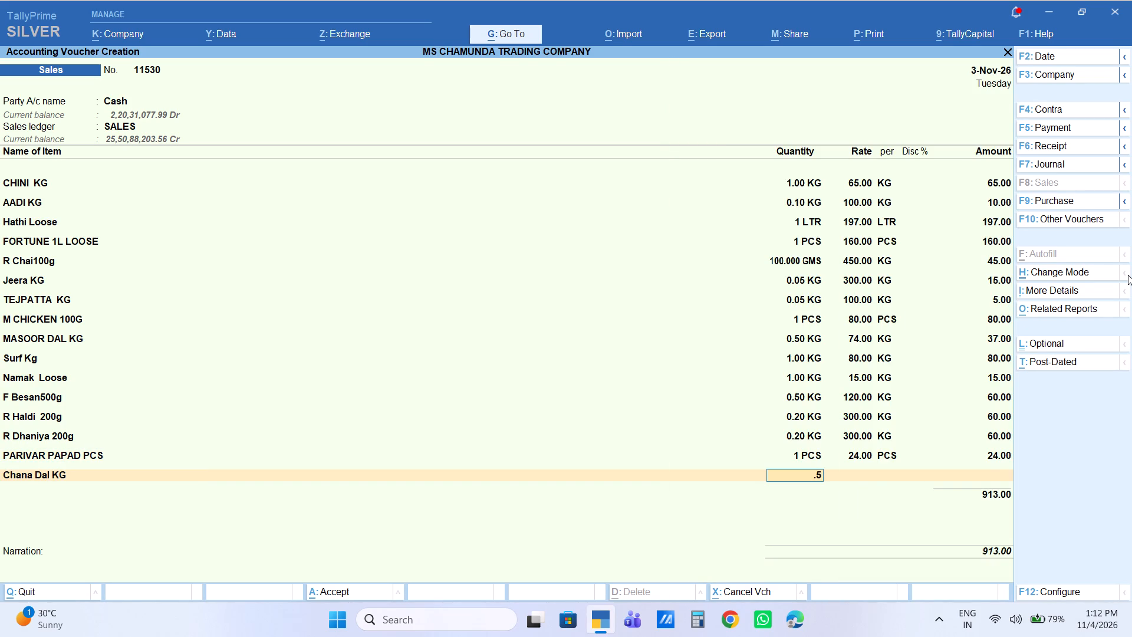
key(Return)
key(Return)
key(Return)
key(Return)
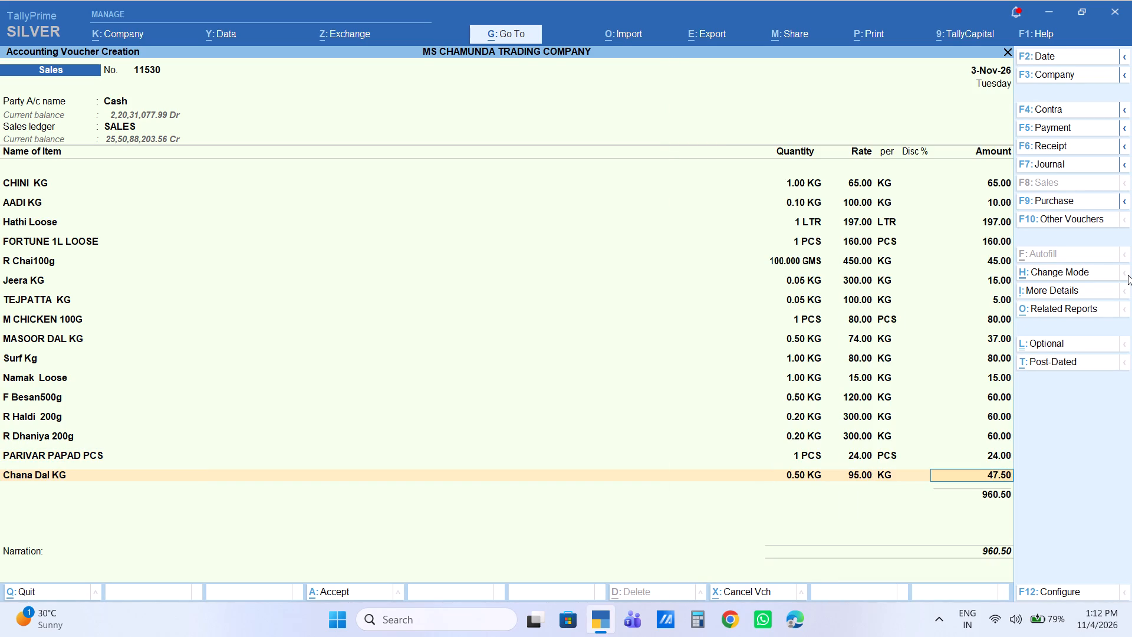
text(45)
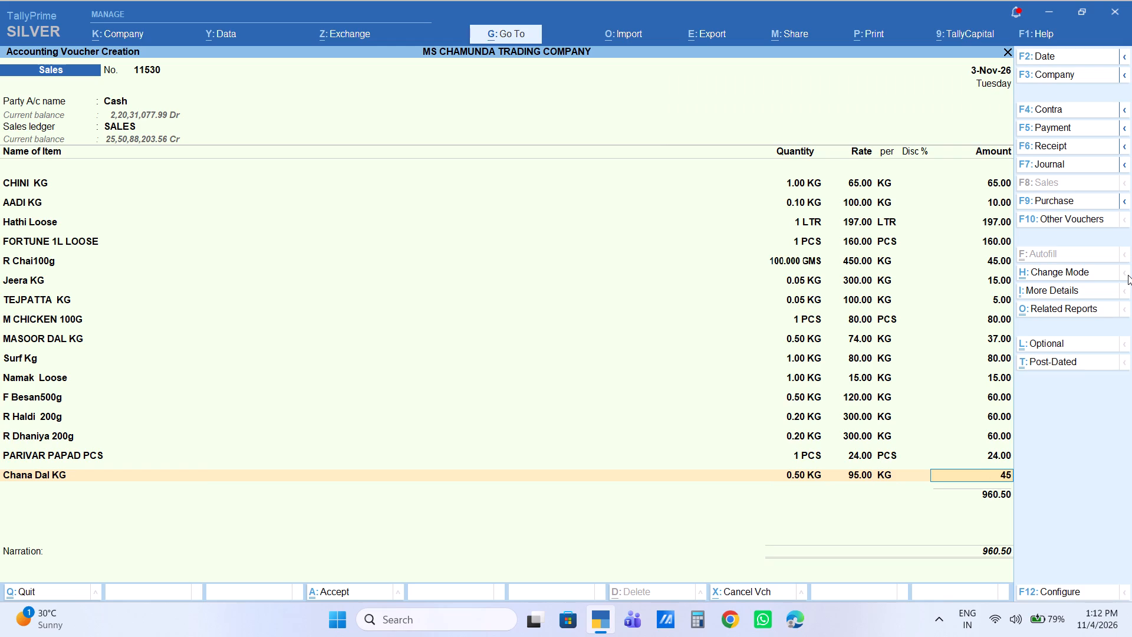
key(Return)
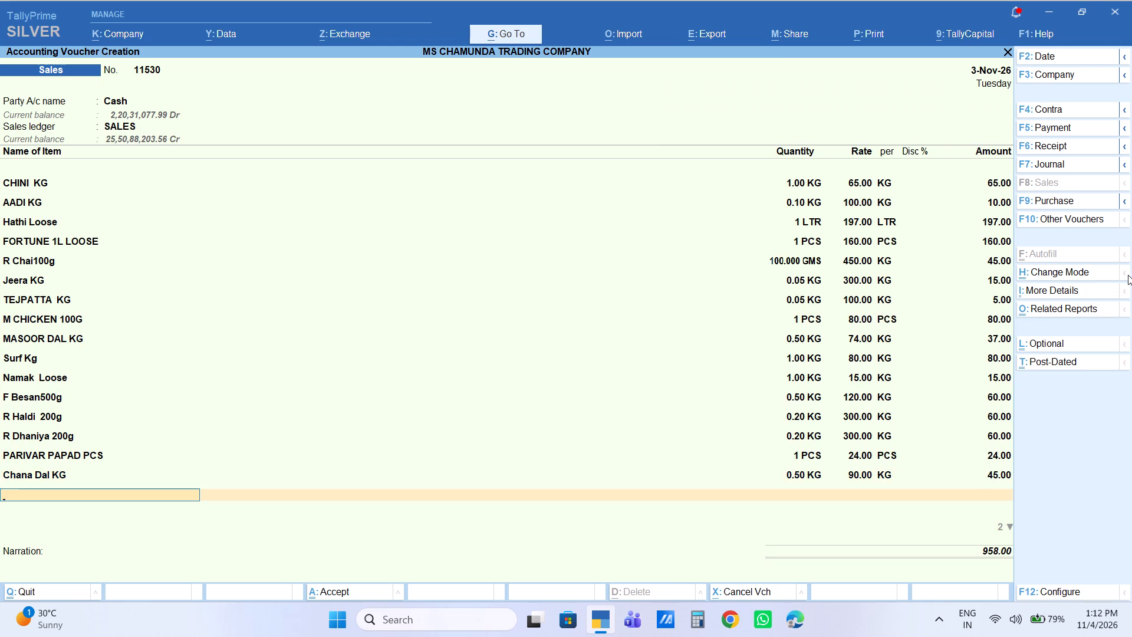
Add the item Namaste Ghee 100ml with a quantity of 2 PCS and an amount of 120.
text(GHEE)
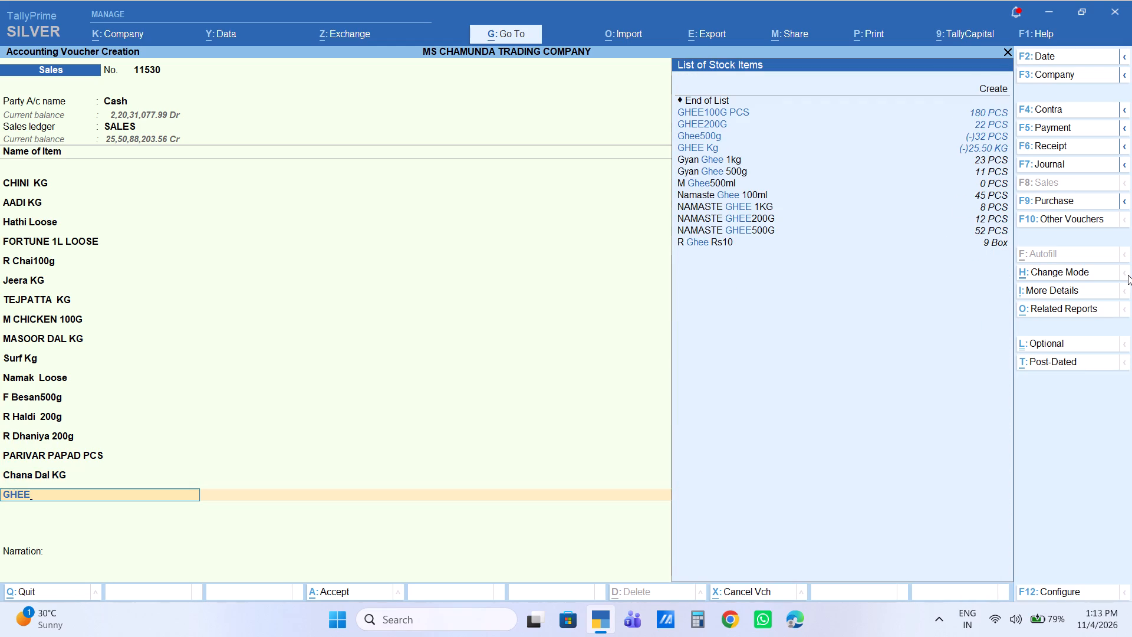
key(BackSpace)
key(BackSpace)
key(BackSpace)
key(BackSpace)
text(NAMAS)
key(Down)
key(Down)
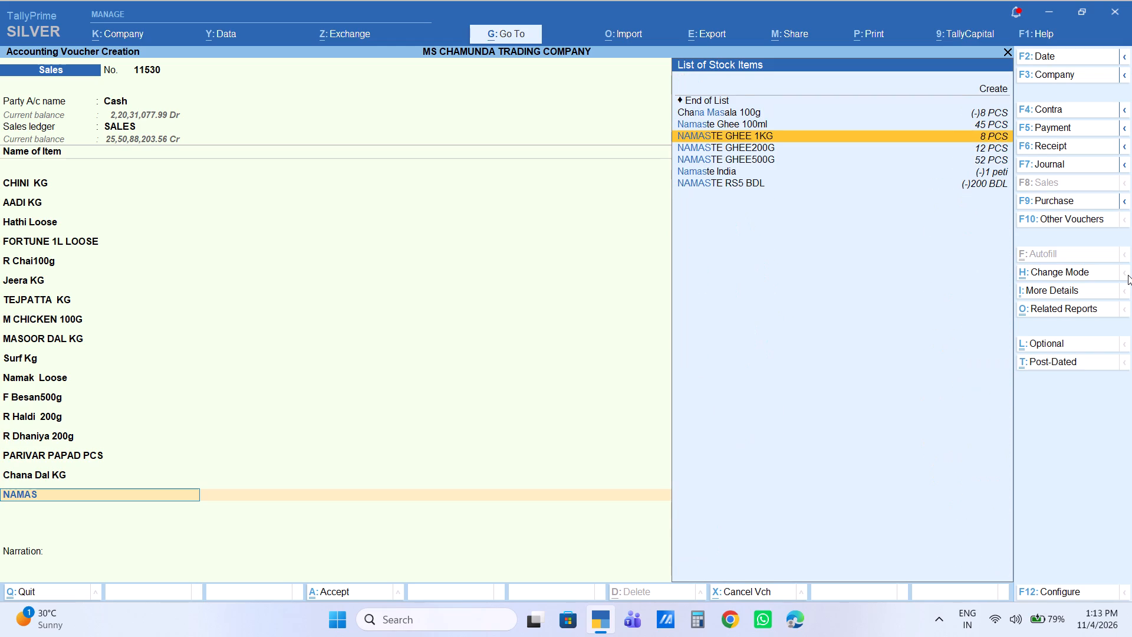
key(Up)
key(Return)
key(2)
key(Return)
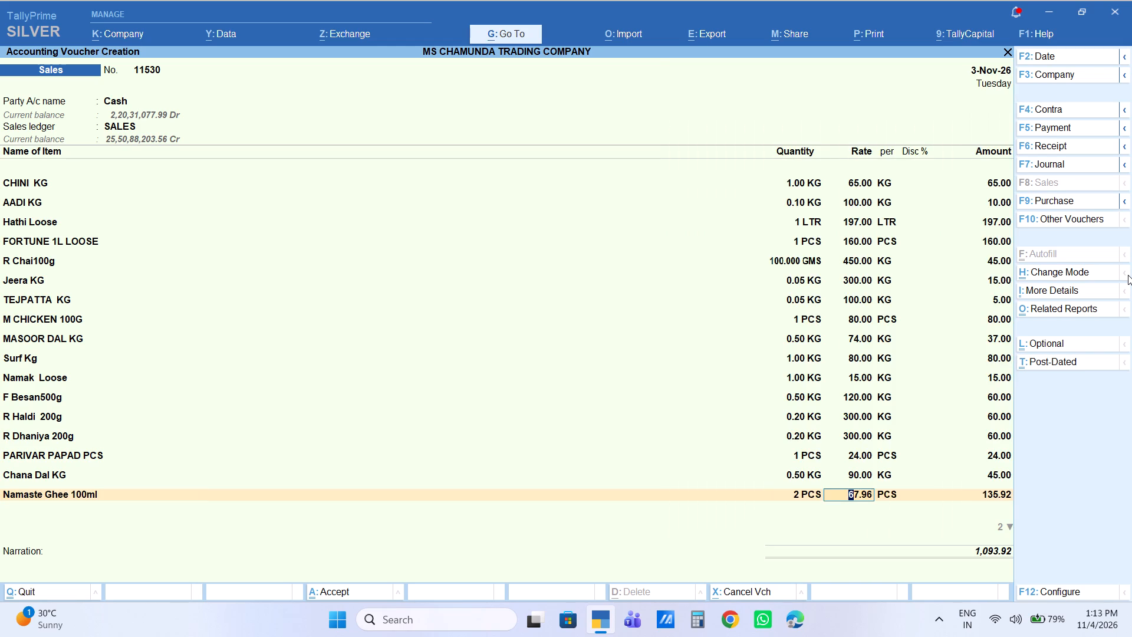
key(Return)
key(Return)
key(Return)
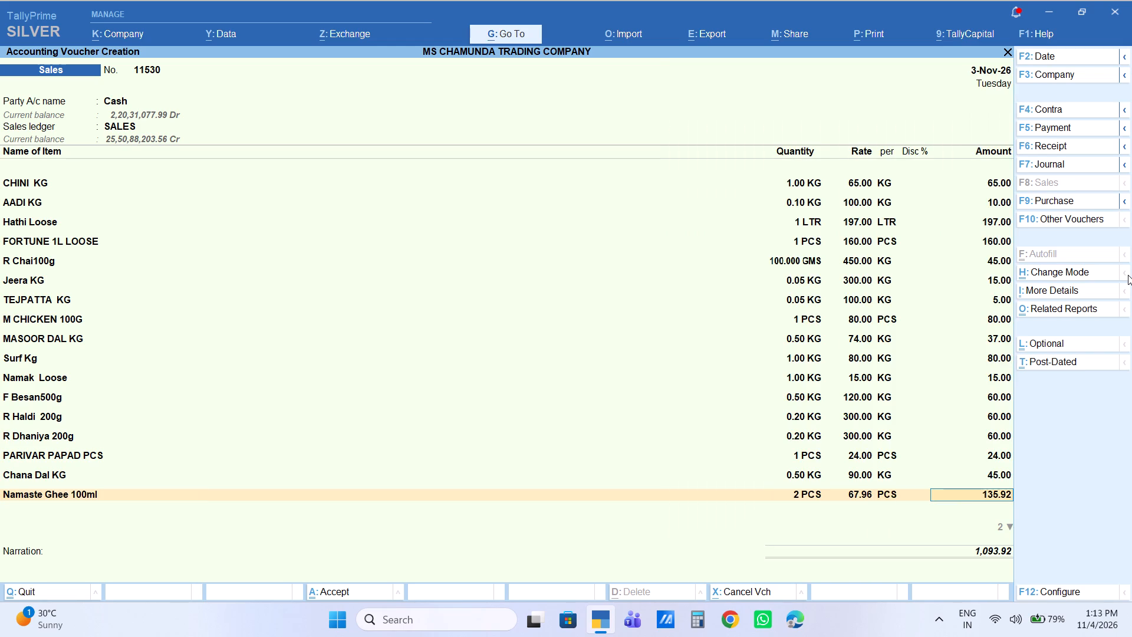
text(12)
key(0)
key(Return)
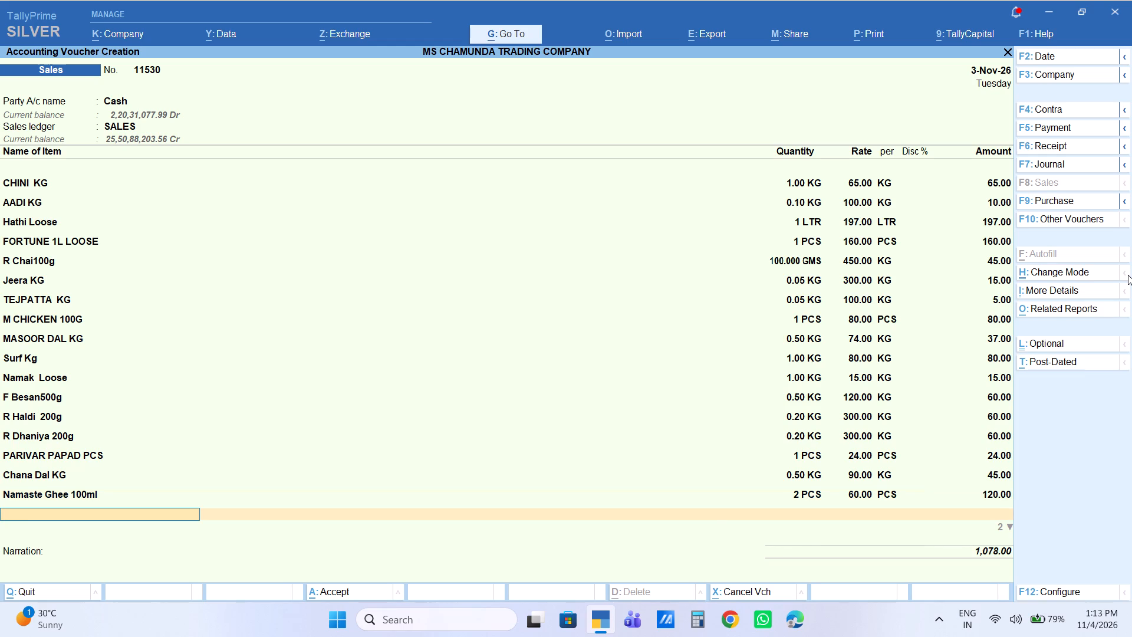
Add the item Kaju 100g with a quantity of 0.1 KG, keeping the default rate of 850.
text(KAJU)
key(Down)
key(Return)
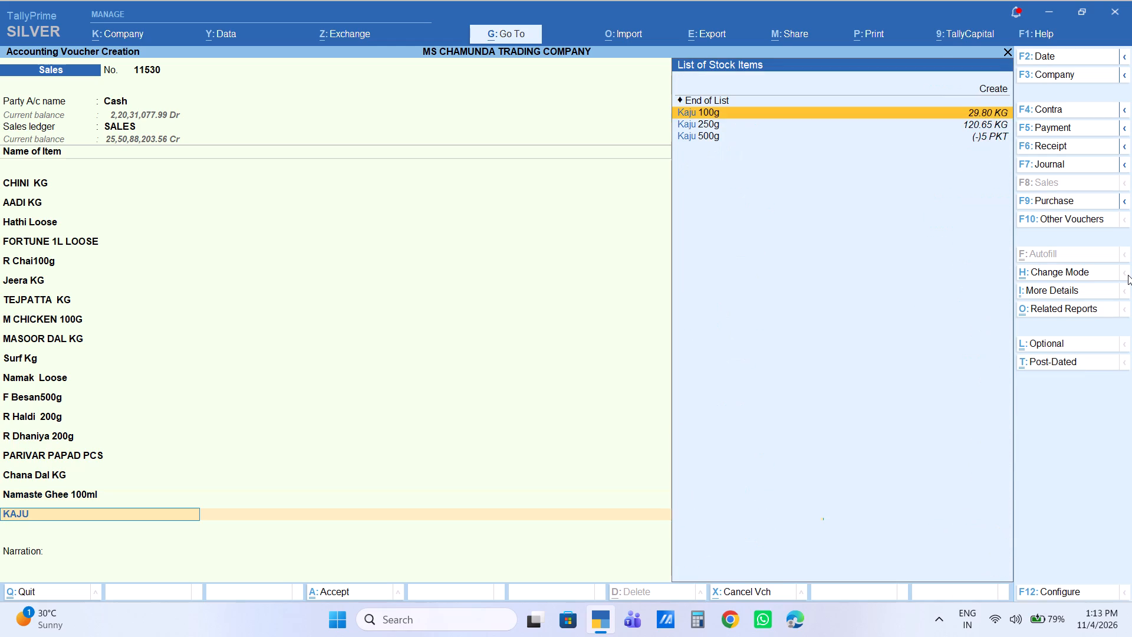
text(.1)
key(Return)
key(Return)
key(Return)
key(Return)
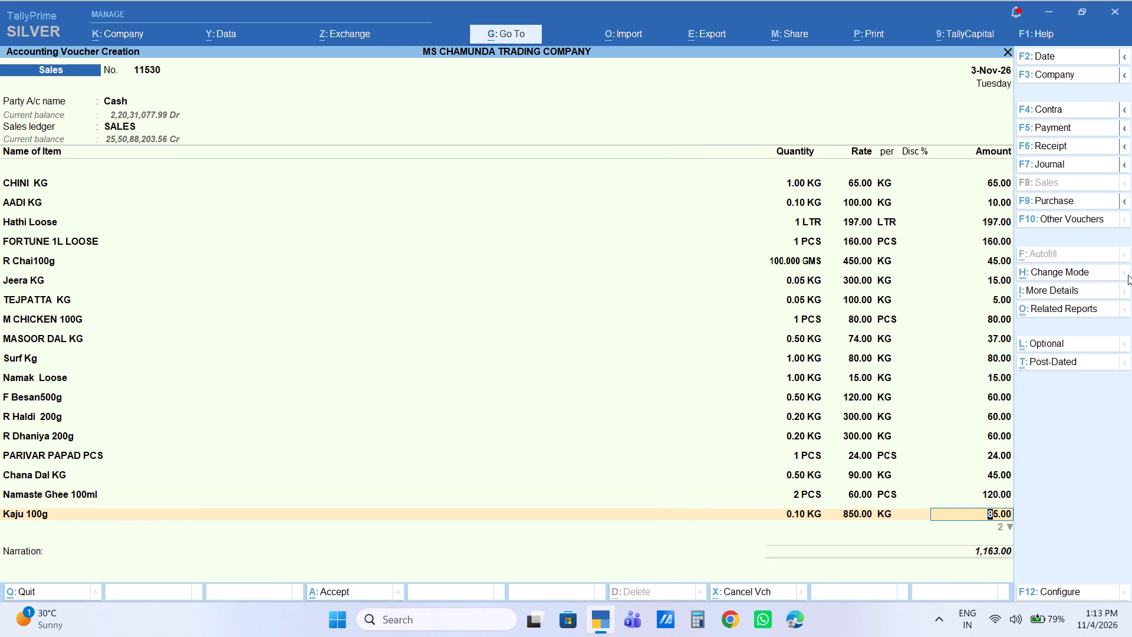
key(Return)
Add the item KISMIS with a quantity of 0.1 KG, keeping the default rate of 400.
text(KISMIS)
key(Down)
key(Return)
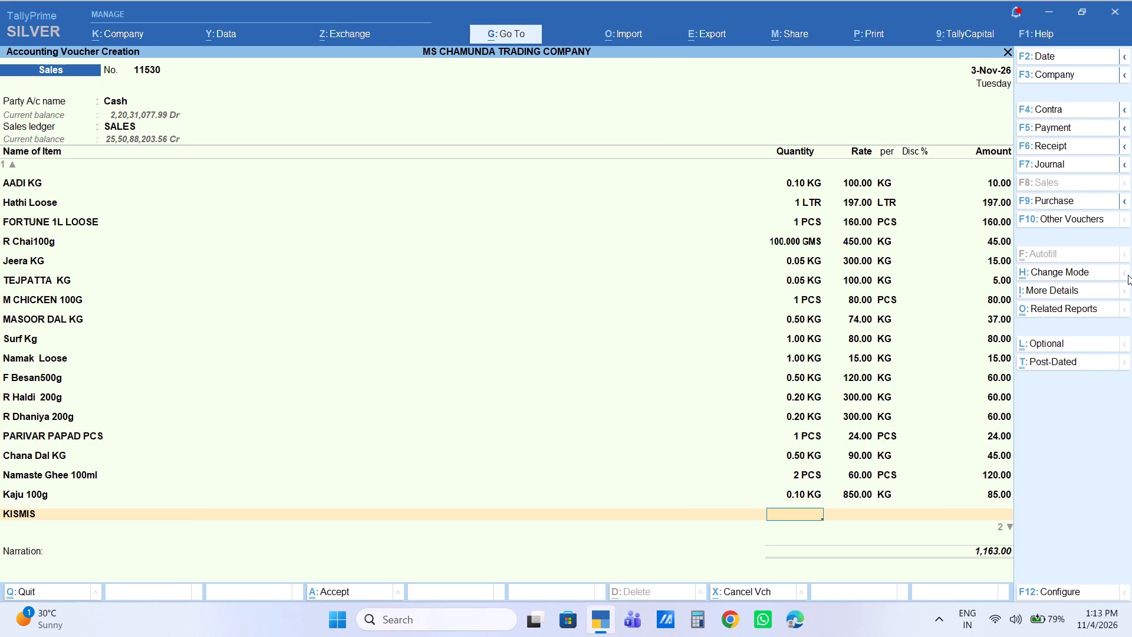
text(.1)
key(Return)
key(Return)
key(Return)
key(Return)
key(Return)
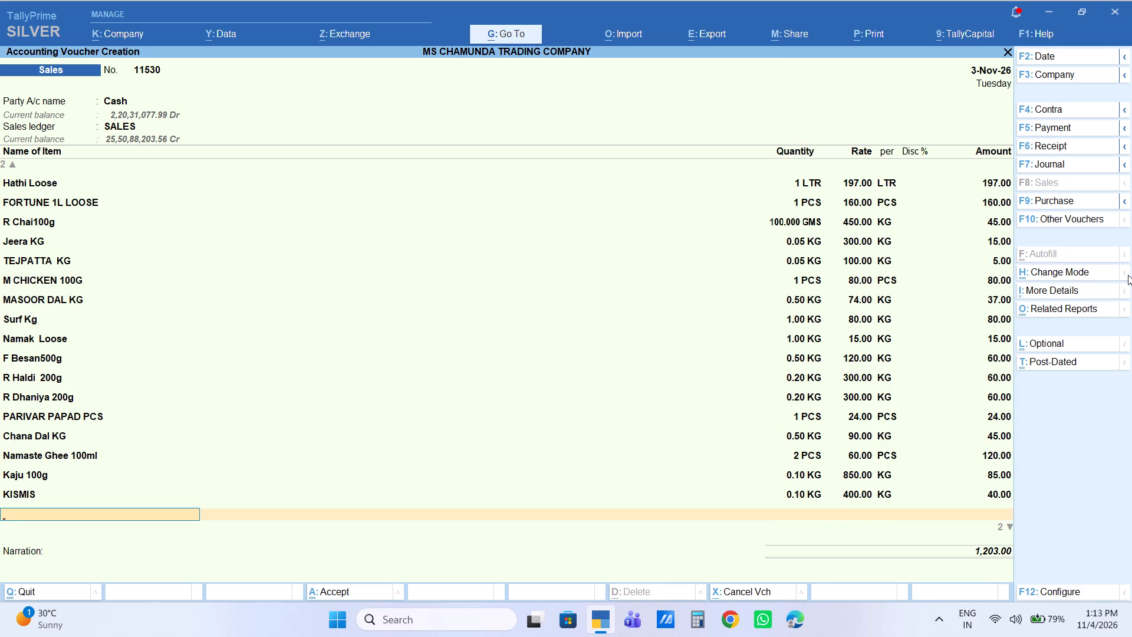
Add the item M Methi 50g Pcs with a quantity of 1 PCS and an amount of 45.
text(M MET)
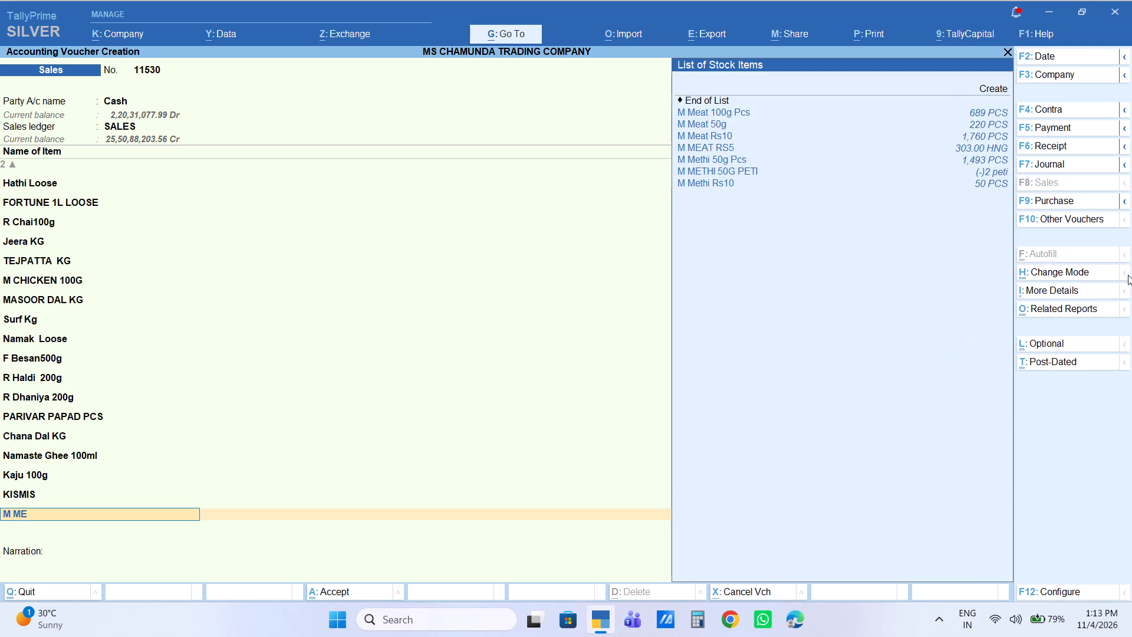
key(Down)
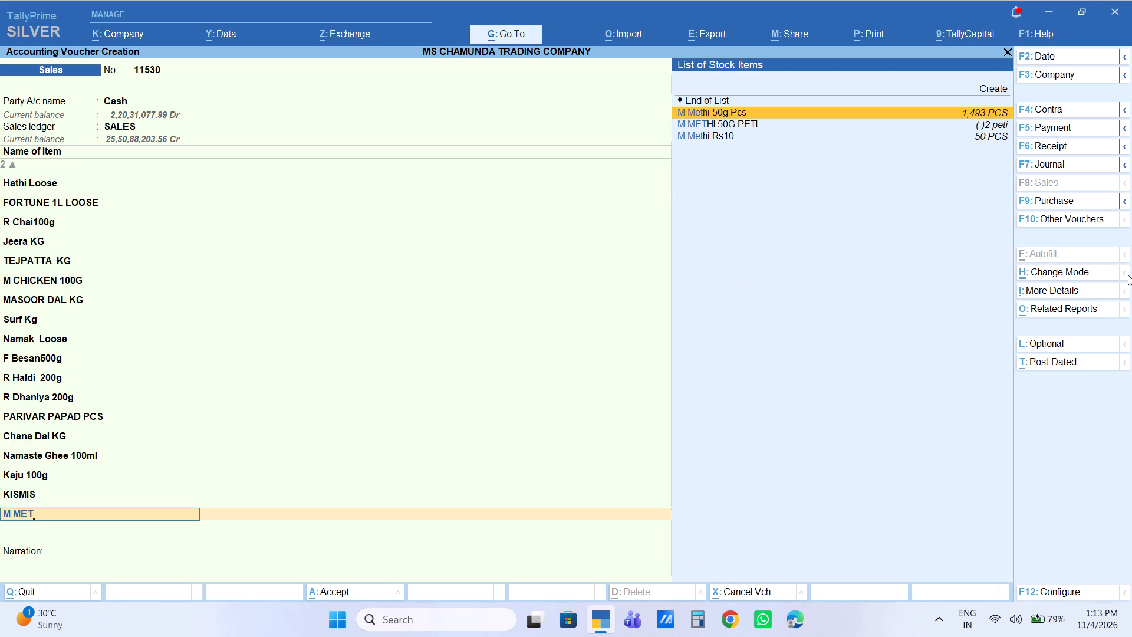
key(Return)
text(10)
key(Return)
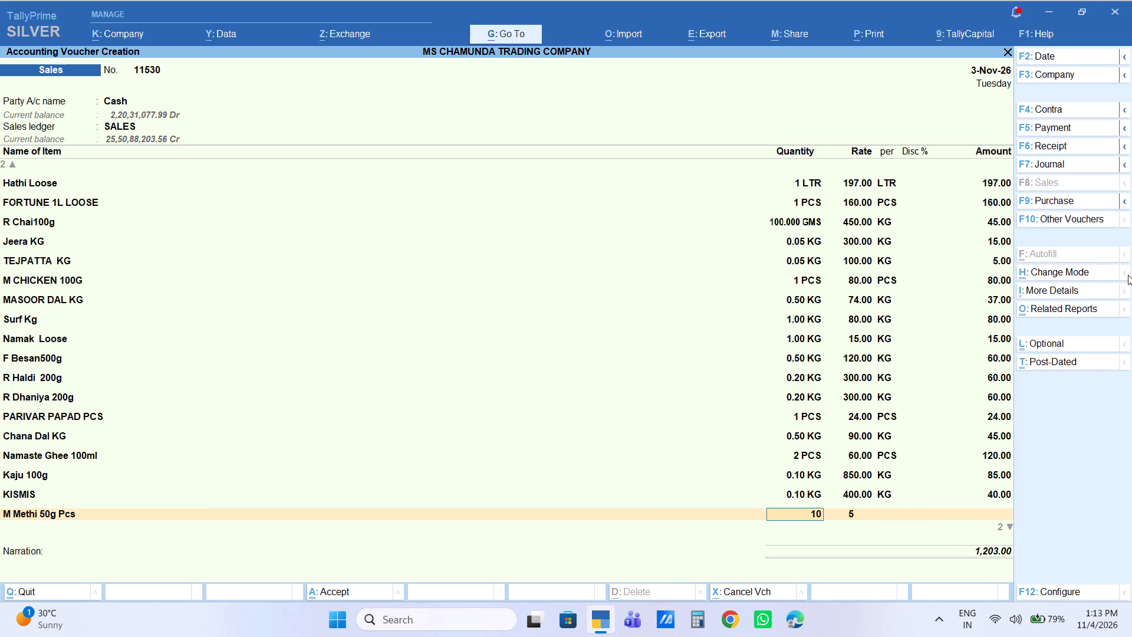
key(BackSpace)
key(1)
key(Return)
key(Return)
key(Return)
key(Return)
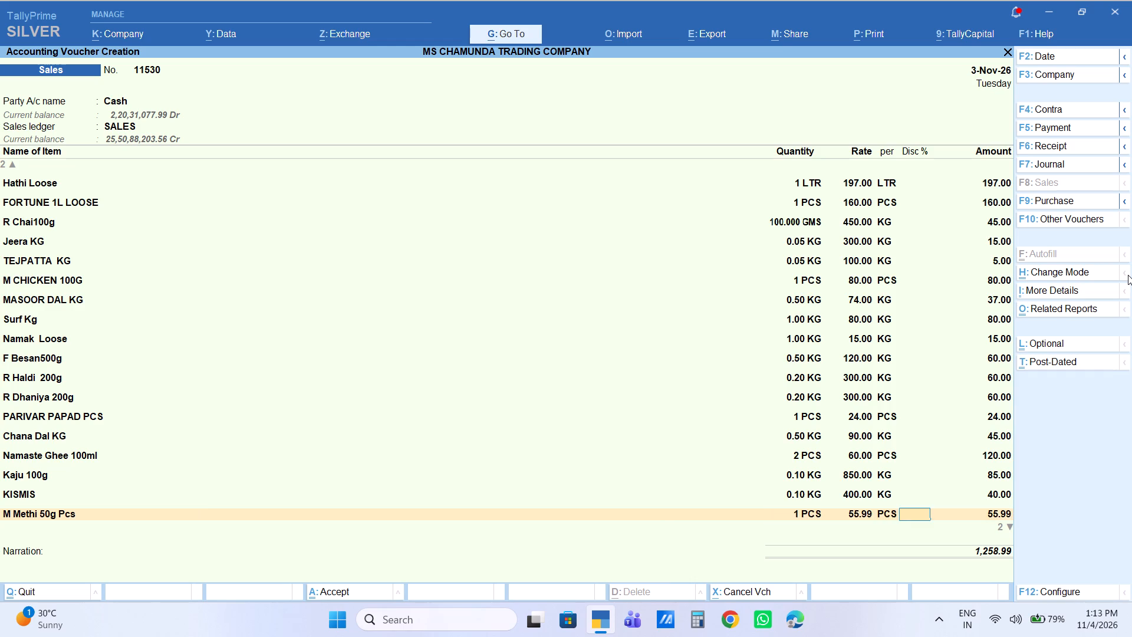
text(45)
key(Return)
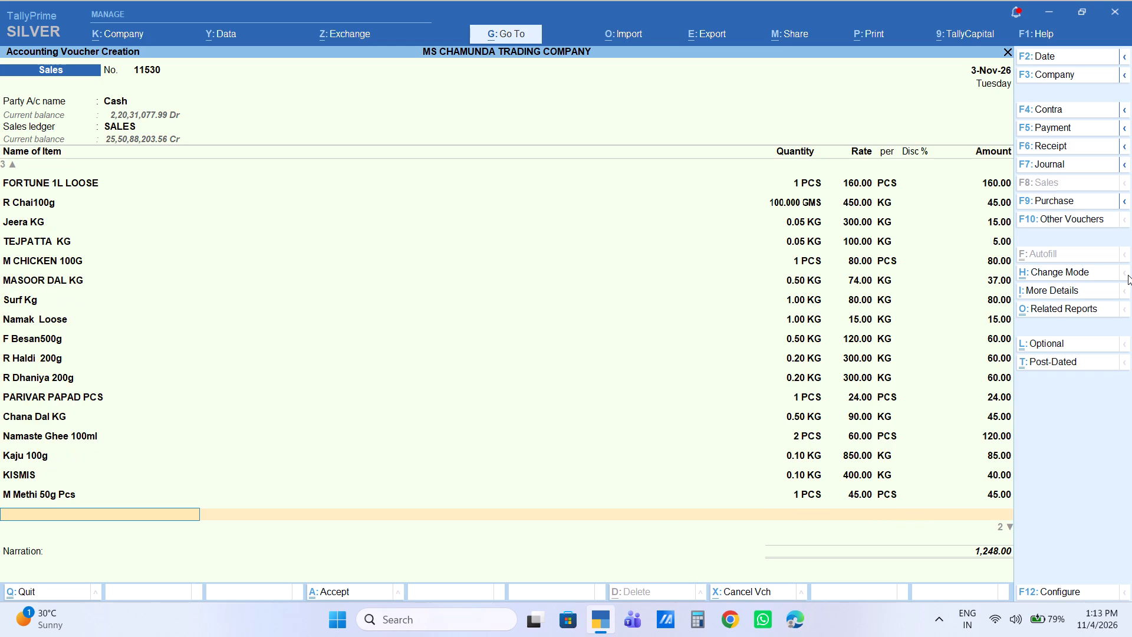
Add the item LAHSUN B with a quantity of 0.25 KG, keeping the default rate of 120.
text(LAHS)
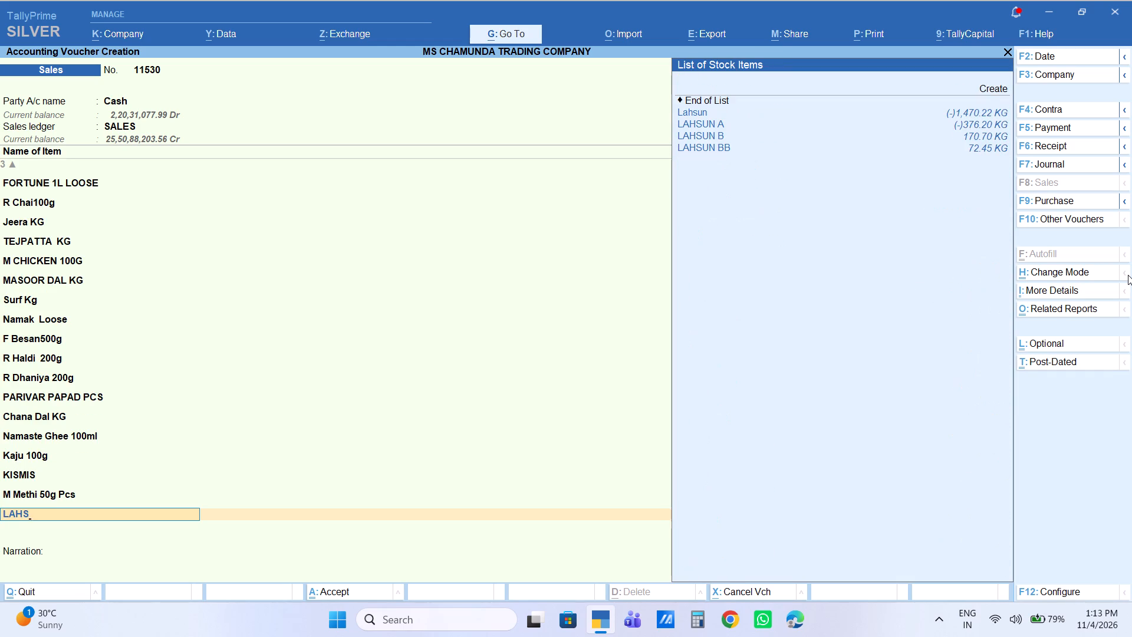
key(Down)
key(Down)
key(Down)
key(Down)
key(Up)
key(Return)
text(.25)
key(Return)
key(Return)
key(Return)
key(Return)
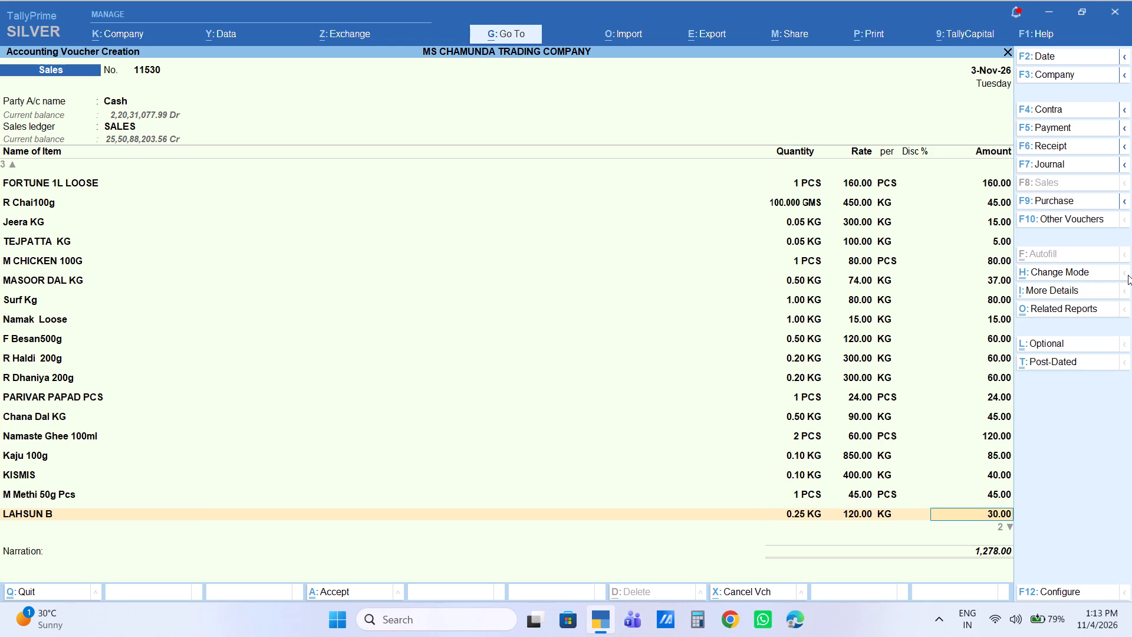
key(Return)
Add the item F Soyabin 200g with a quantity of 1 PCS, keeping the default rate of 40.
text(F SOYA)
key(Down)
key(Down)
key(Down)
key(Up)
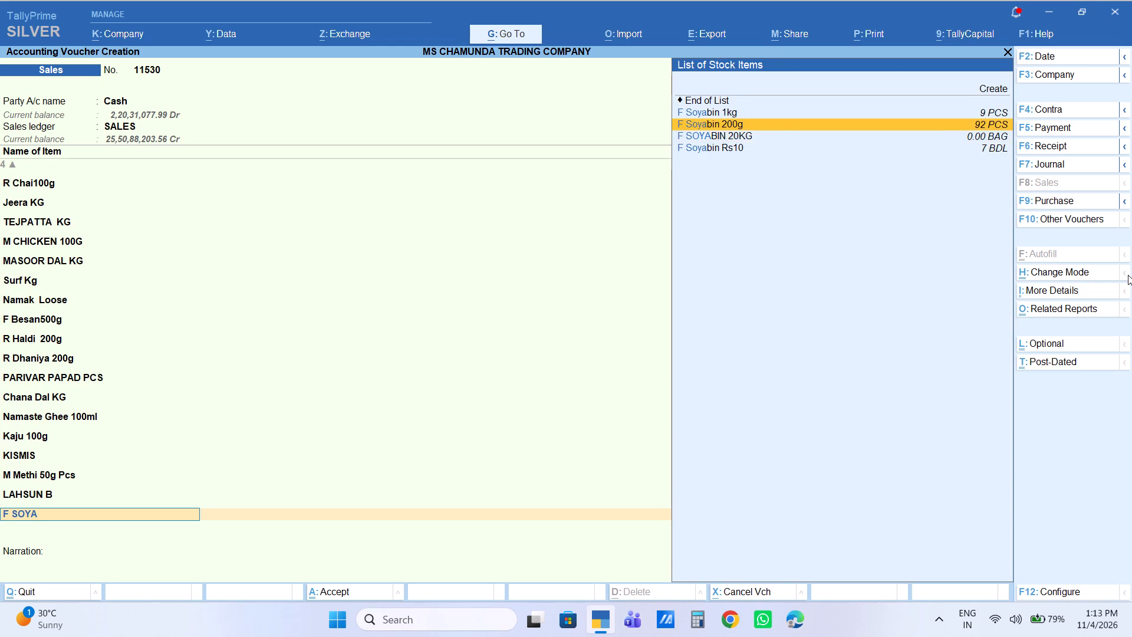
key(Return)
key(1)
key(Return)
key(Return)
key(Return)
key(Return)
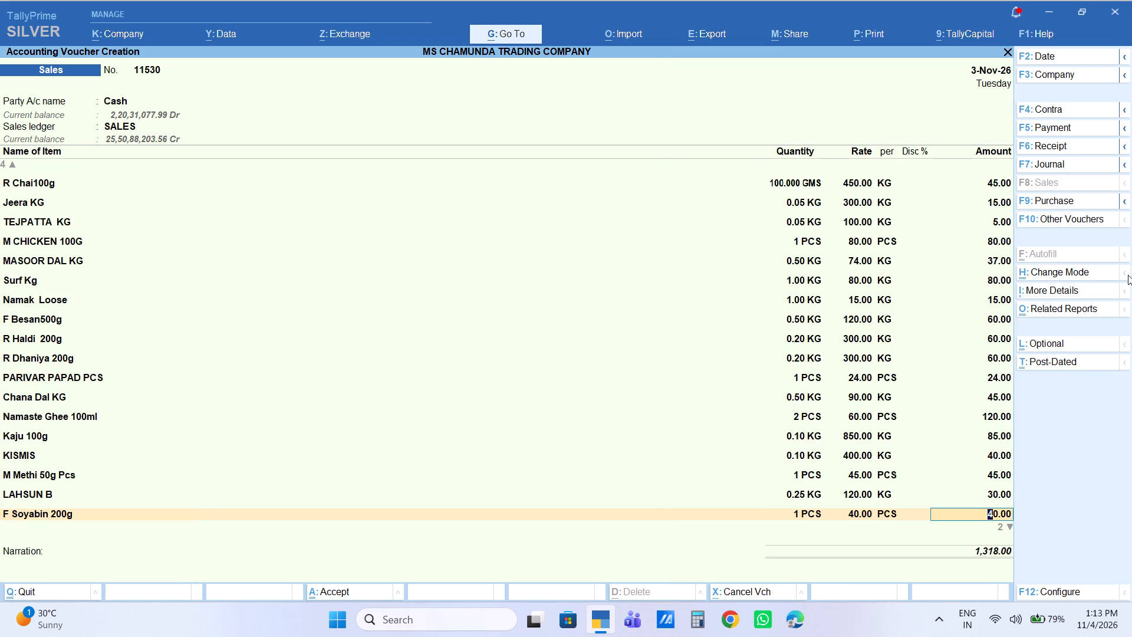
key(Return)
End the item list and add a Labour Charge of 2.
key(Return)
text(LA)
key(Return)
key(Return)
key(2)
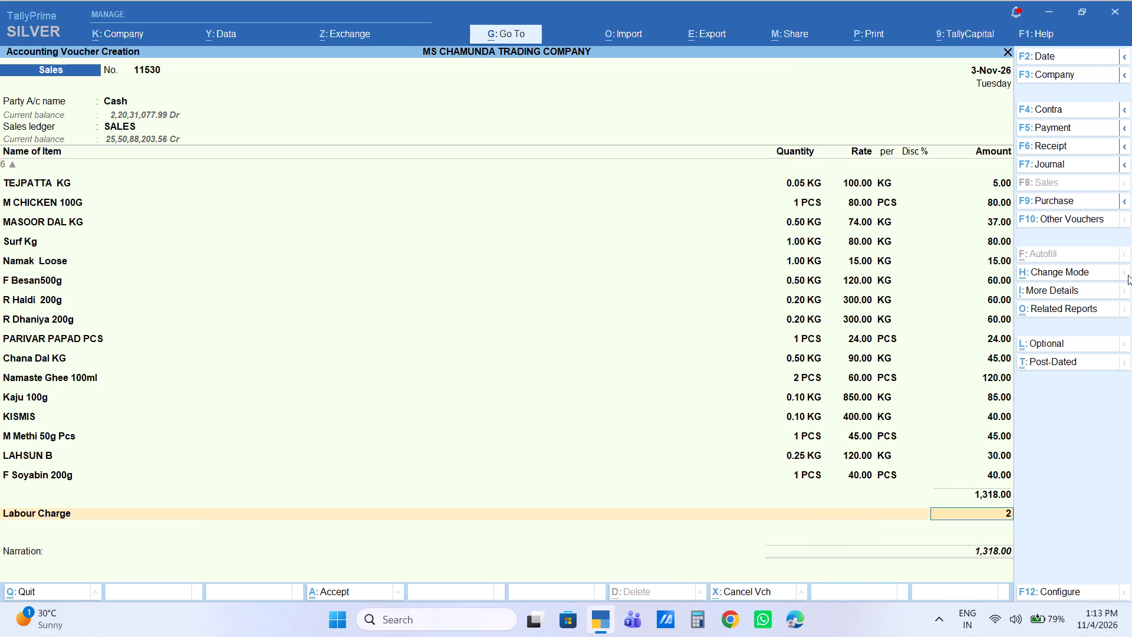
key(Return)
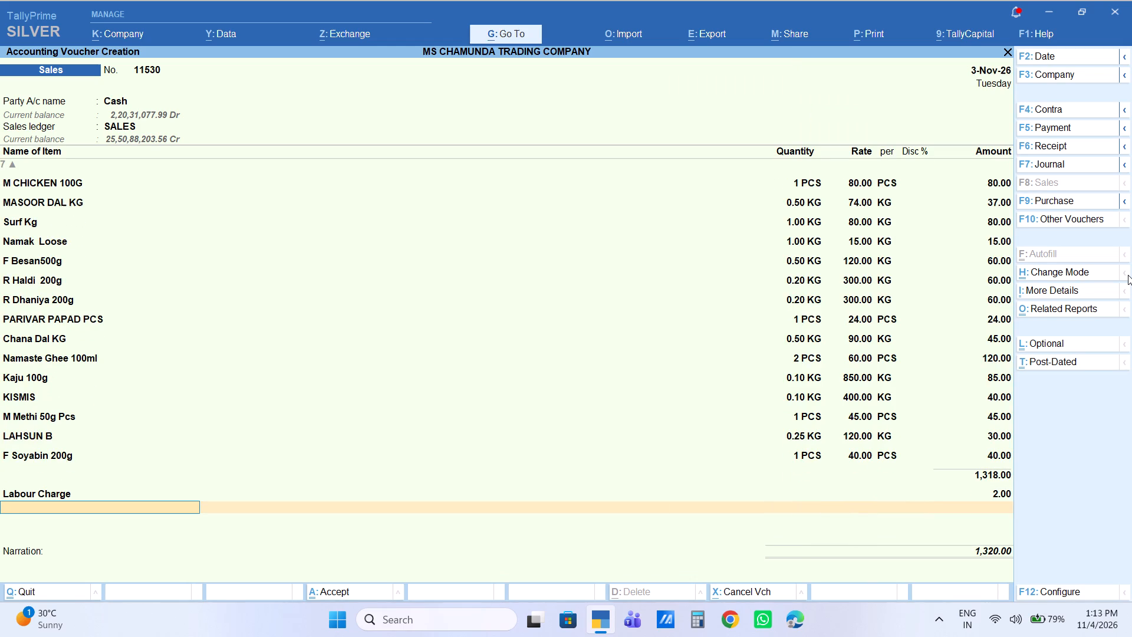
Return to the first item and check every item line in order, from CHINI KG through F Soyabin 200g.
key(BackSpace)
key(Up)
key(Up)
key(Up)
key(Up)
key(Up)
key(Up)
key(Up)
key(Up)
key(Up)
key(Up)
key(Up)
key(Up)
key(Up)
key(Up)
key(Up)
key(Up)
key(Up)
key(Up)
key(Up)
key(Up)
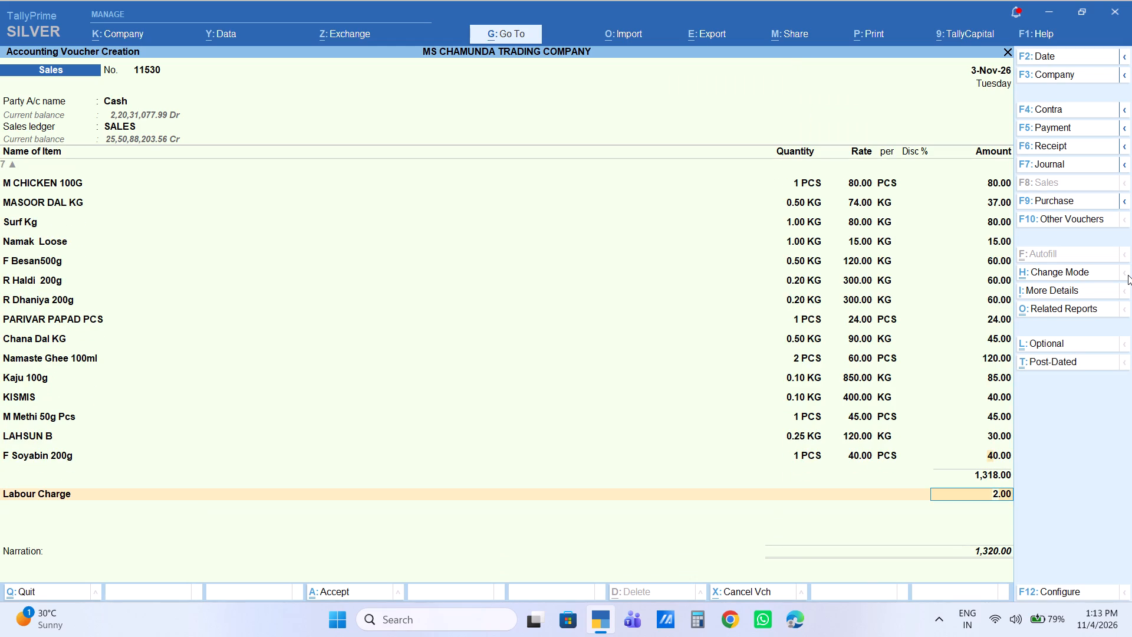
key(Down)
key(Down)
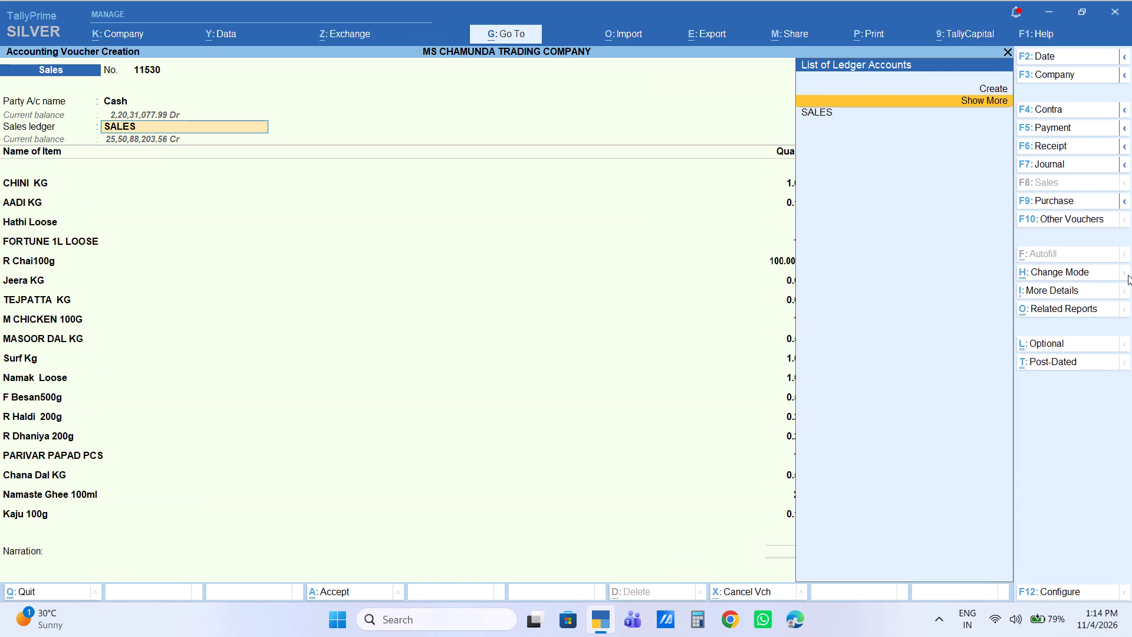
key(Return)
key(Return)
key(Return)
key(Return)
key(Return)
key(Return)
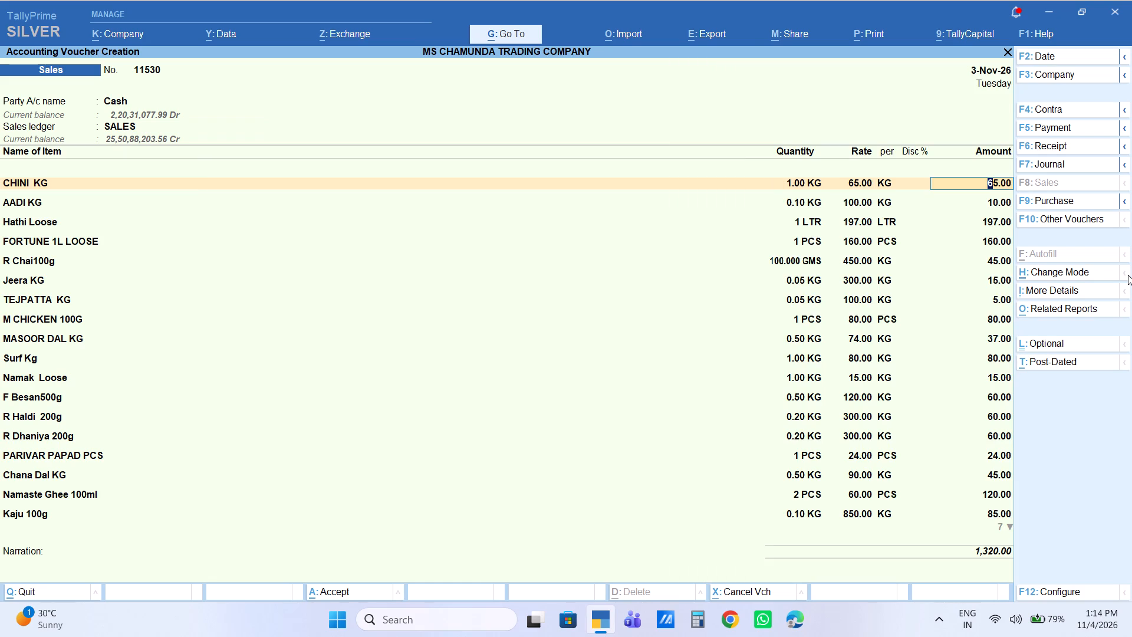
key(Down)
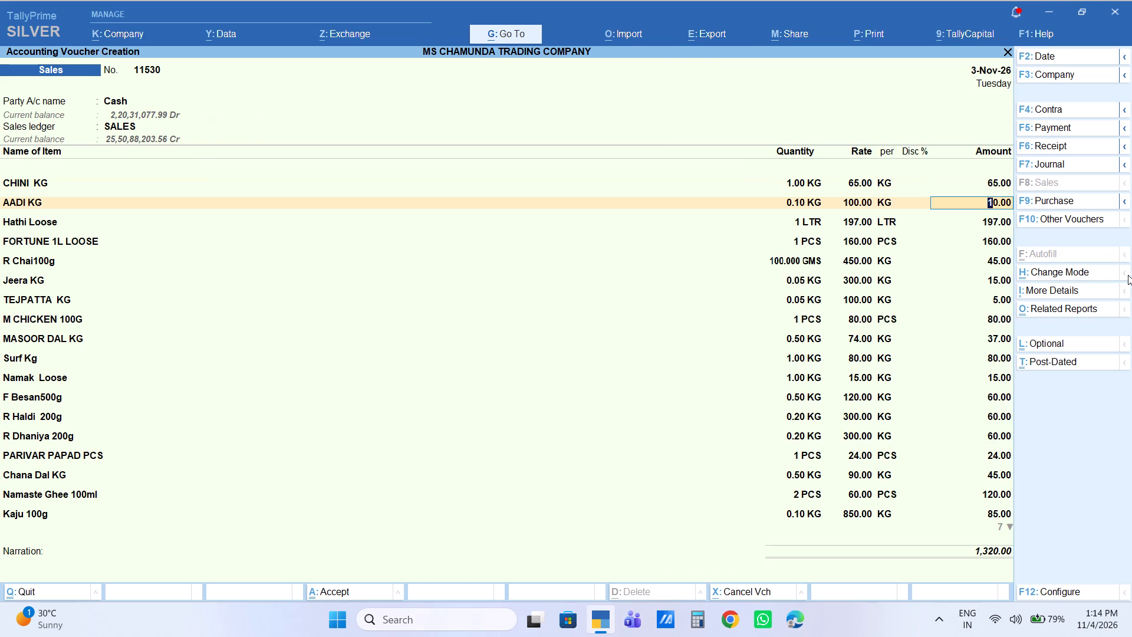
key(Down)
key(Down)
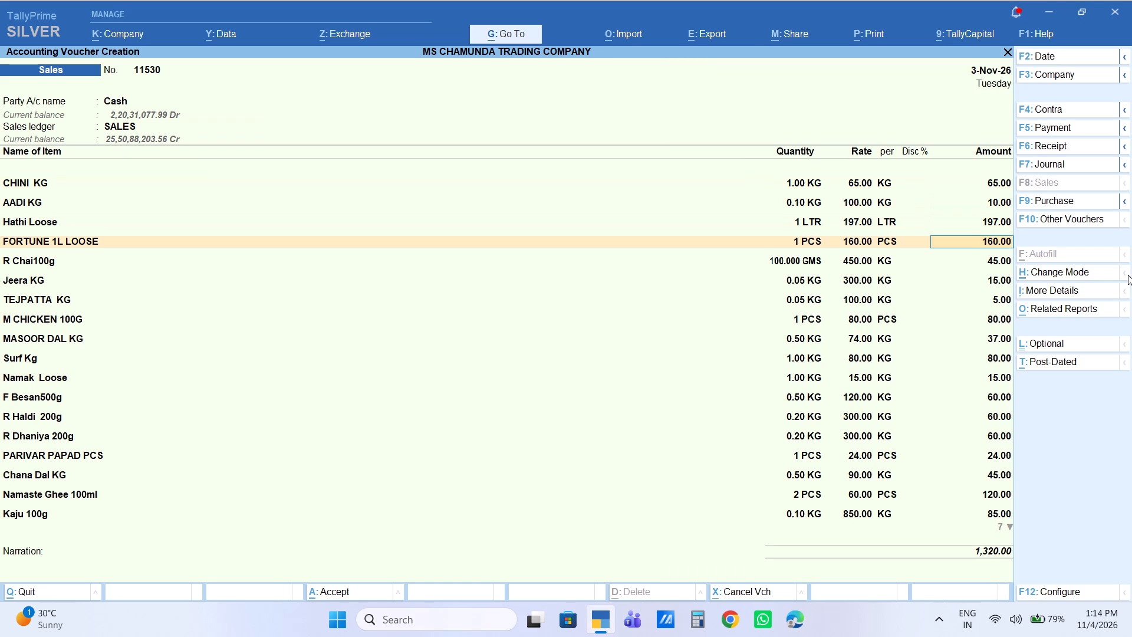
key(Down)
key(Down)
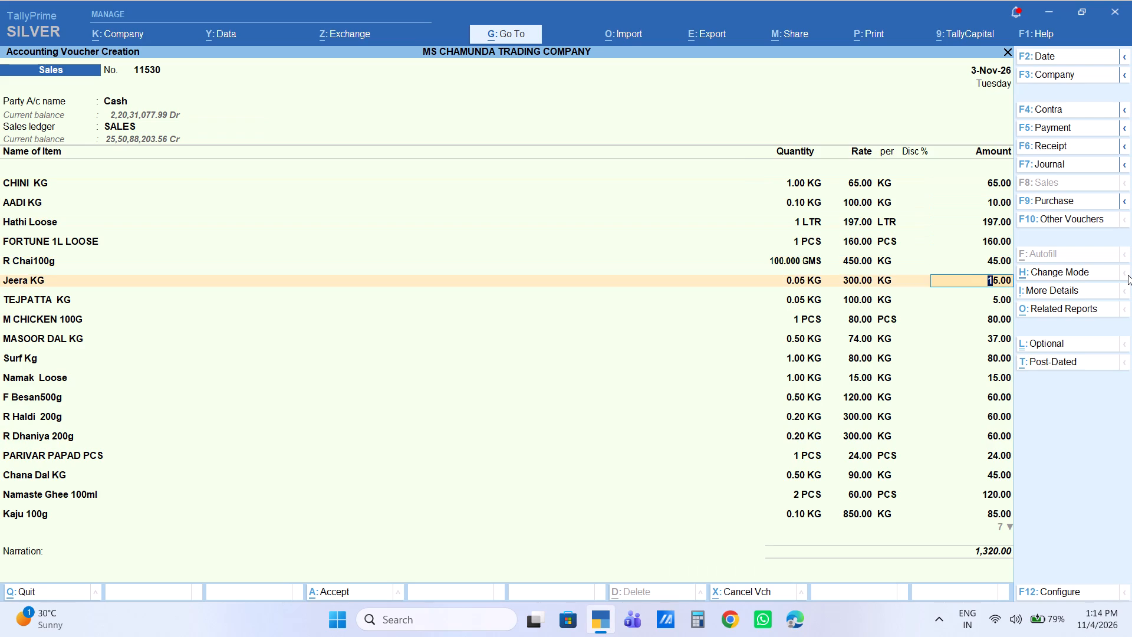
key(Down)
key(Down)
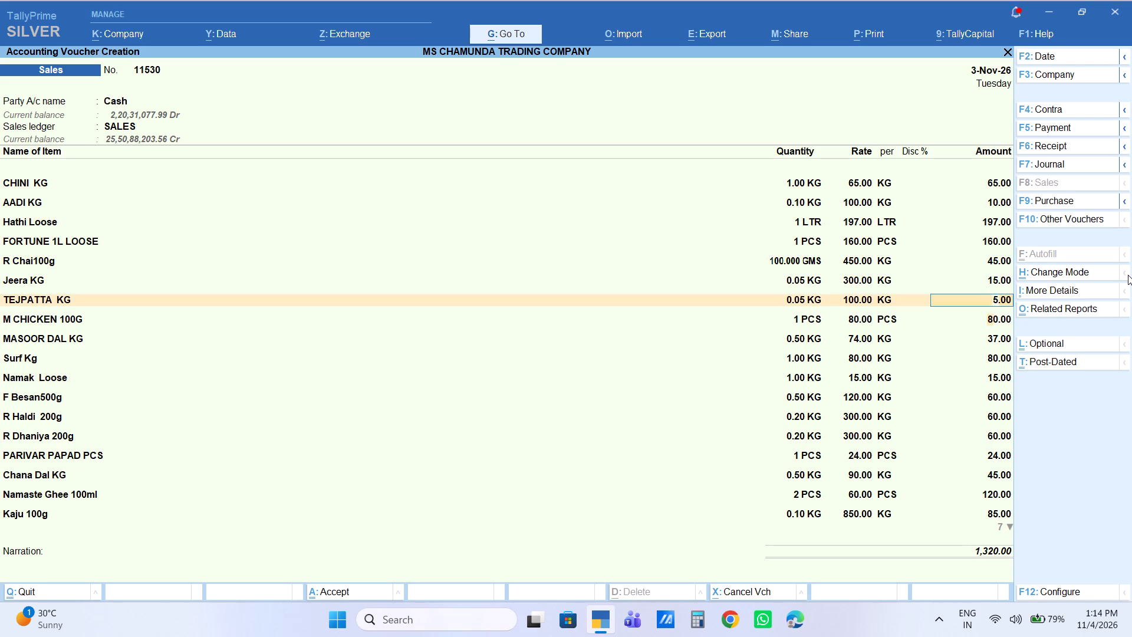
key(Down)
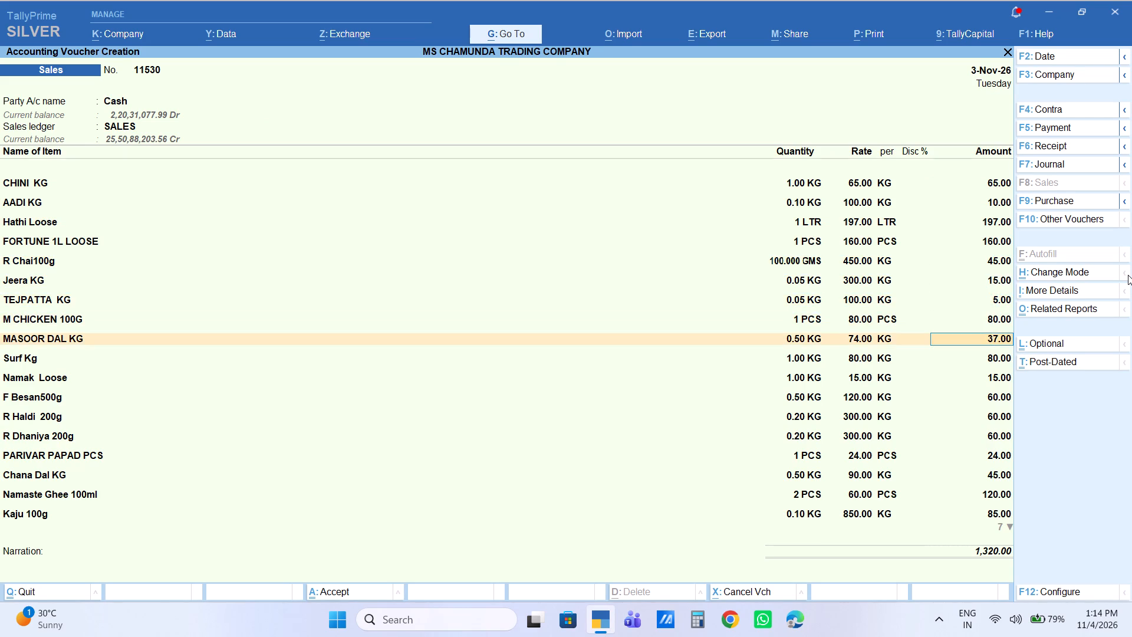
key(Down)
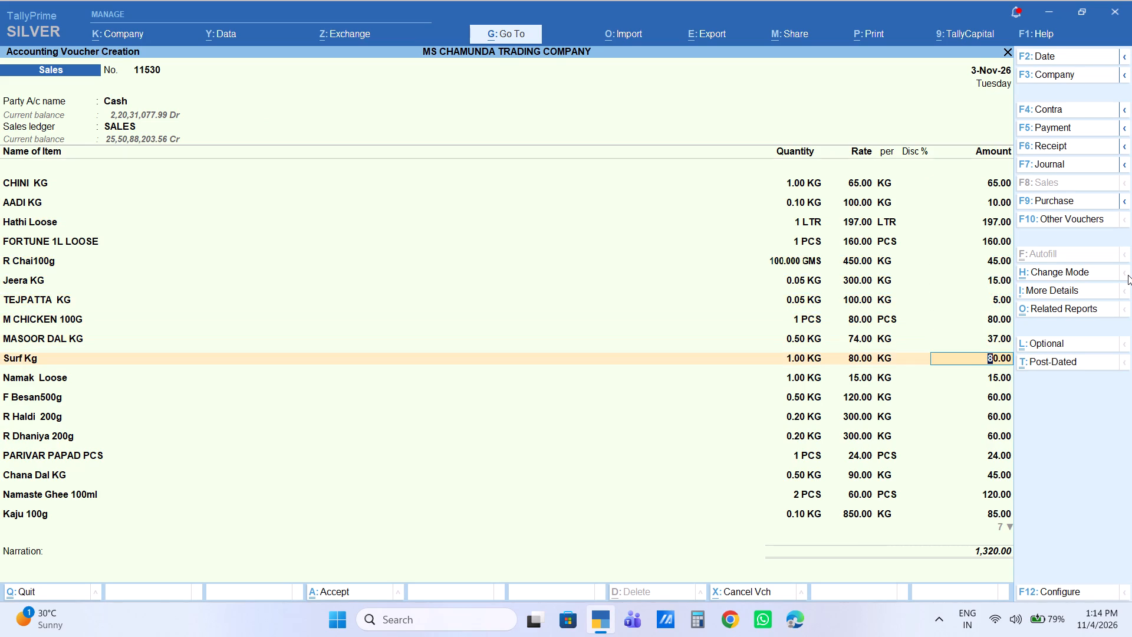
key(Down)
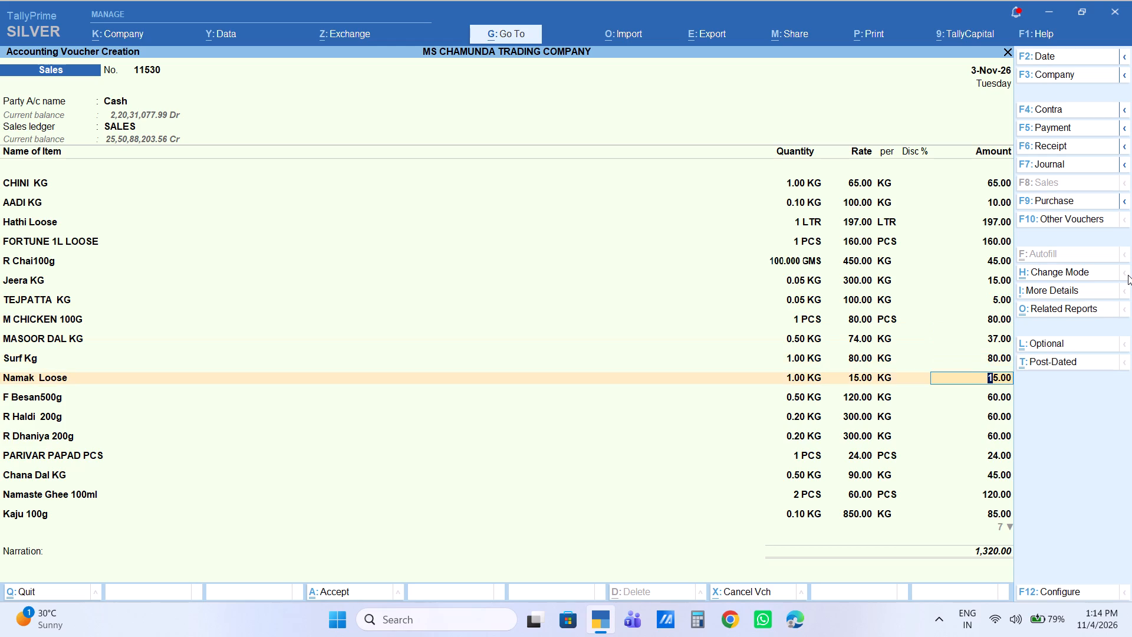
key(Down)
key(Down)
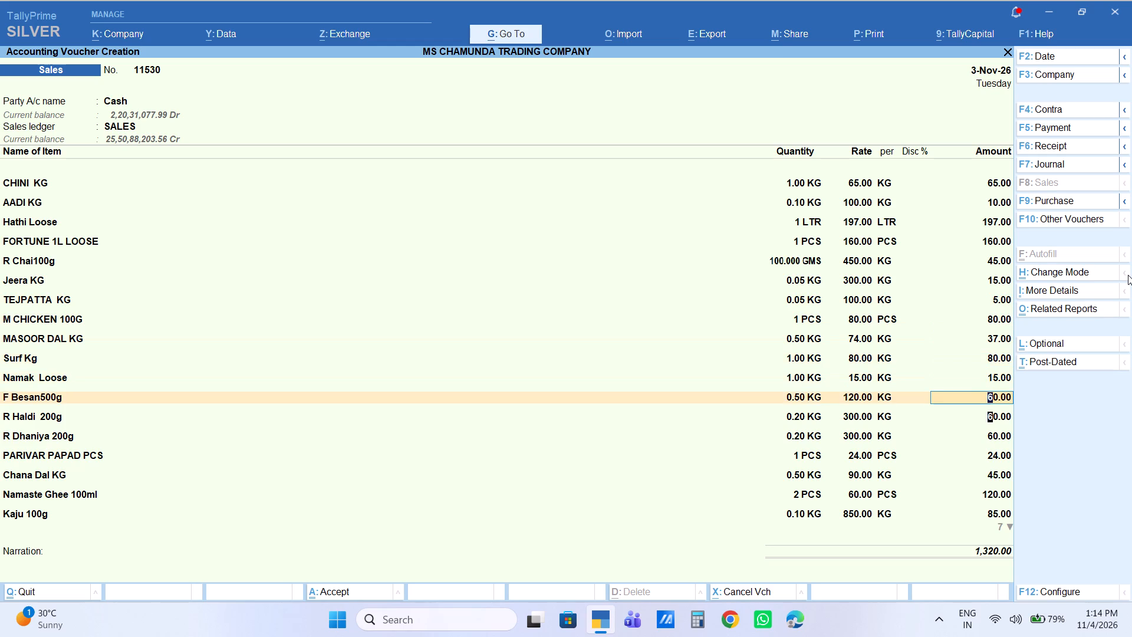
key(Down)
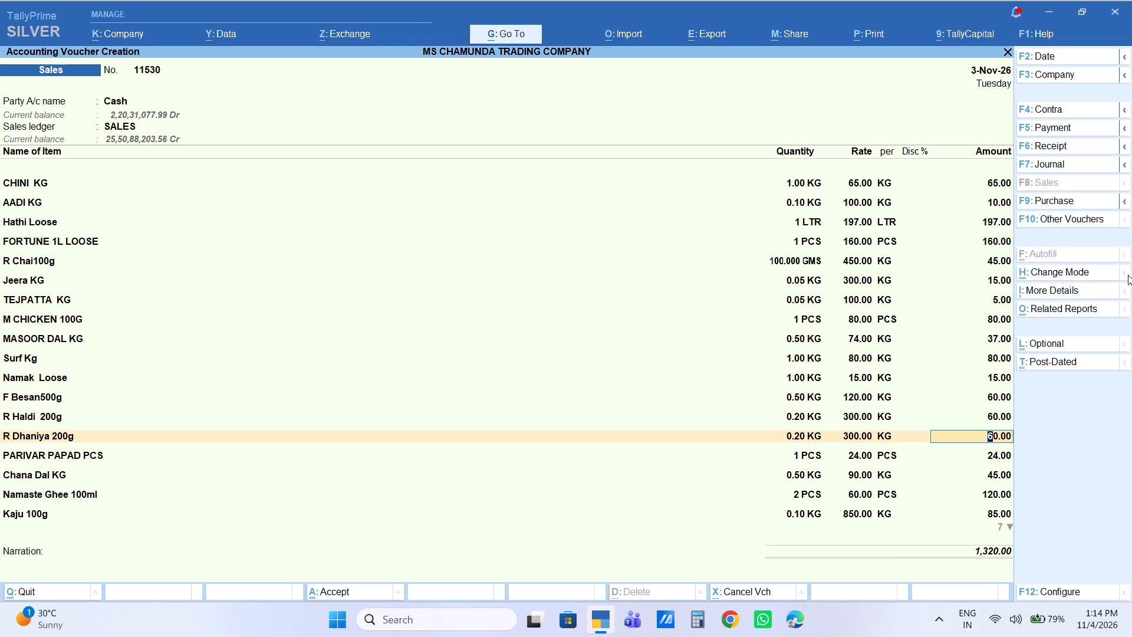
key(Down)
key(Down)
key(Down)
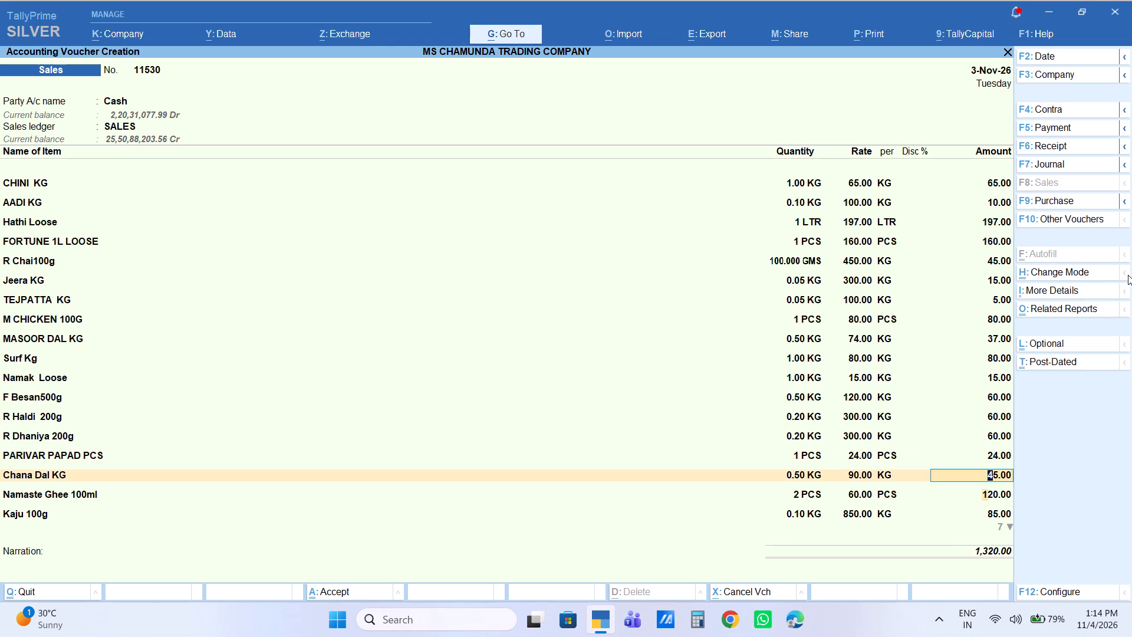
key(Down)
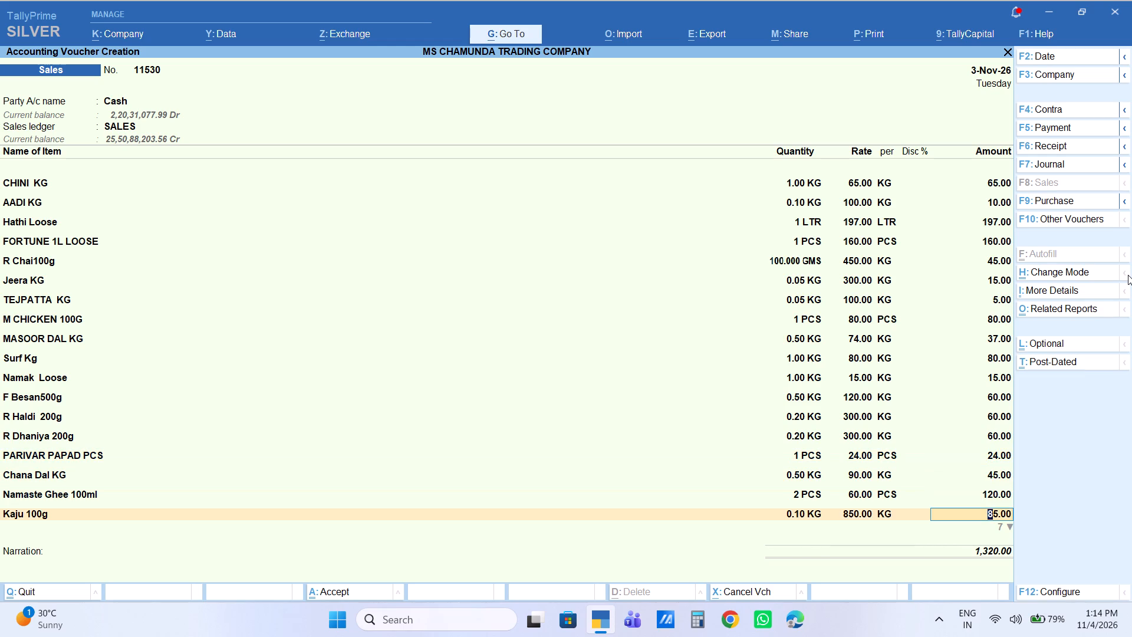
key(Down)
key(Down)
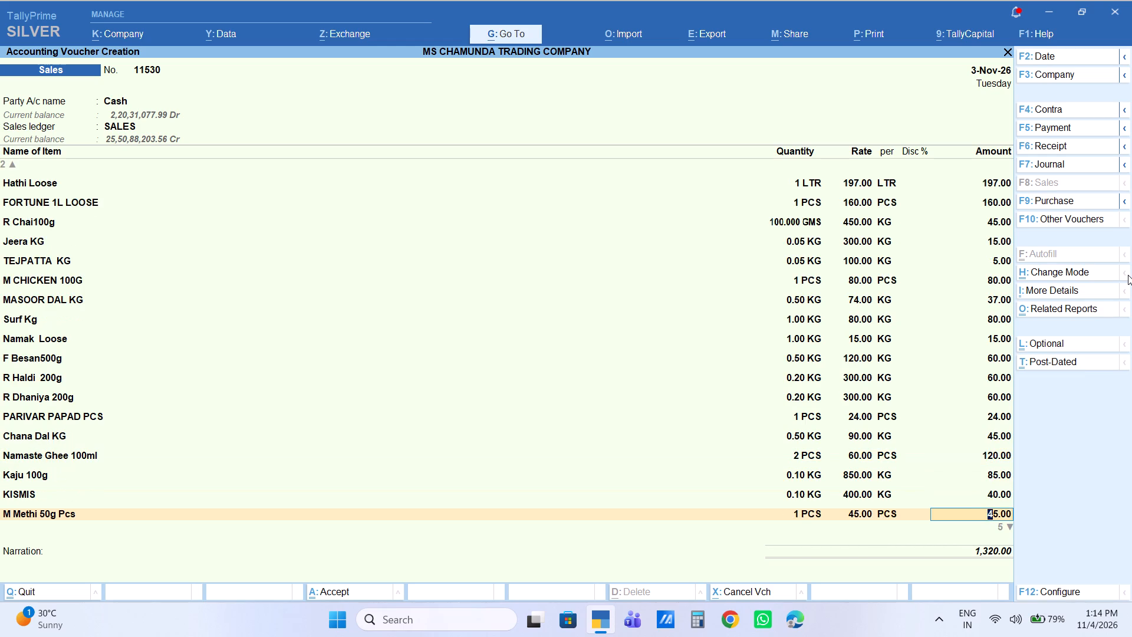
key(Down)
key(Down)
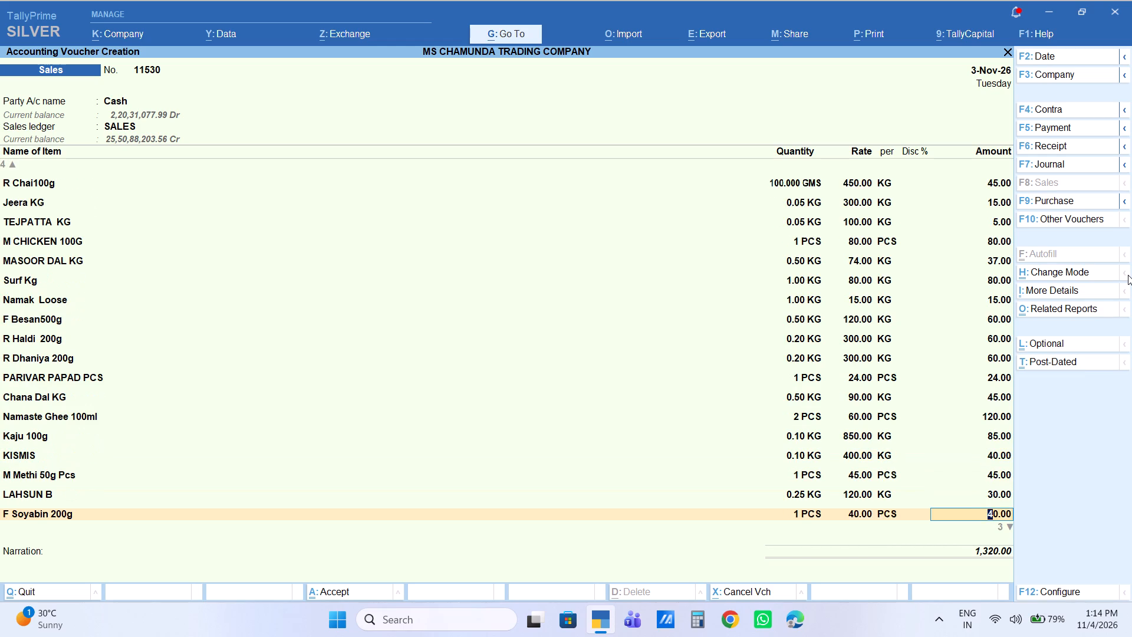
Add the item RAHAR DAL KG below F Soyabin 200g with a quantity of 0.5 KG and an amount of 50.
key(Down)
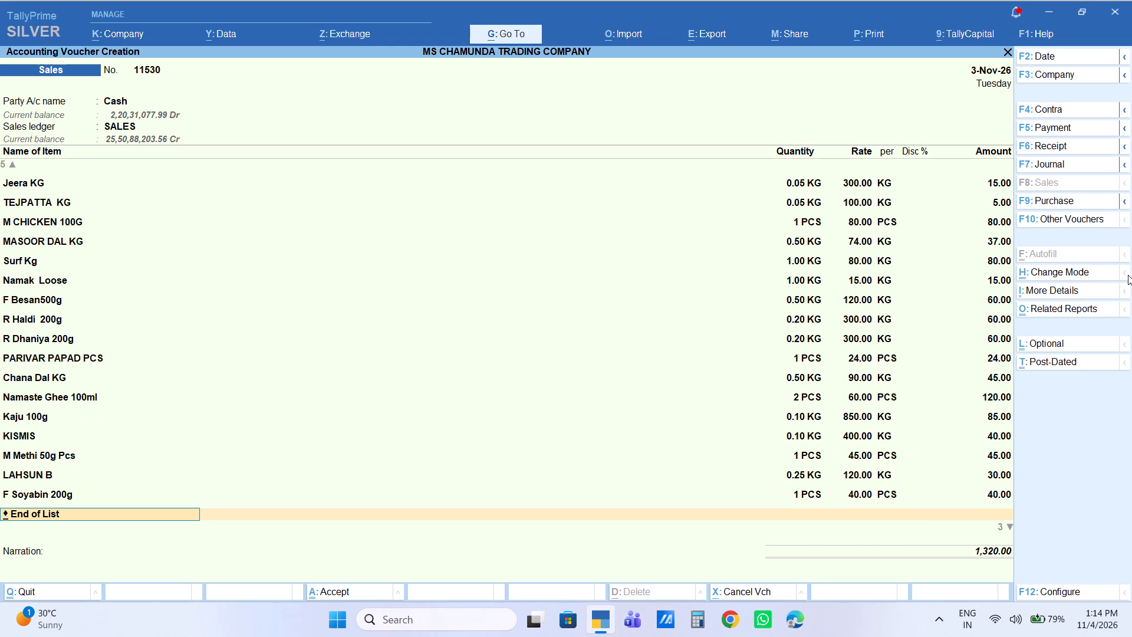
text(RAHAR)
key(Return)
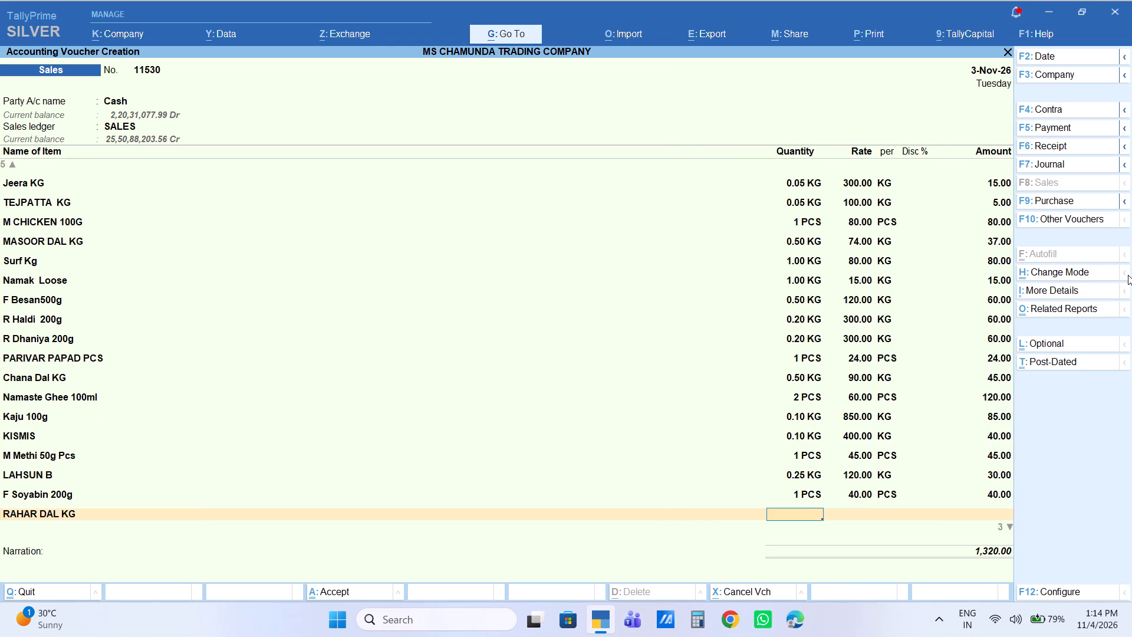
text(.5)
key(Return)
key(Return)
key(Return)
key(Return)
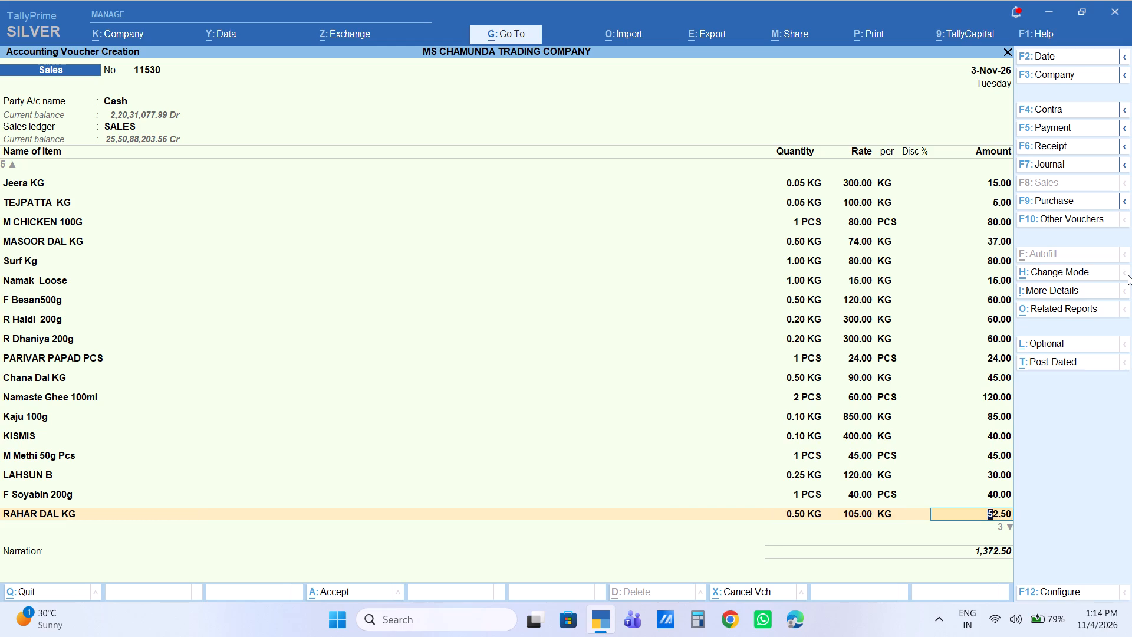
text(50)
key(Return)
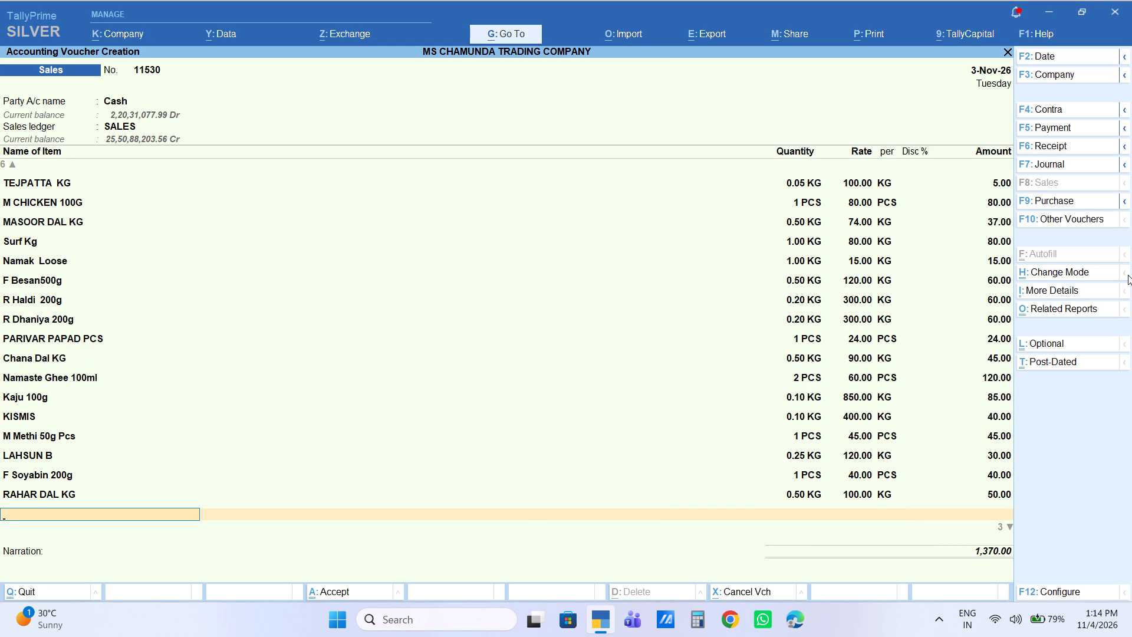
Return to the first item and check every item line in order, from CHINI KG through RAHAR DAL KG.
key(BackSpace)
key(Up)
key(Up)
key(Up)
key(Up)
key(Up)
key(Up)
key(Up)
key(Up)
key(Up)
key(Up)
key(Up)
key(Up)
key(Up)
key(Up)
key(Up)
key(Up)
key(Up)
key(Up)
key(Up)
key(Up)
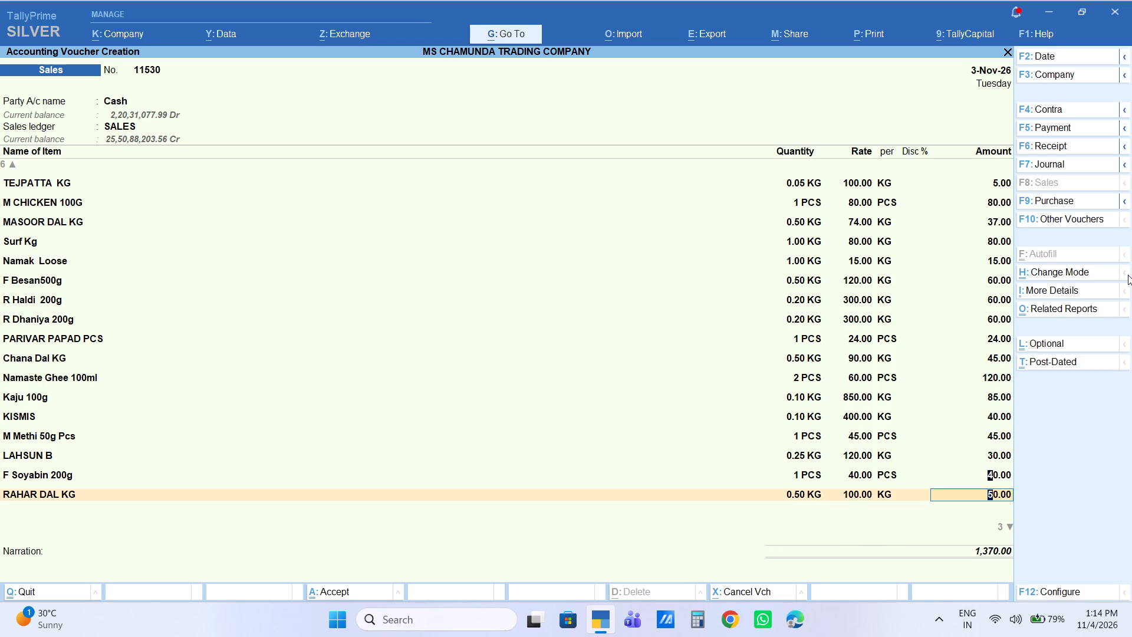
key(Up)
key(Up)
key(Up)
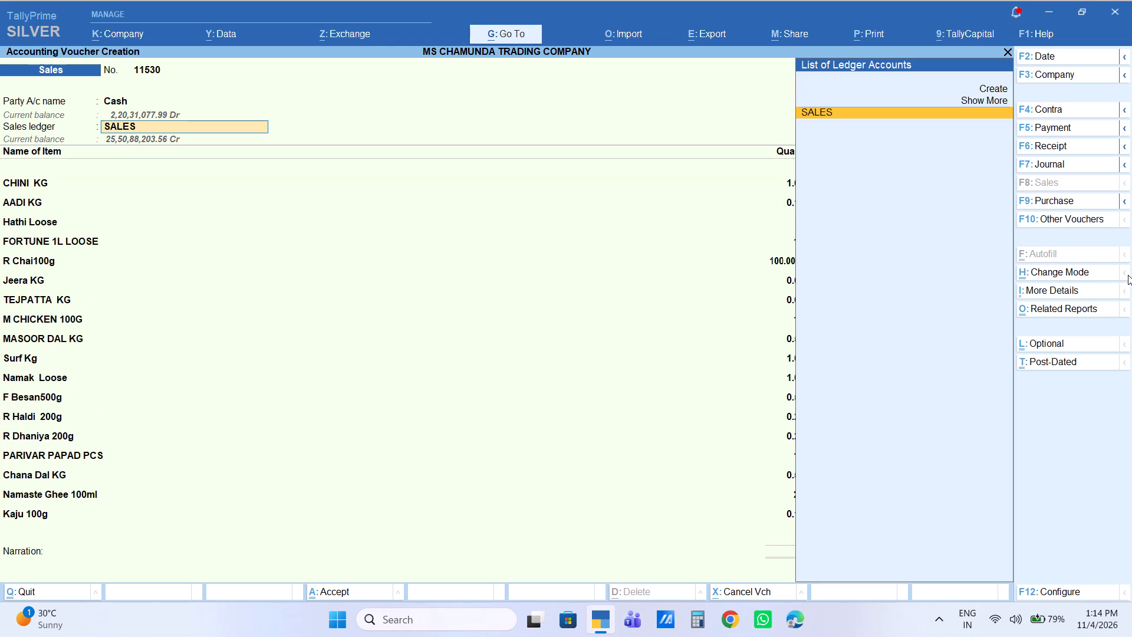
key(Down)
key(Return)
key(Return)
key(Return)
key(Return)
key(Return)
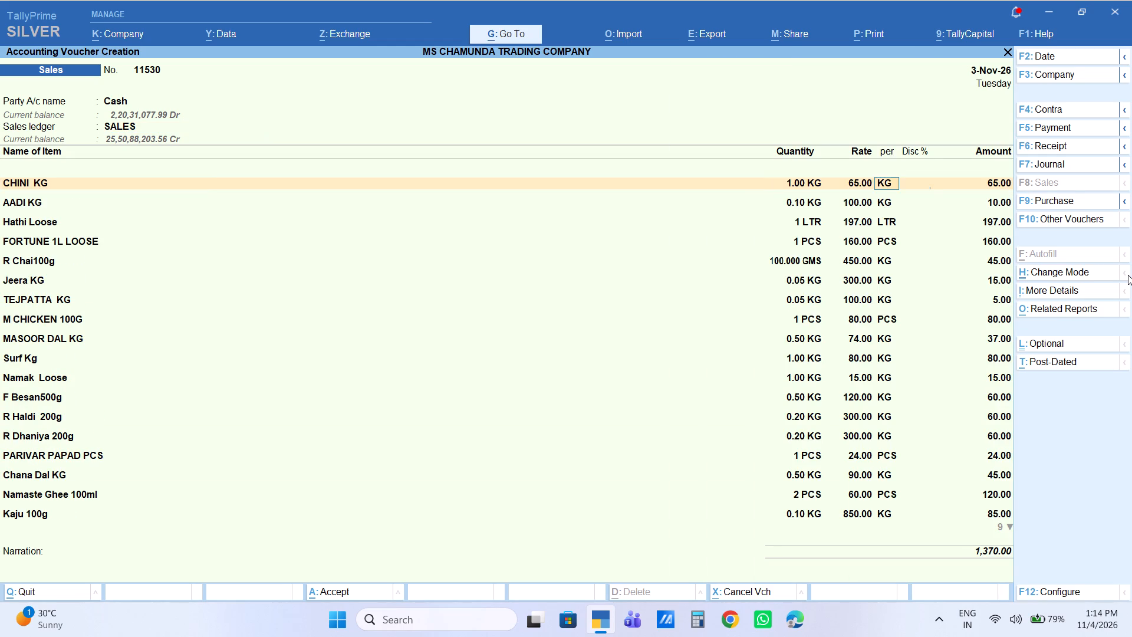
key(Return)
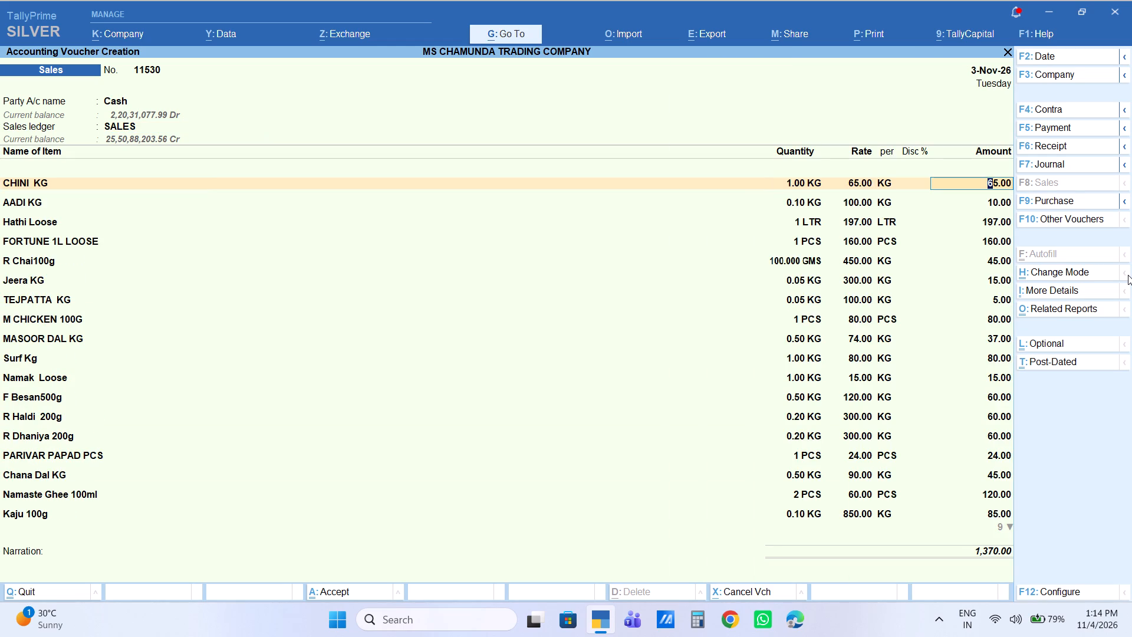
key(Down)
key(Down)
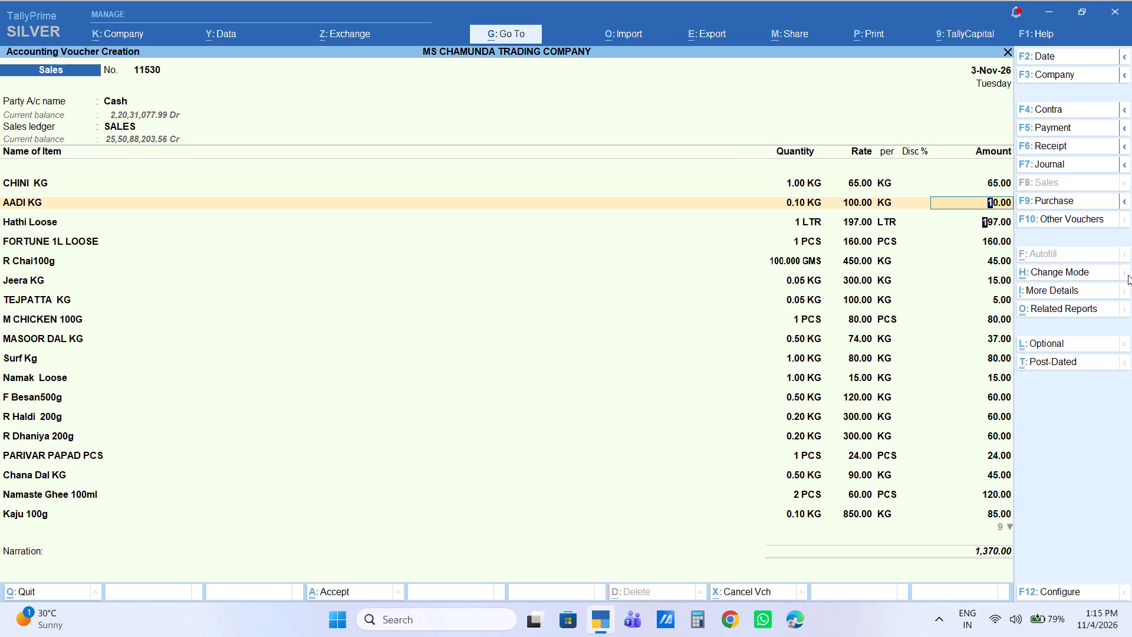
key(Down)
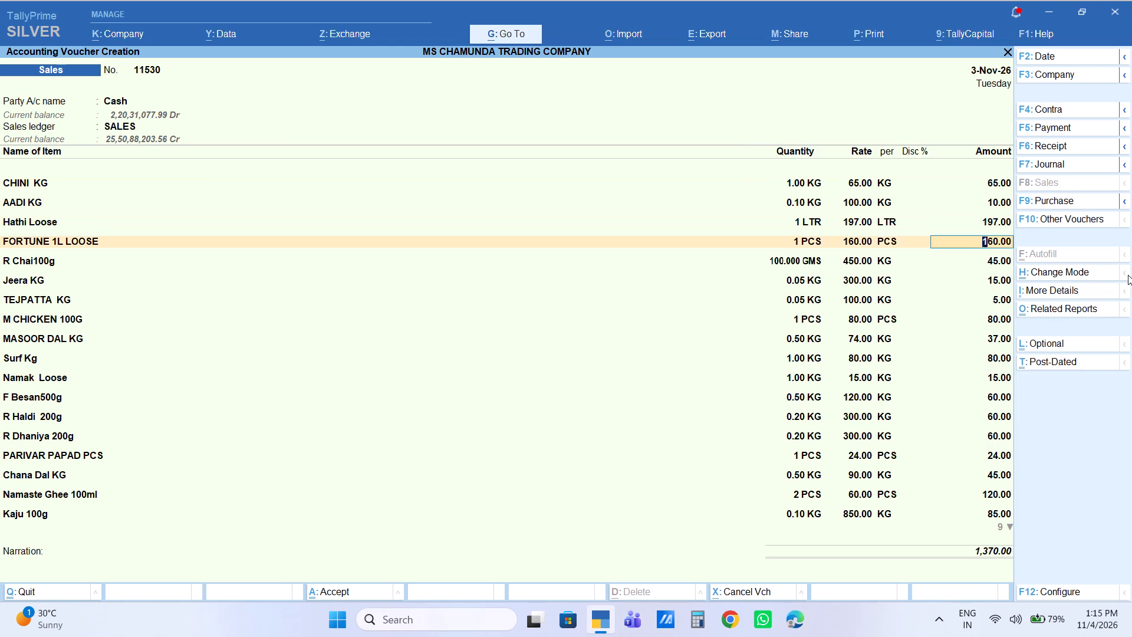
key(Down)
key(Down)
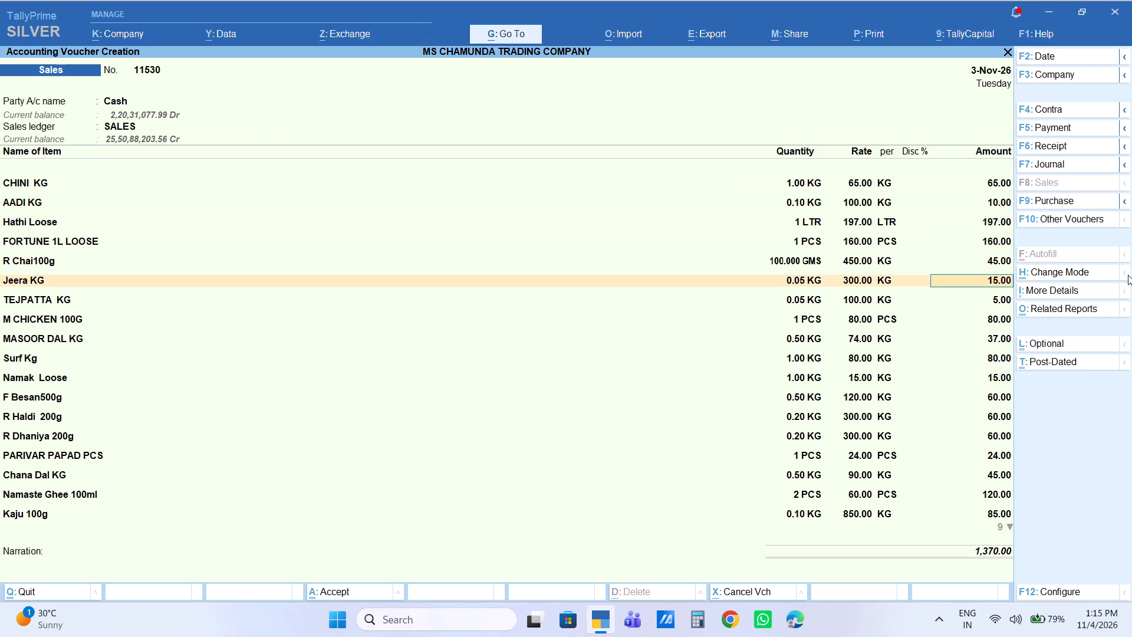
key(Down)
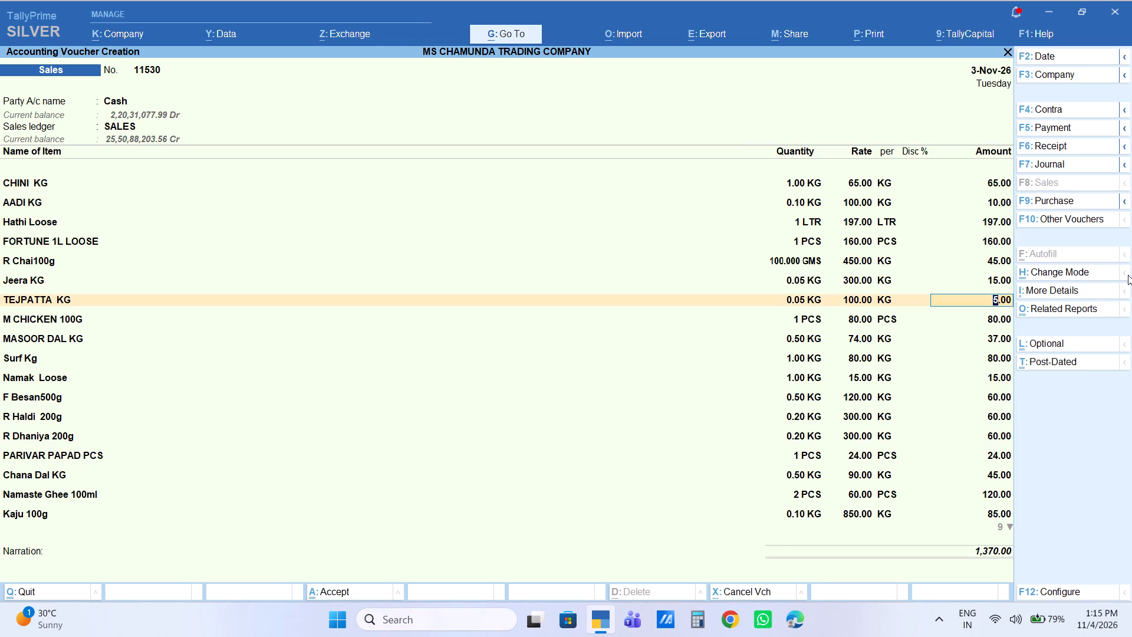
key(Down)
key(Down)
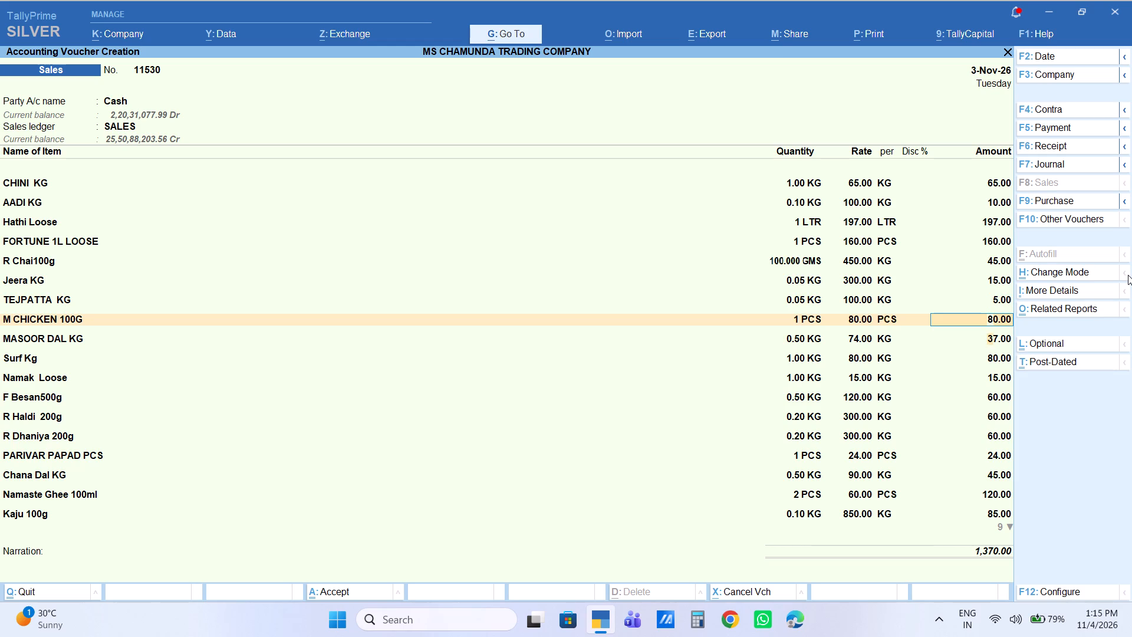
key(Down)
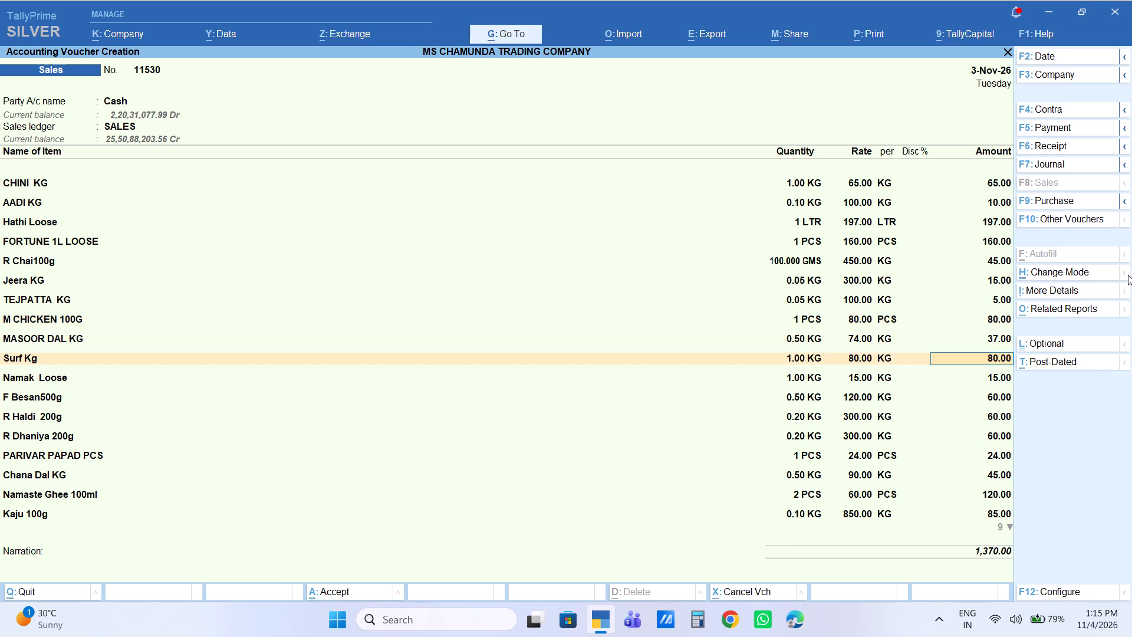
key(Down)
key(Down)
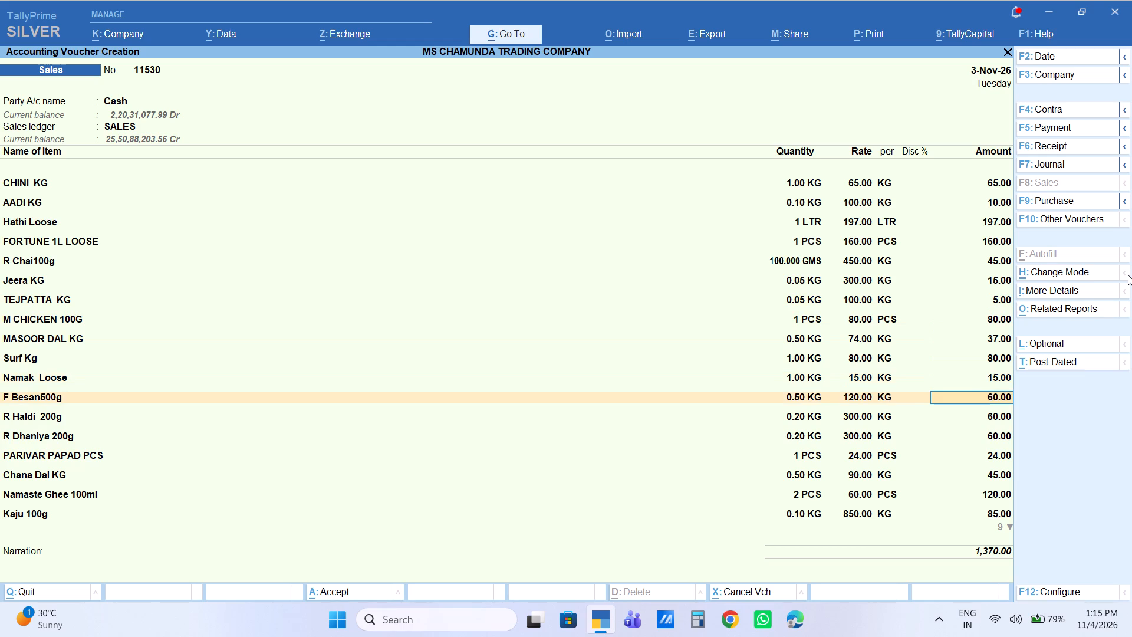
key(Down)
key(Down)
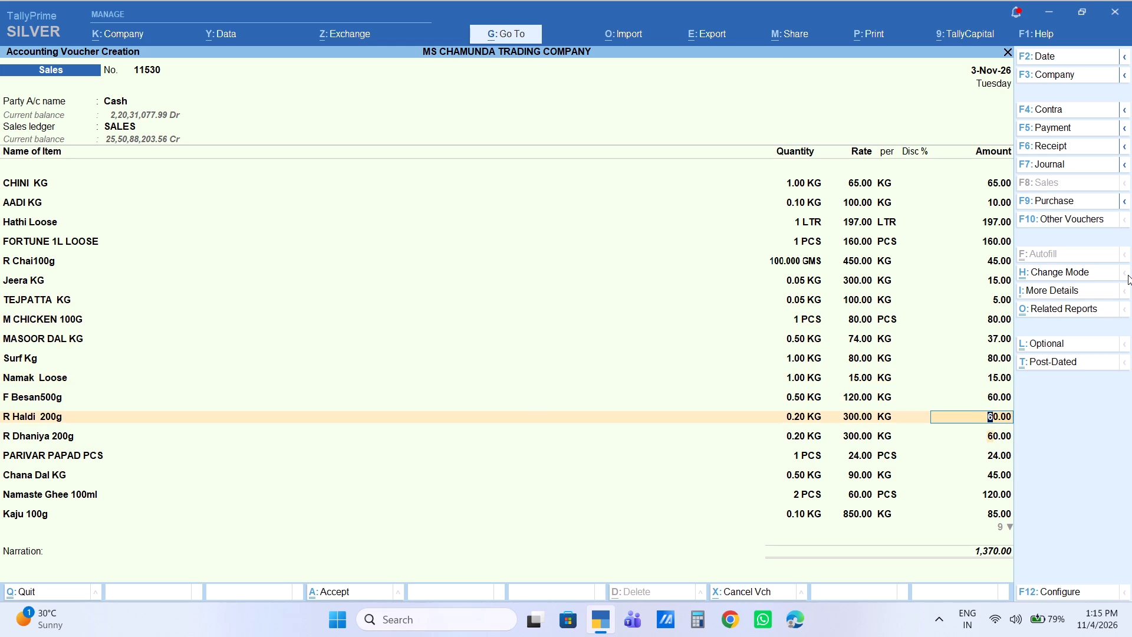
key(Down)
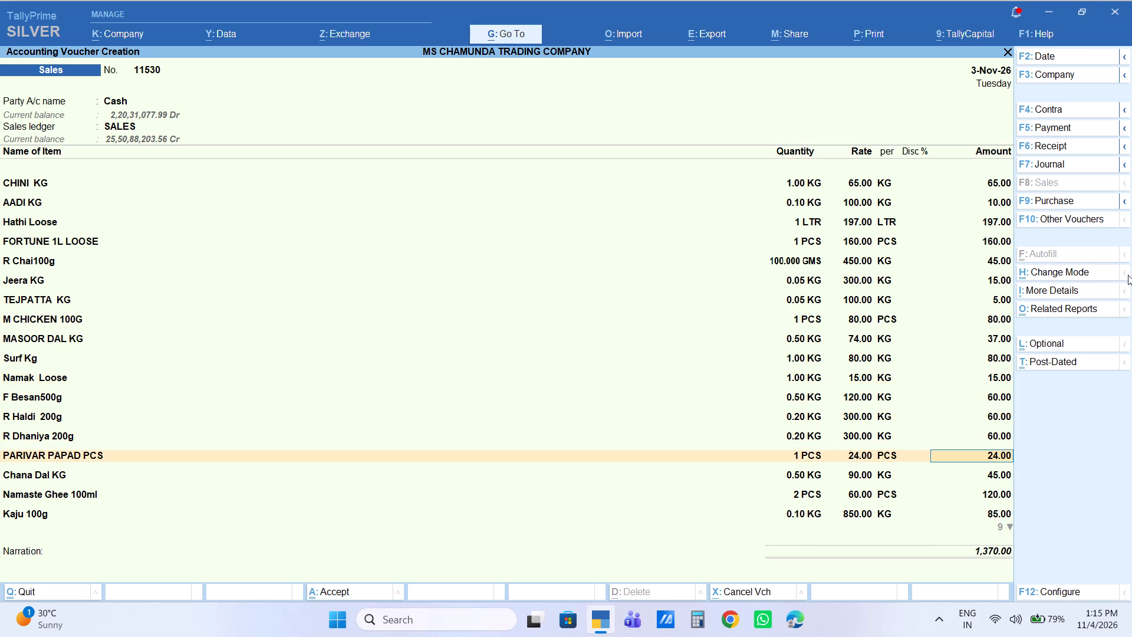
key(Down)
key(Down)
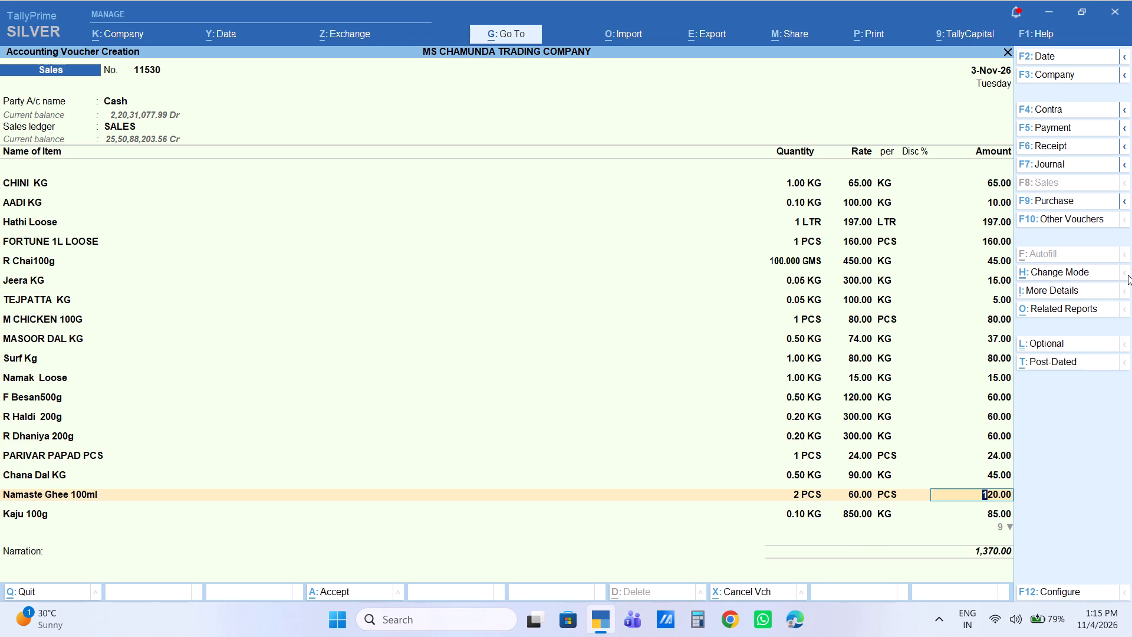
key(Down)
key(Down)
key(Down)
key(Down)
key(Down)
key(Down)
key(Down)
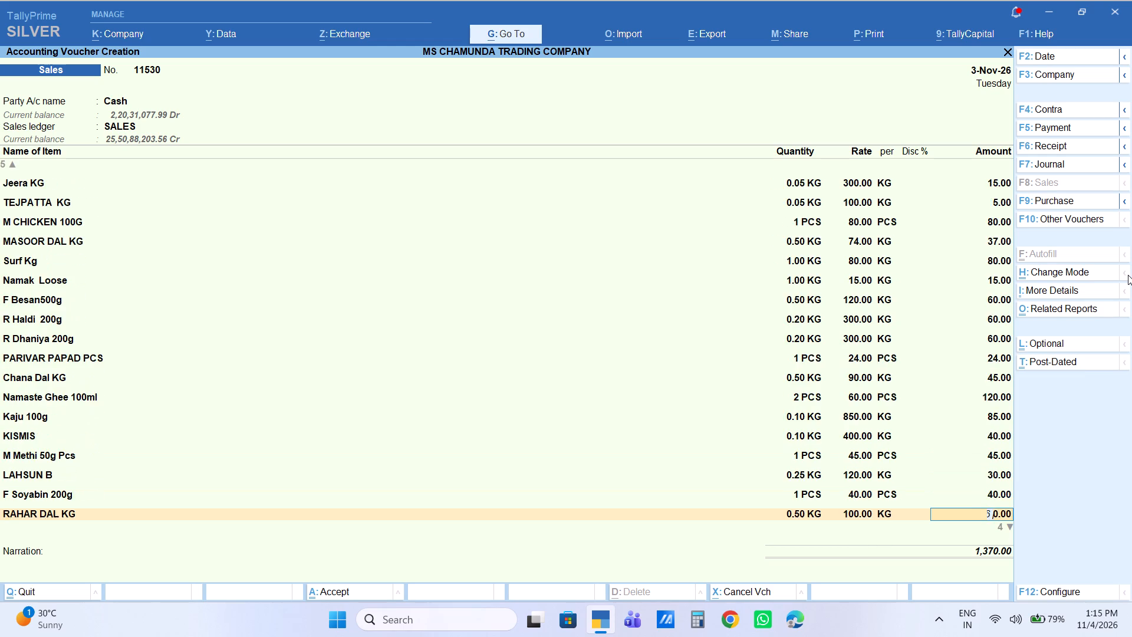
Add the item CHANA KG below RAHAR DAL KG with a quantity of 0.5 KG and an amount of 45.
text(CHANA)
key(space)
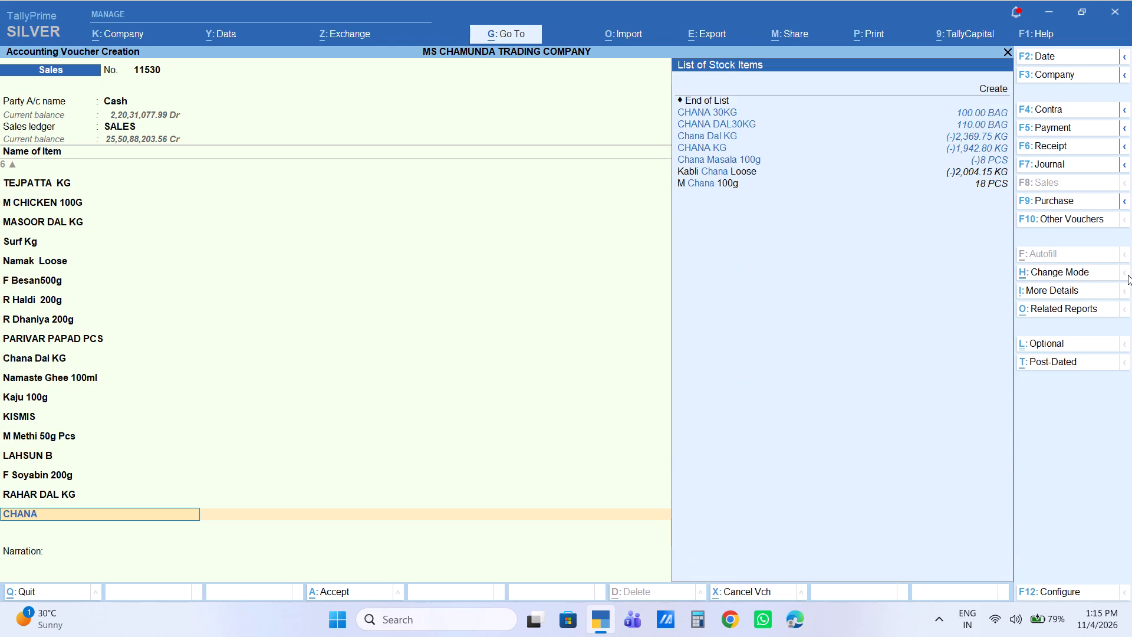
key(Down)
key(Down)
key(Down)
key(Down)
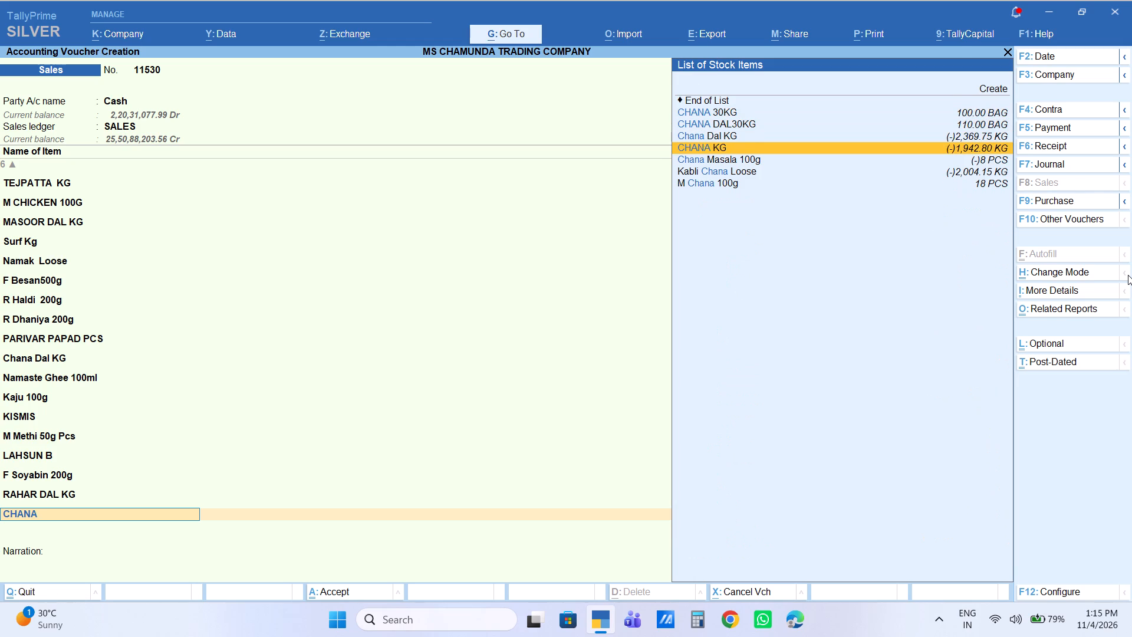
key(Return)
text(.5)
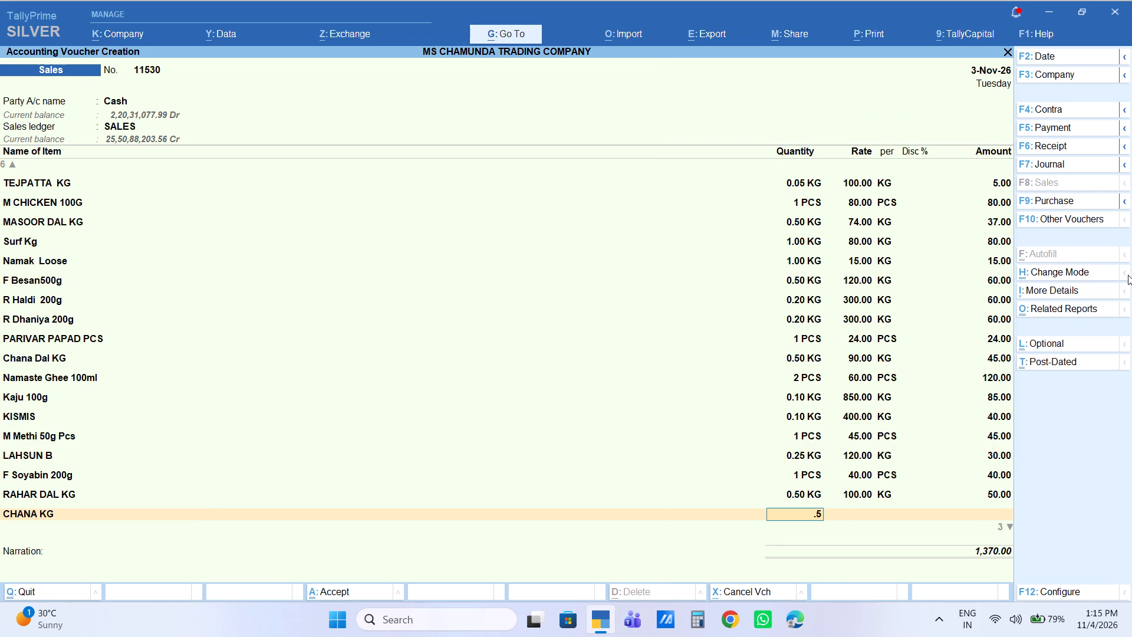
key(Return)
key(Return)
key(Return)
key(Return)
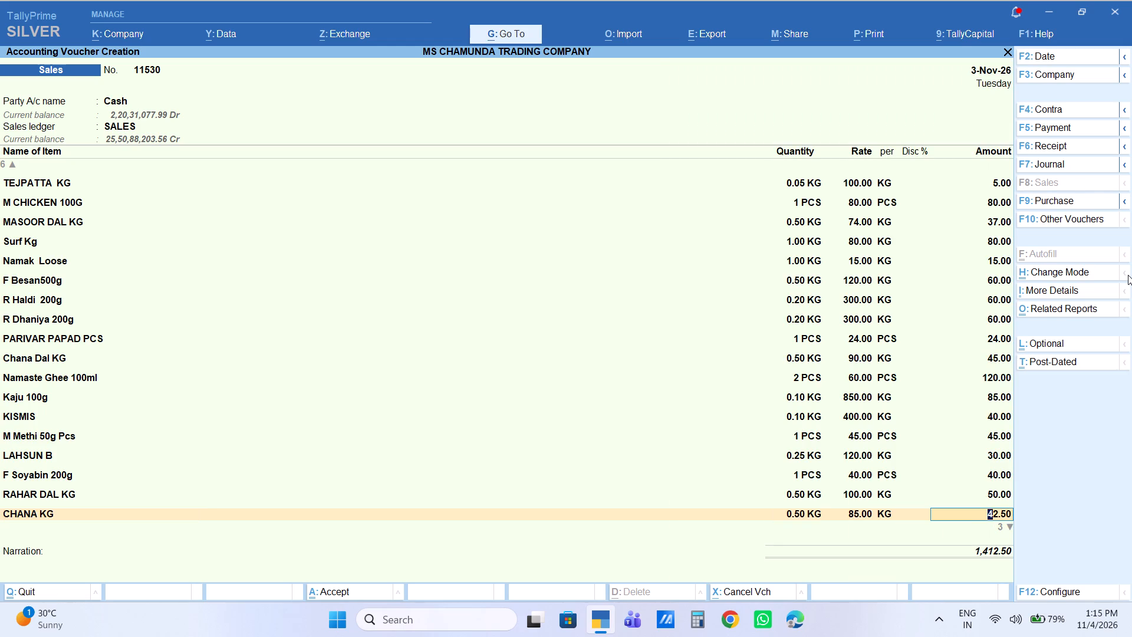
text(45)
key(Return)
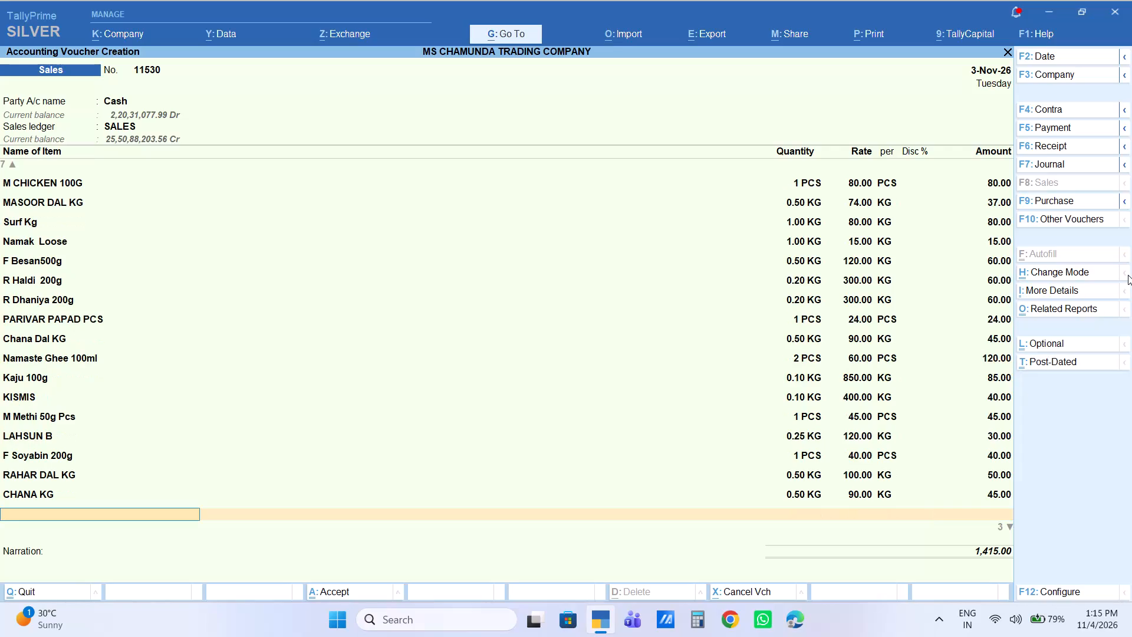
End the item list, keep the Labour Charge of 2, and save the sales voucher.
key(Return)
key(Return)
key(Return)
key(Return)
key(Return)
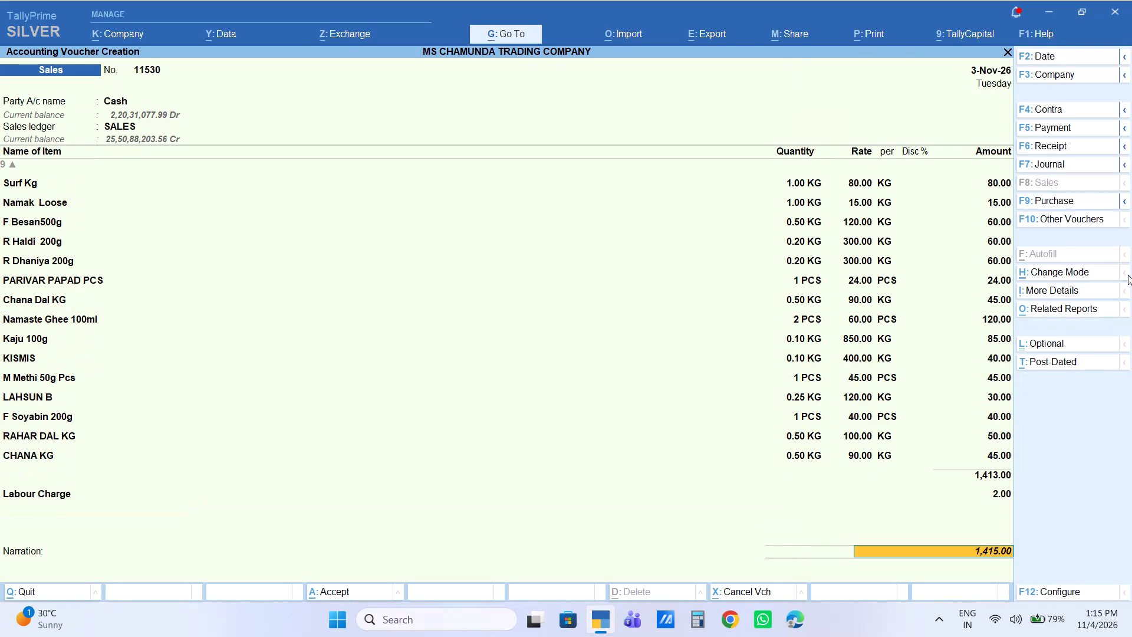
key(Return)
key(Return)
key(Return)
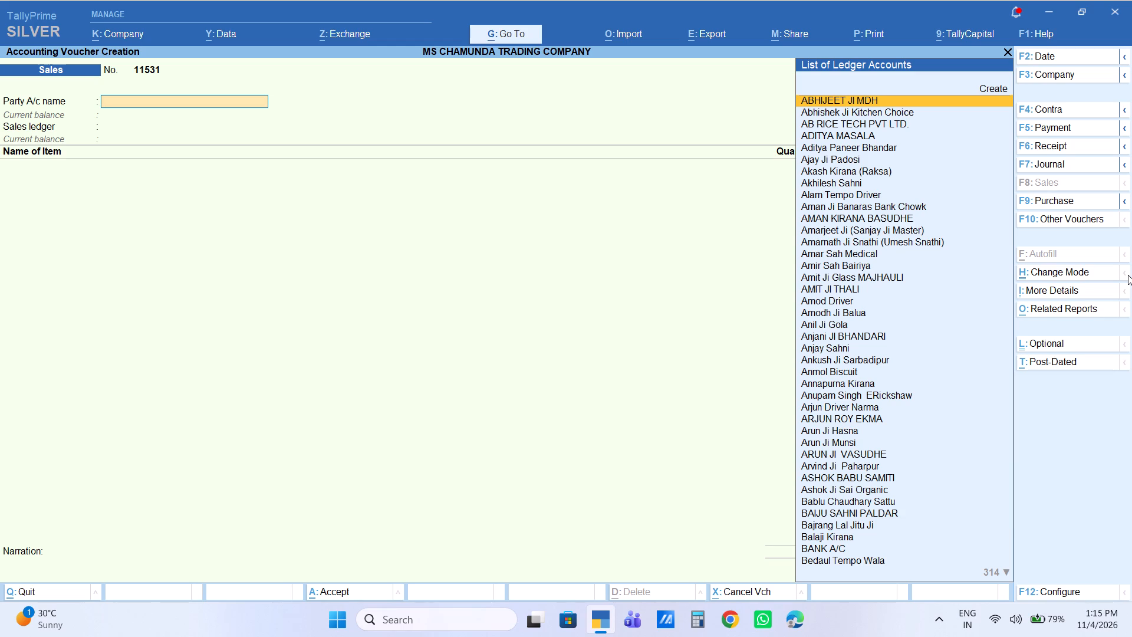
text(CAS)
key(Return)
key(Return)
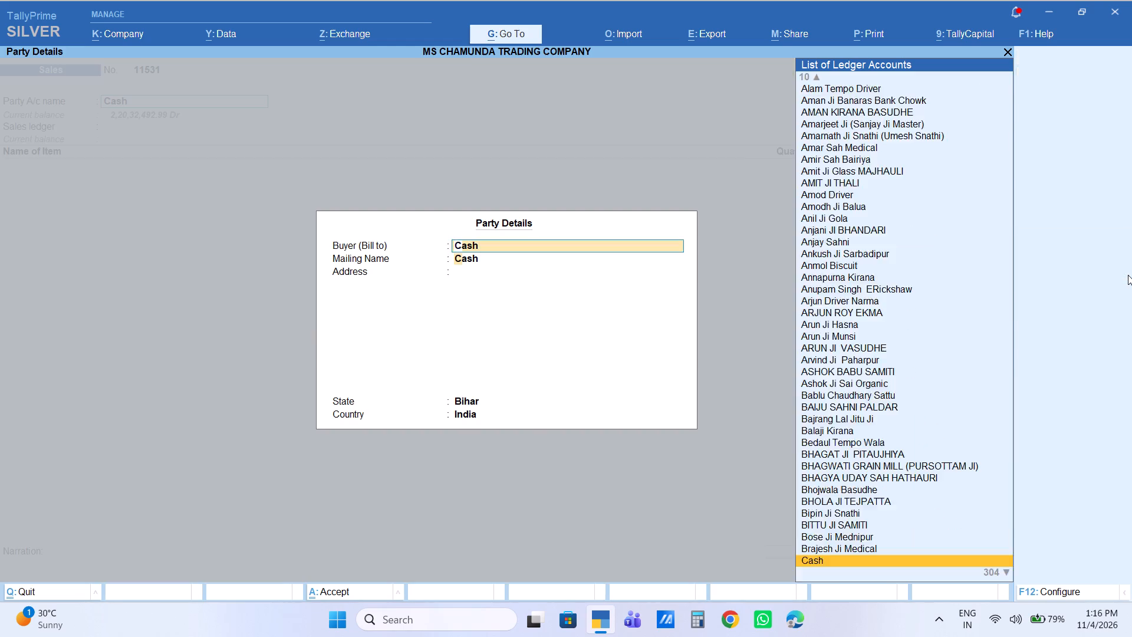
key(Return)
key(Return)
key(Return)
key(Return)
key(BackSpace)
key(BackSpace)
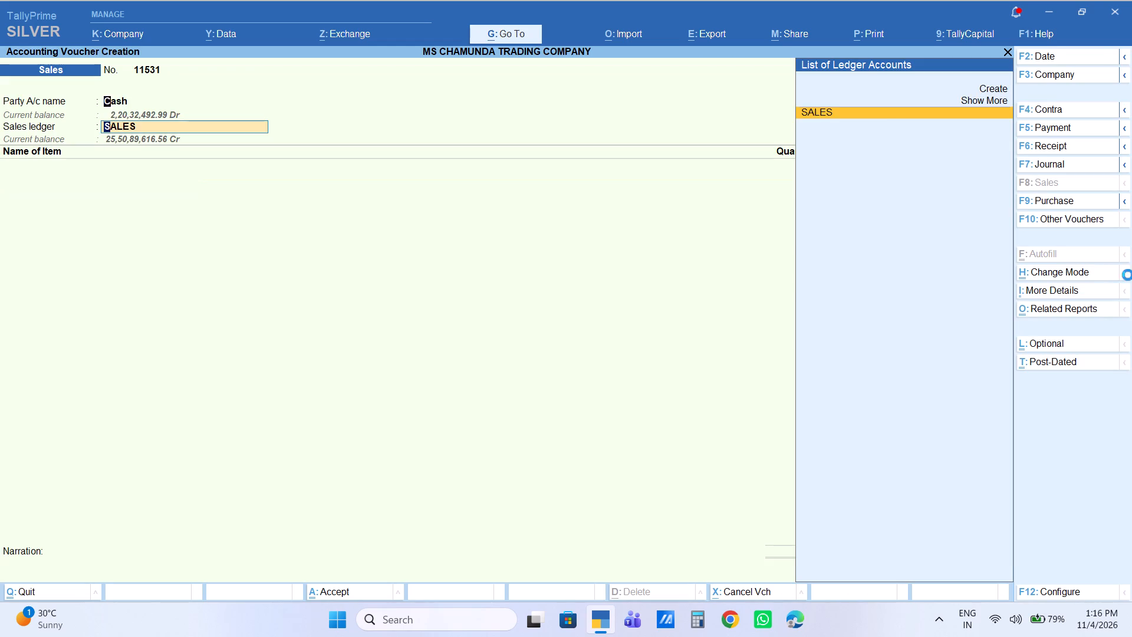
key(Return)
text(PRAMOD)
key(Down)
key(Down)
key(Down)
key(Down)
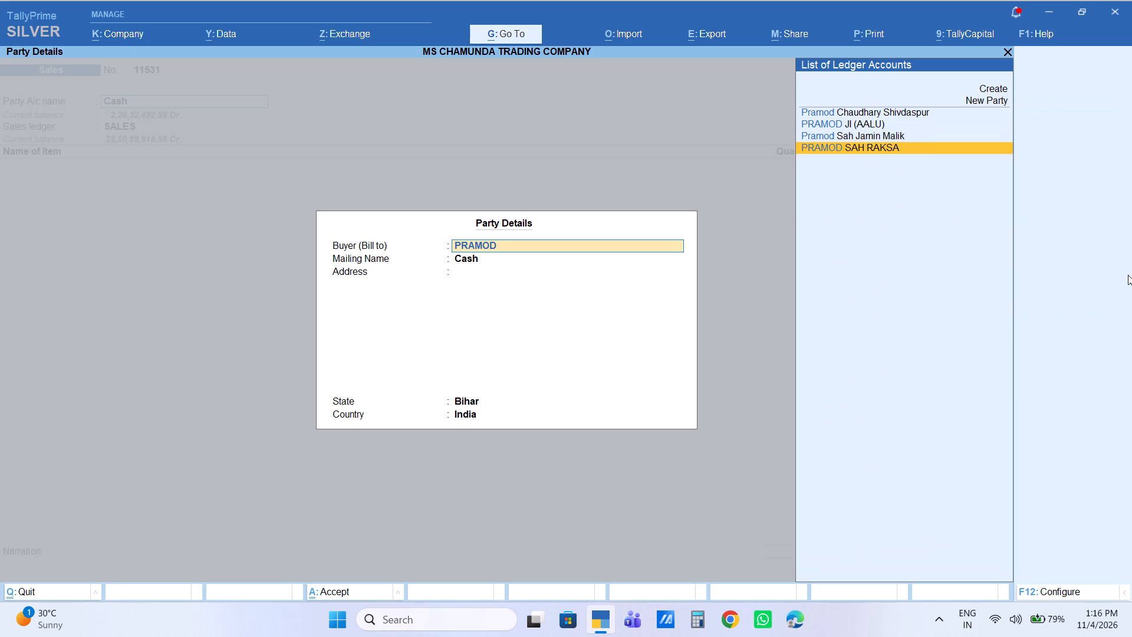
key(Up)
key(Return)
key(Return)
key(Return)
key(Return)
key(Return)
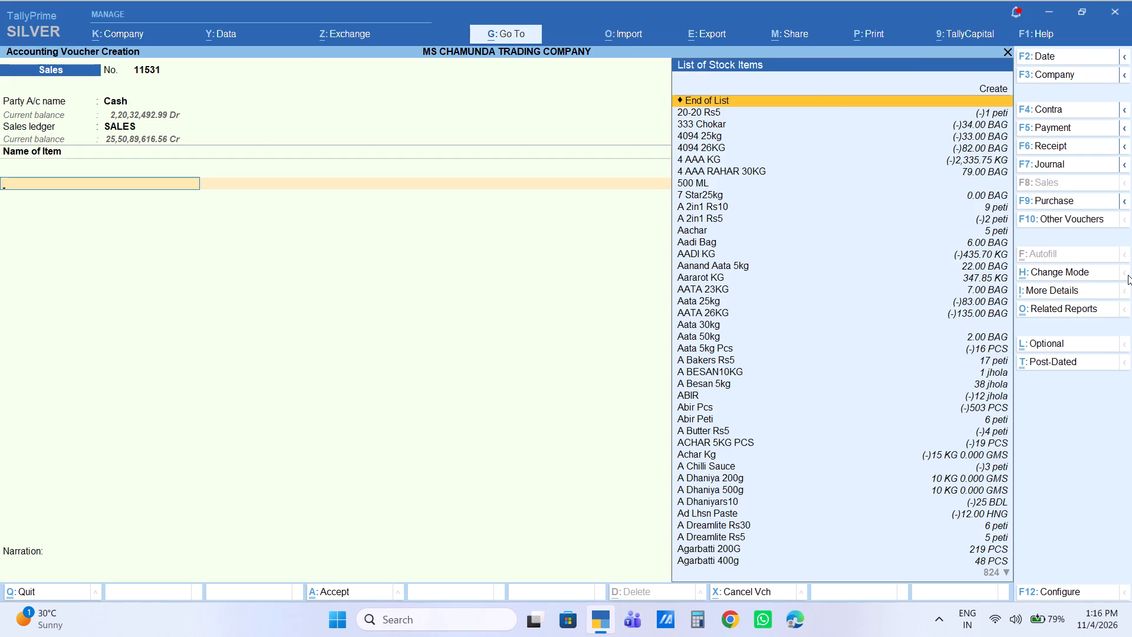
Add the item MARICH with a quantity of 0.1 KG, keeping the default rate of 850.
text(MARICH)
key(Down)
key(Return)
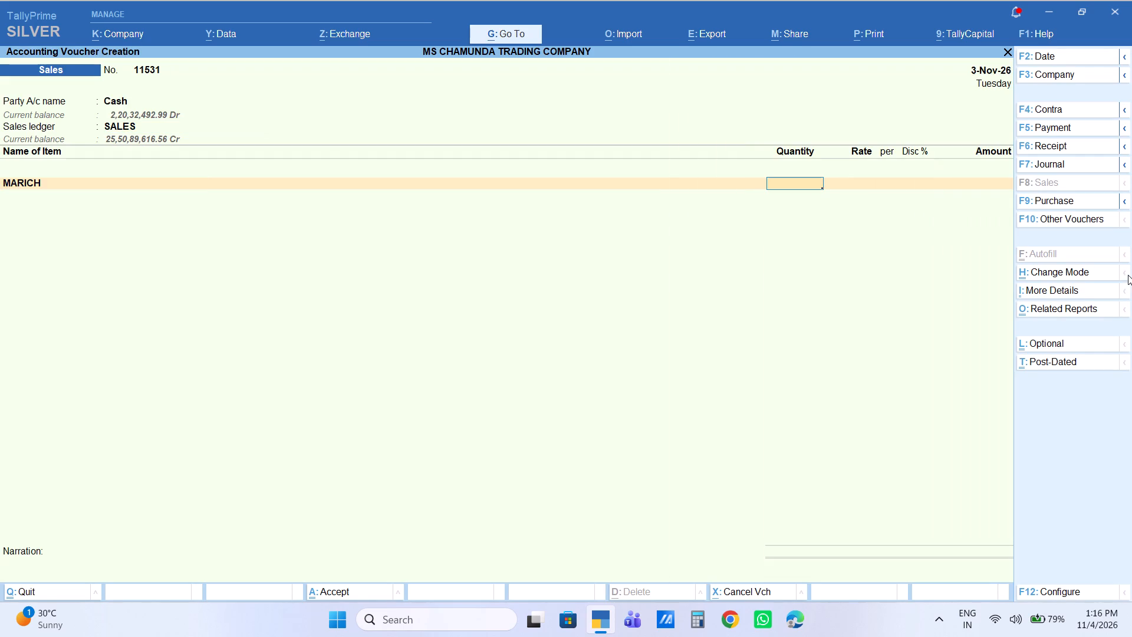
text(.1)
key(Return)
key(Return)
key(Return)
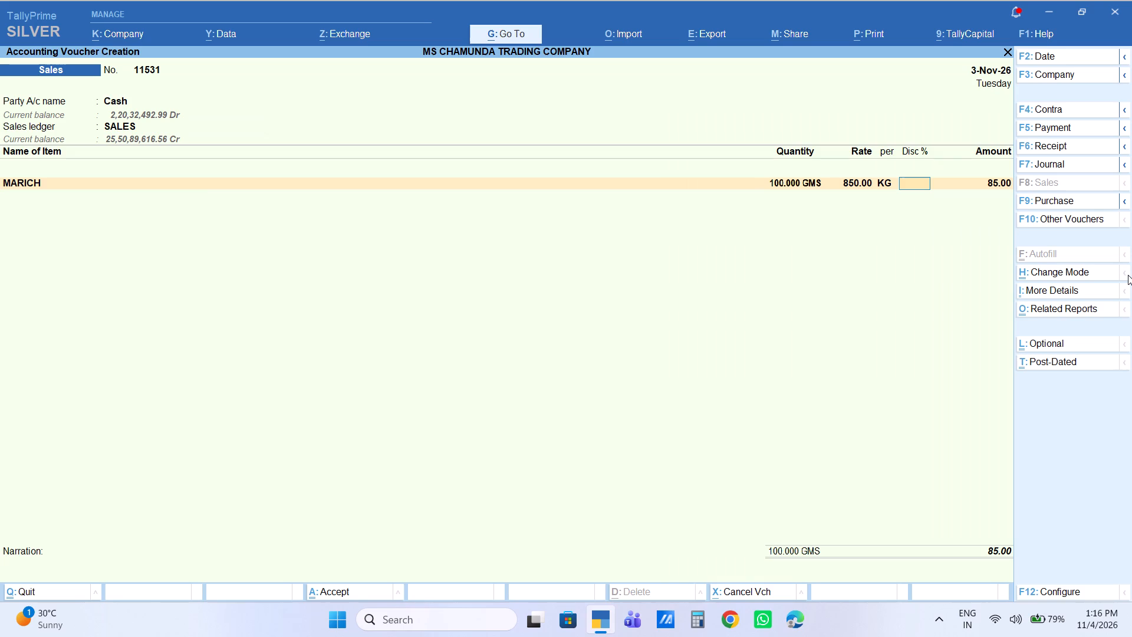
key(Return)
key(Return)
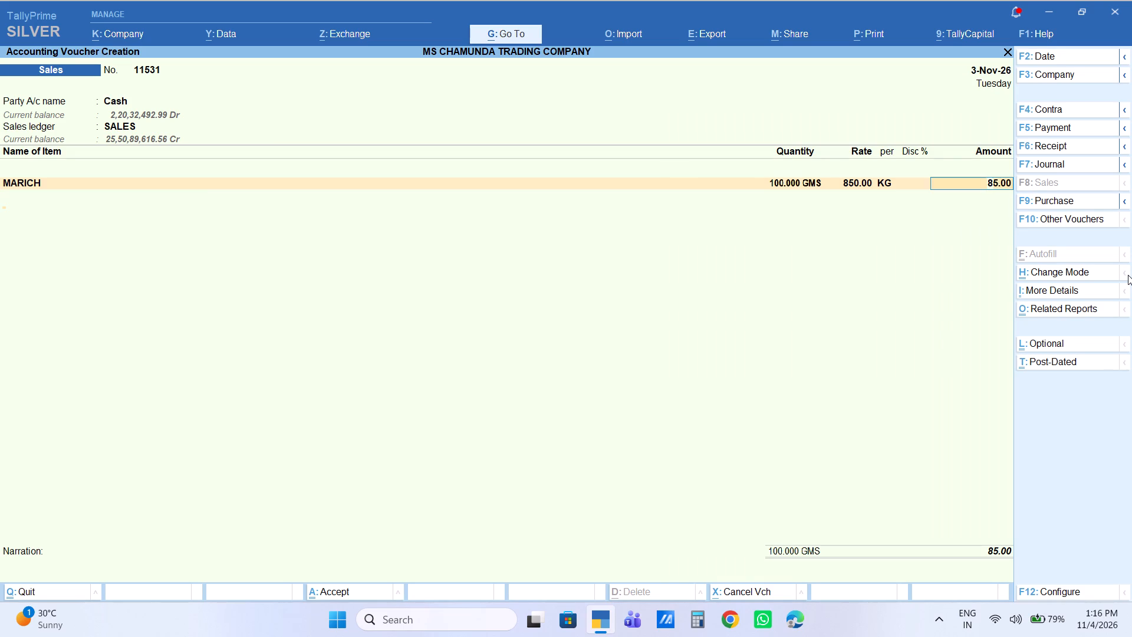
Add the item M Kitchen 100g Pcs below MARICH with a quantity of 1 PCS and an amount of 90.
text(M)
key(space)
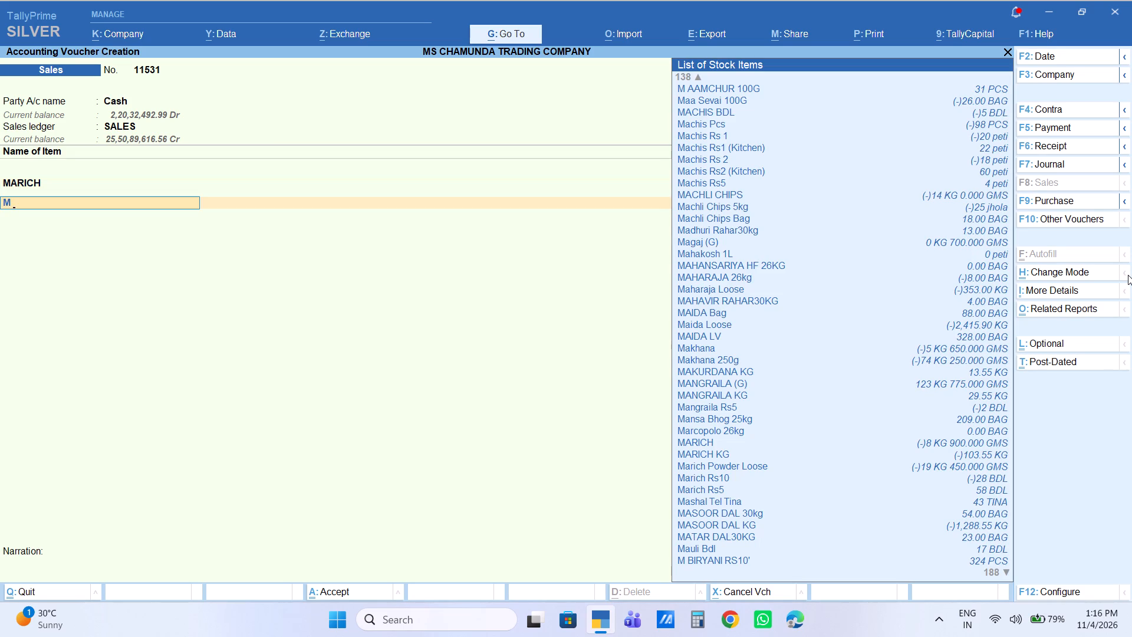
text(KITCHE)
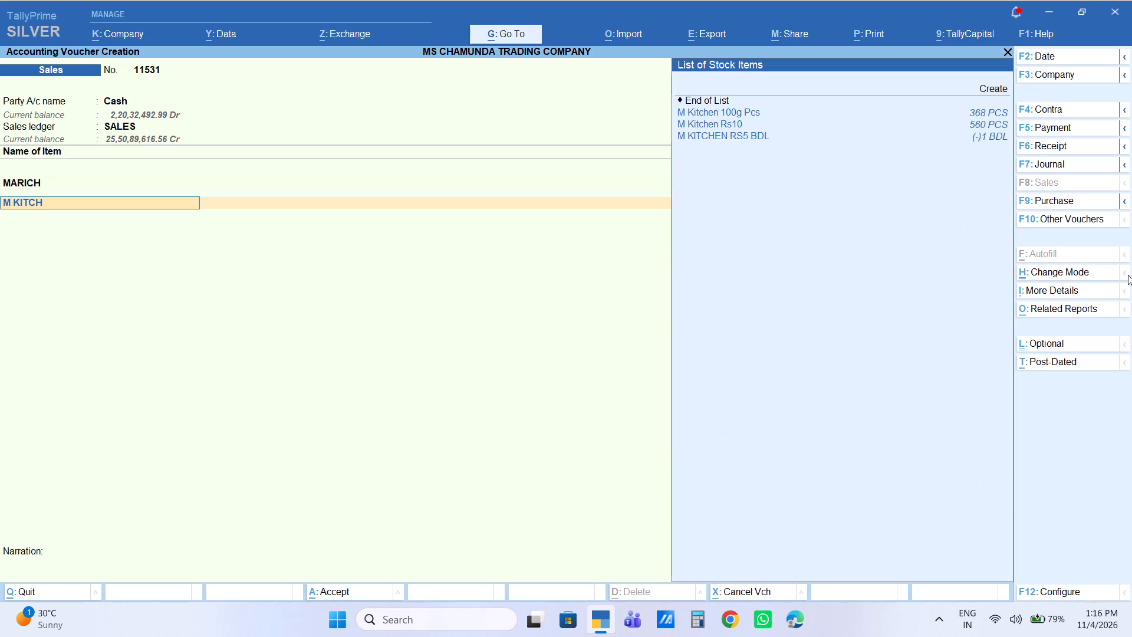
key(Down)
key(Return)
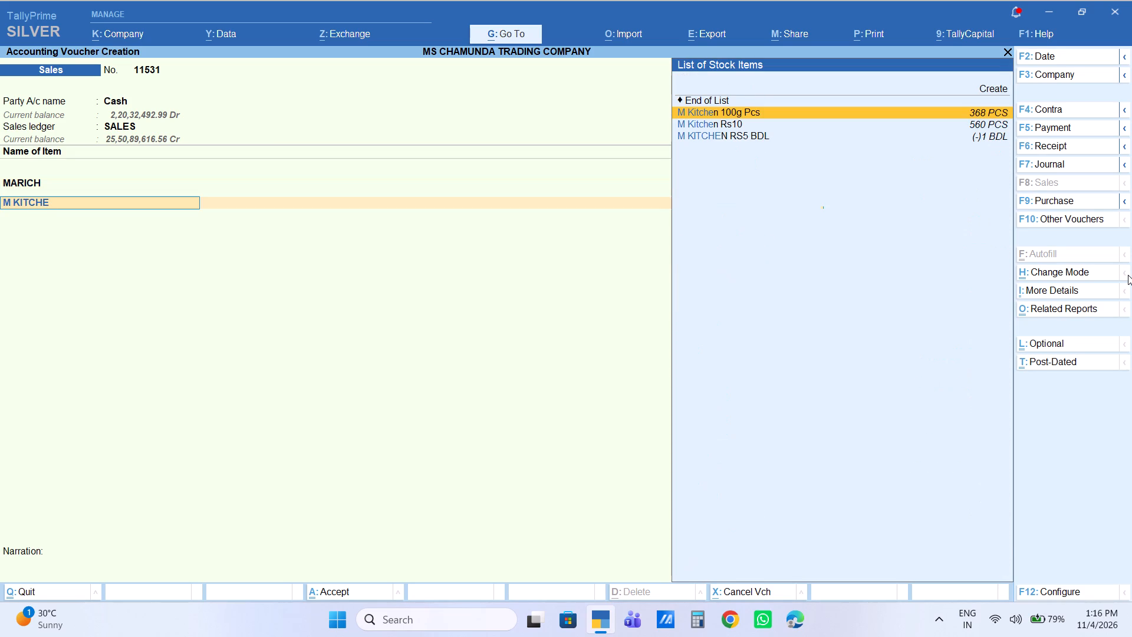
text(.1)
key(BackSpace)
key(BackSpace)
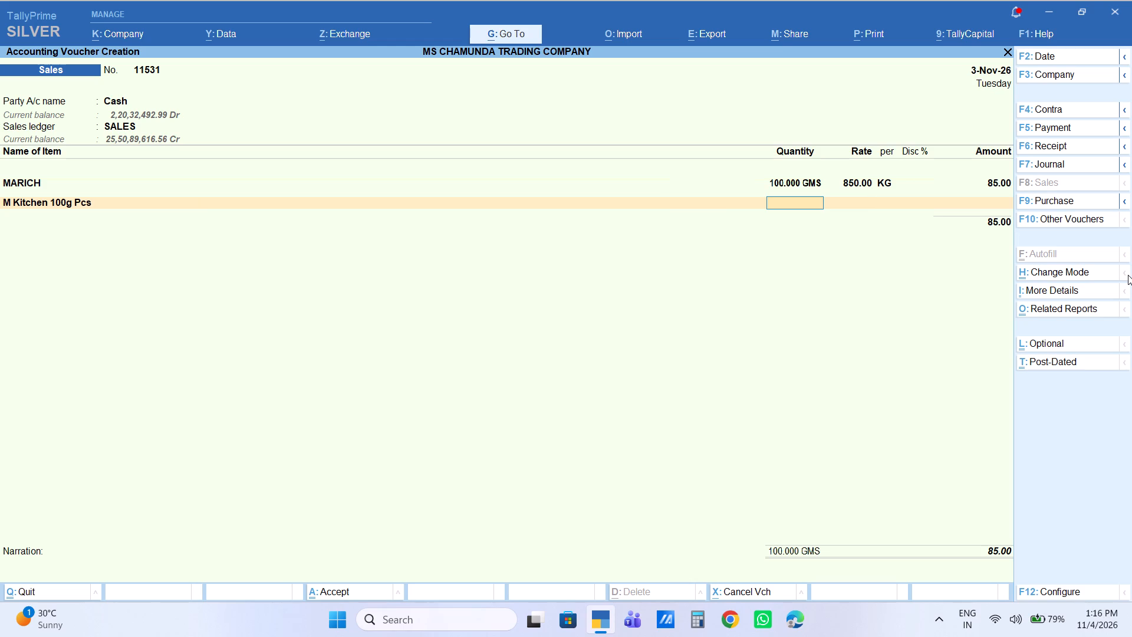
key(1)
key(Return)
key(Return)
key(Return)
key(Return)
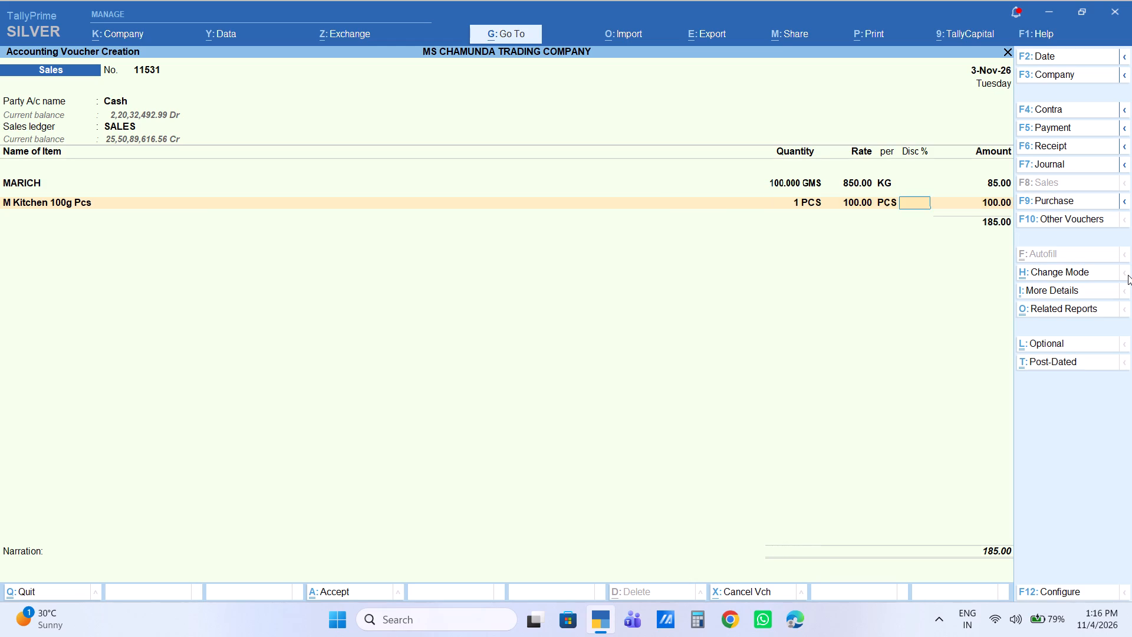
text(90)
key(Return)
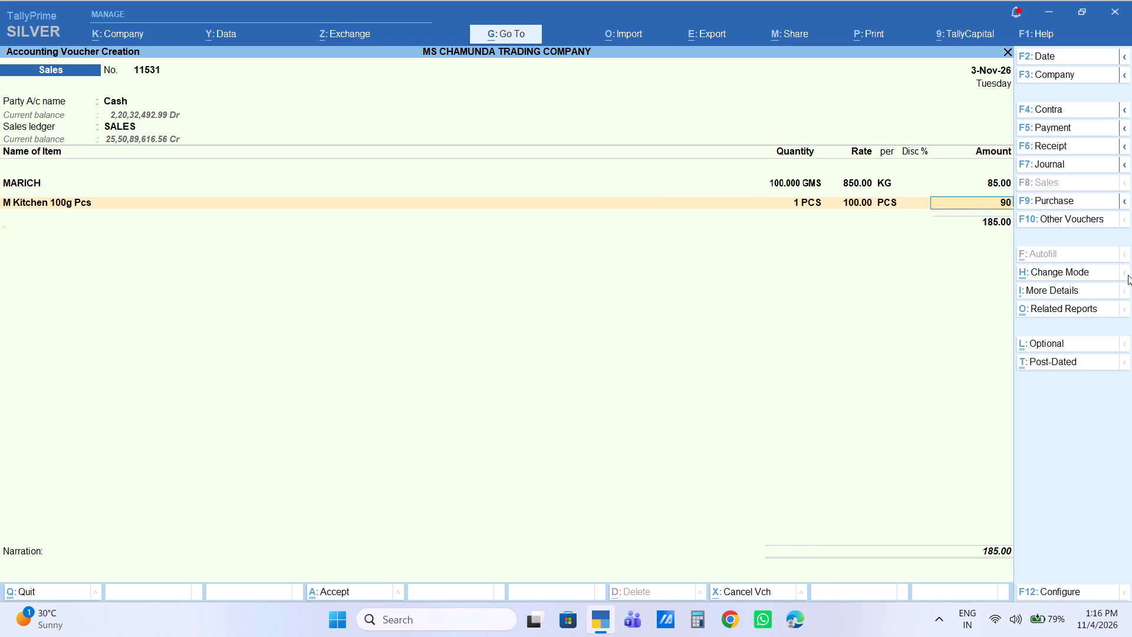
Add the item M Sabji 100g with a quantity of 1 PCS and an amount of 70.
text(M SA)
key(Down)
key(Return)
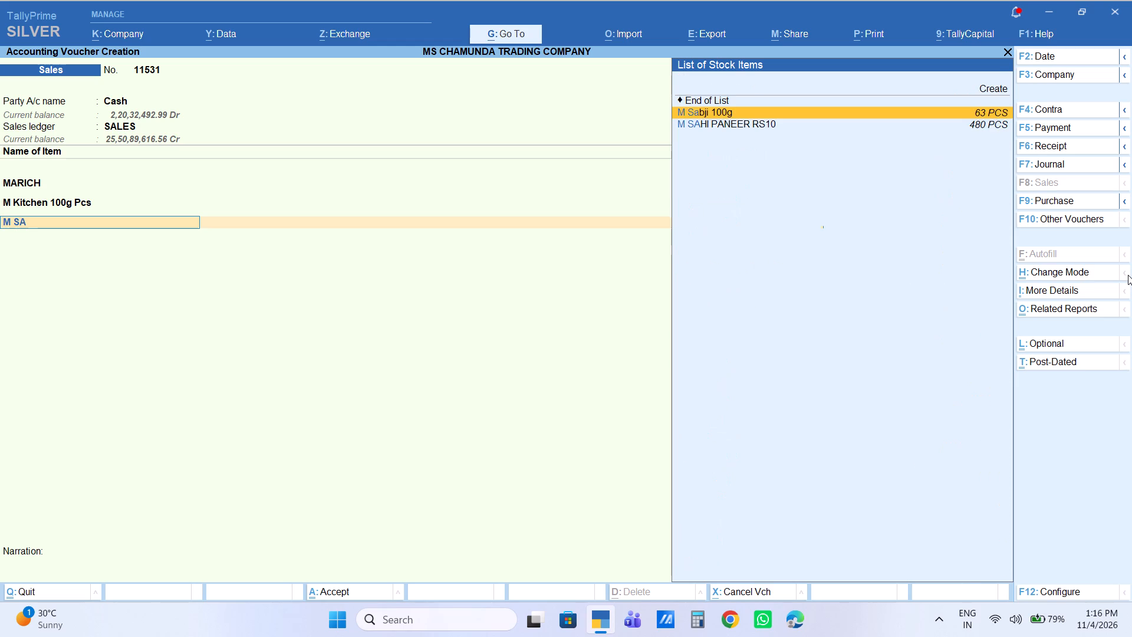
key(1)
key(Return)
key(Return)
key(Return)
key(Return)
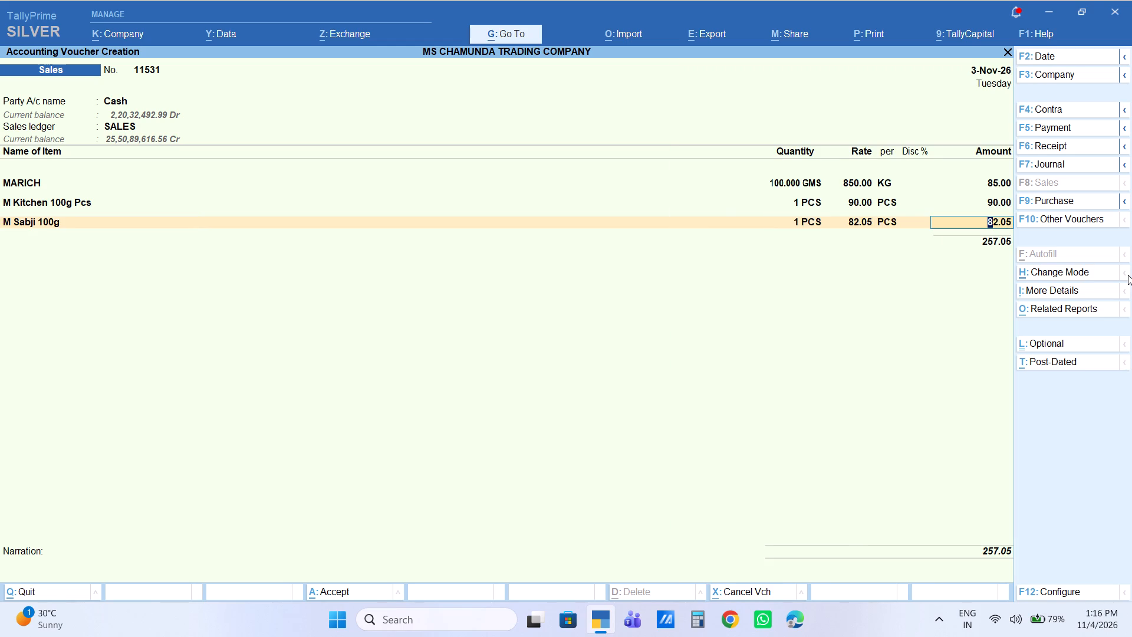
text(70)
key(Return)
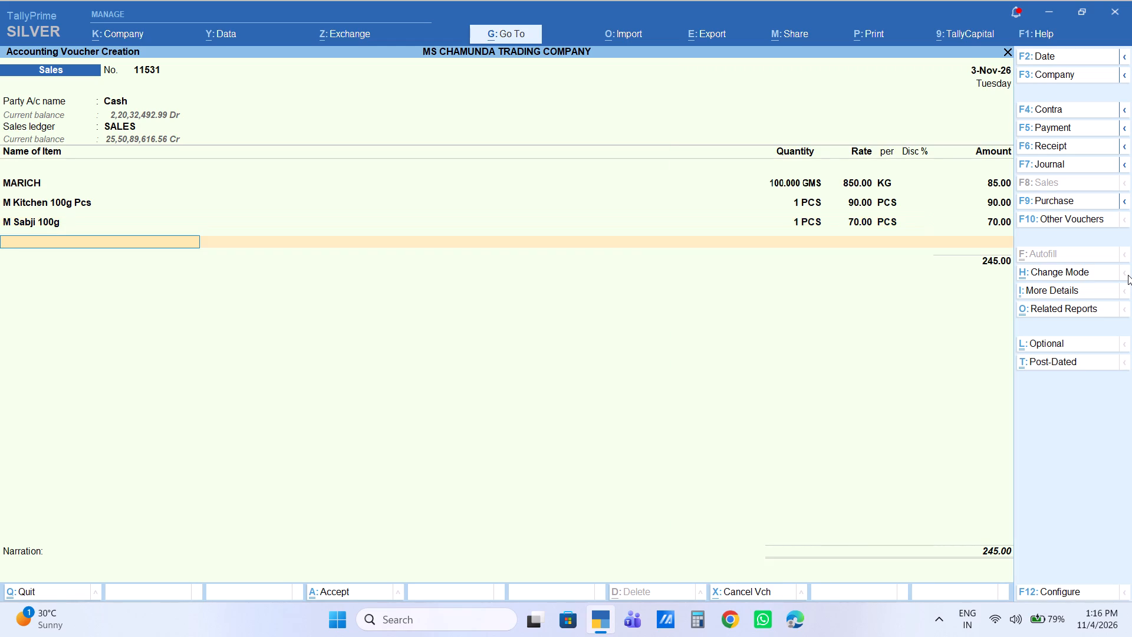
Add the item TIL TEL 1L PCS with a quantity of 2 PCS, keeping the default rate of 110.
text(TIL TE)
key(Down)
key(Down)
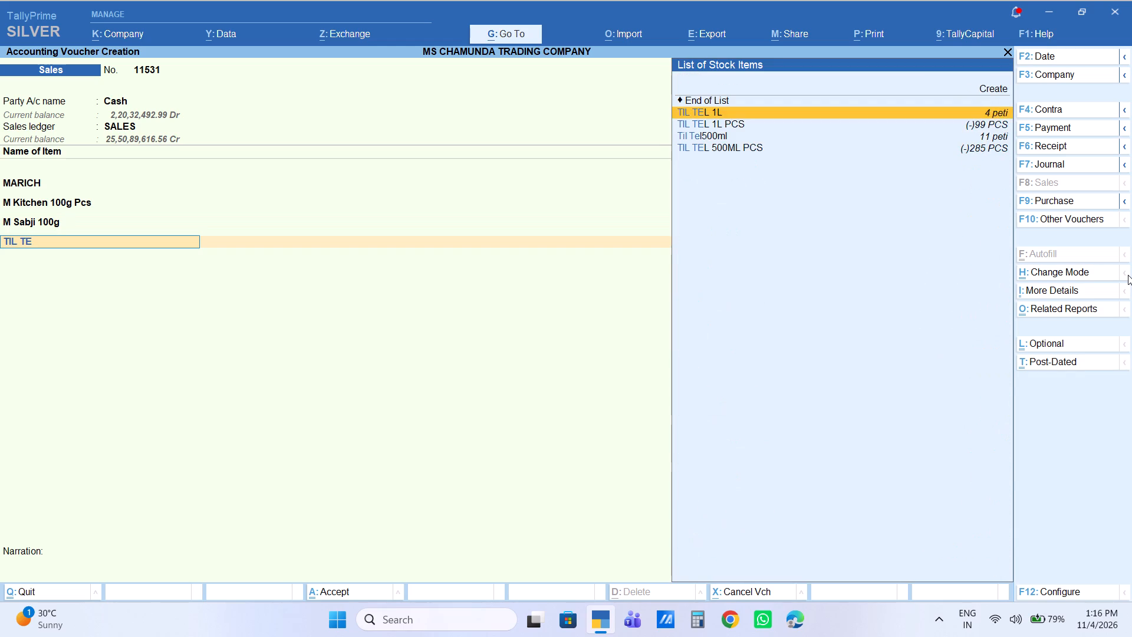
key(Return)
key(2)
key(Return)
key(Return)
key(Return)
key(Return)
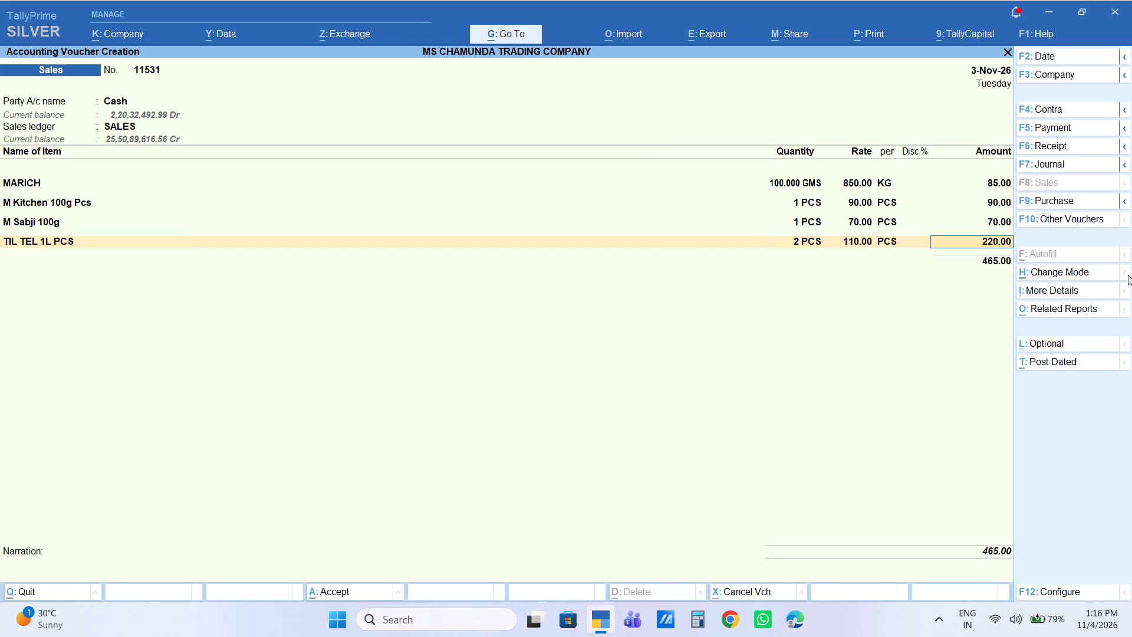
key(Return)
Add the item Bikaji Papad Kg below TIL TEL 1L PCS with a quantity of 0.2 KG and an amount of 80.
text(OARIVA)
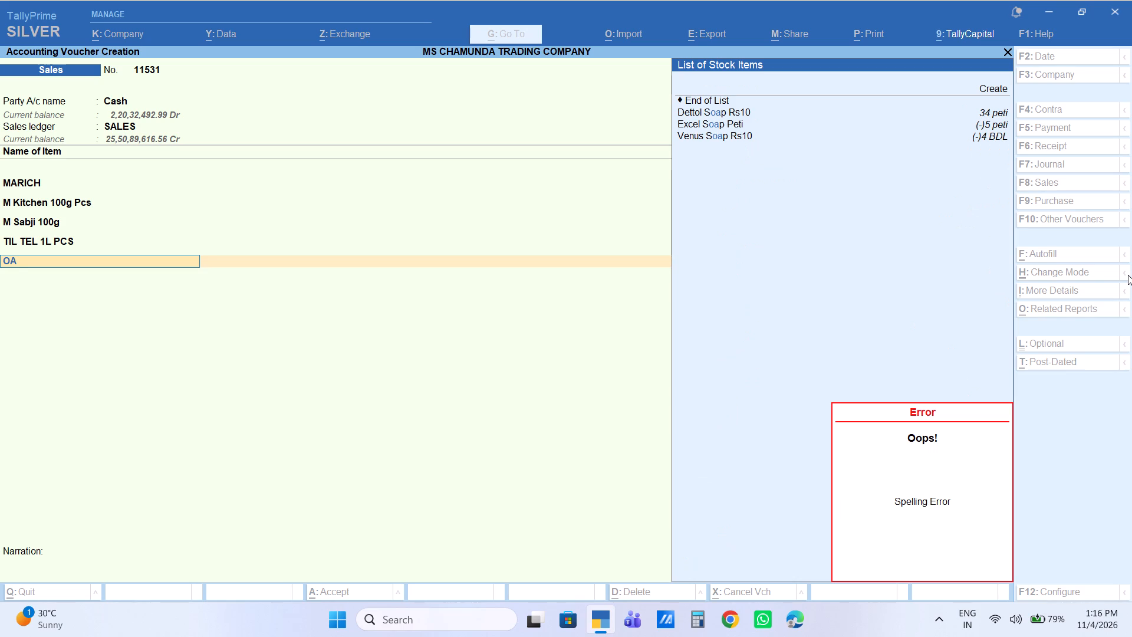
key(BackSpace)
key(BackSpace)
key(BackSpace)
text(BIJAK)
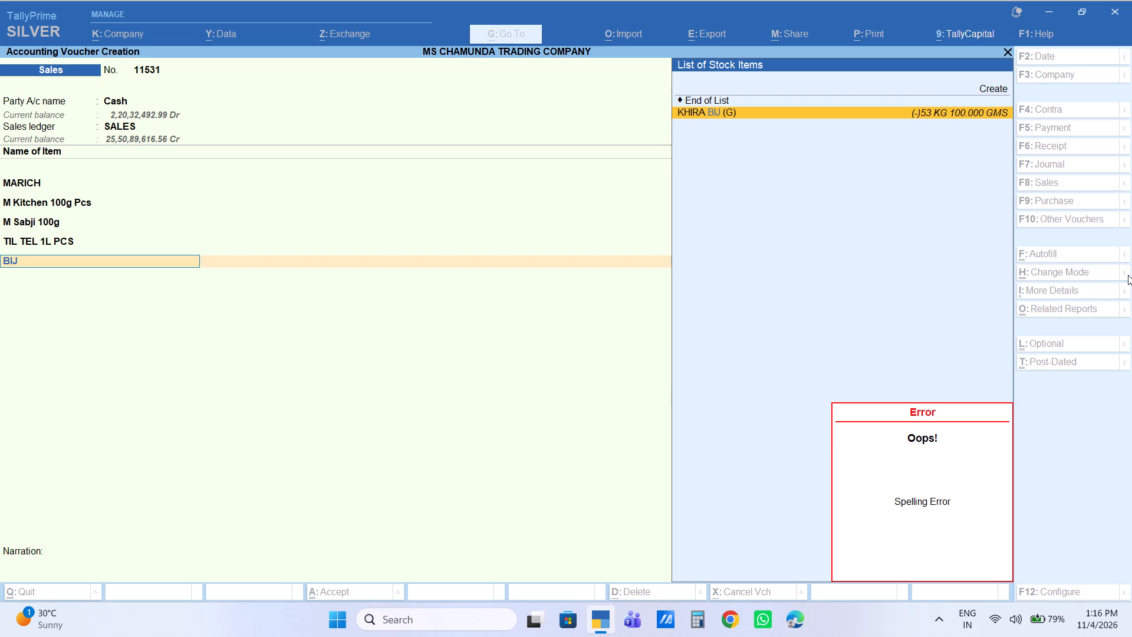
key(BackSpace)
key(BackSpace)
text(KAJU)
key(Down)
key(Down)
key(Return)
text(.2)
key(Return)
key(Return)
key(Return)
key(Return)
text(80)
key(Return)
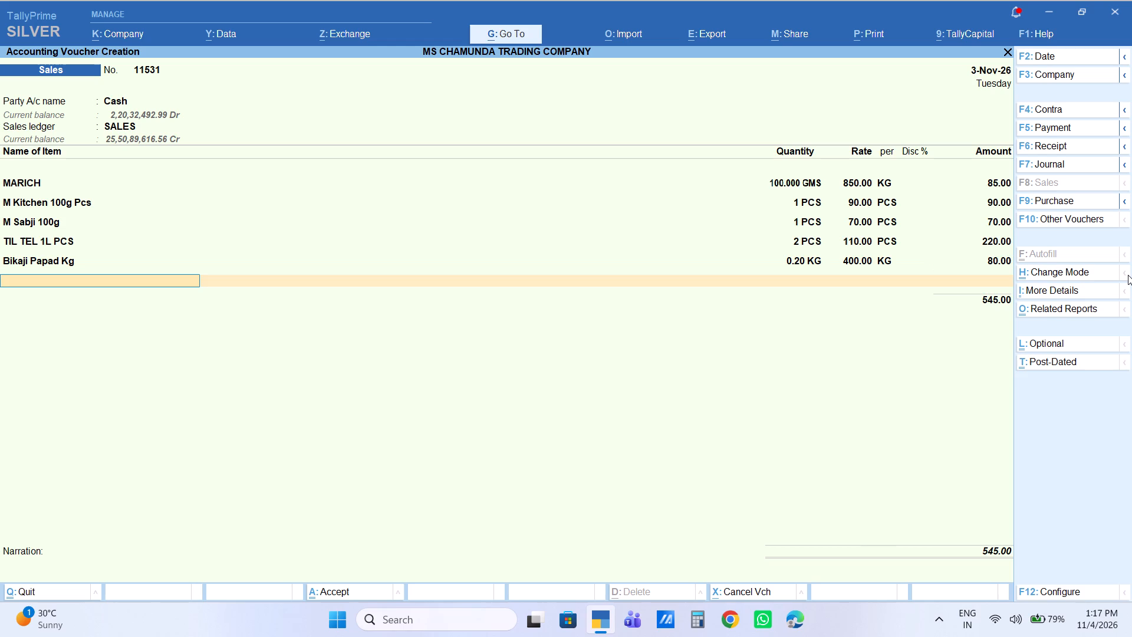
Replace the Bikaji Papad Kg line with Lijjat Papad Kg, with a quantity of 0.25 KG and an amount of 80.
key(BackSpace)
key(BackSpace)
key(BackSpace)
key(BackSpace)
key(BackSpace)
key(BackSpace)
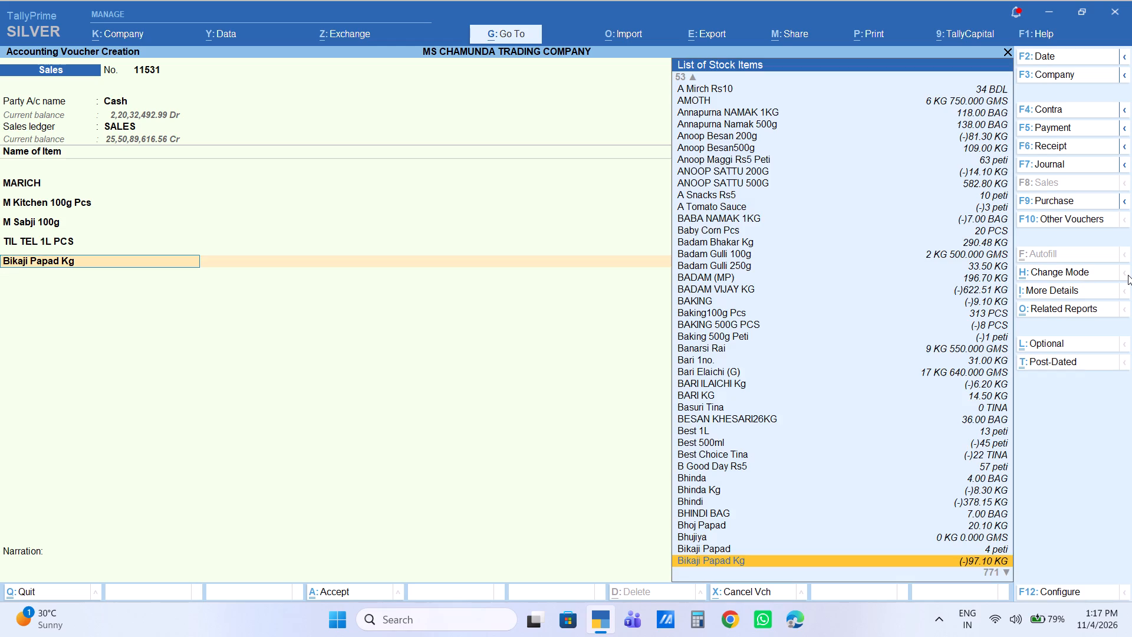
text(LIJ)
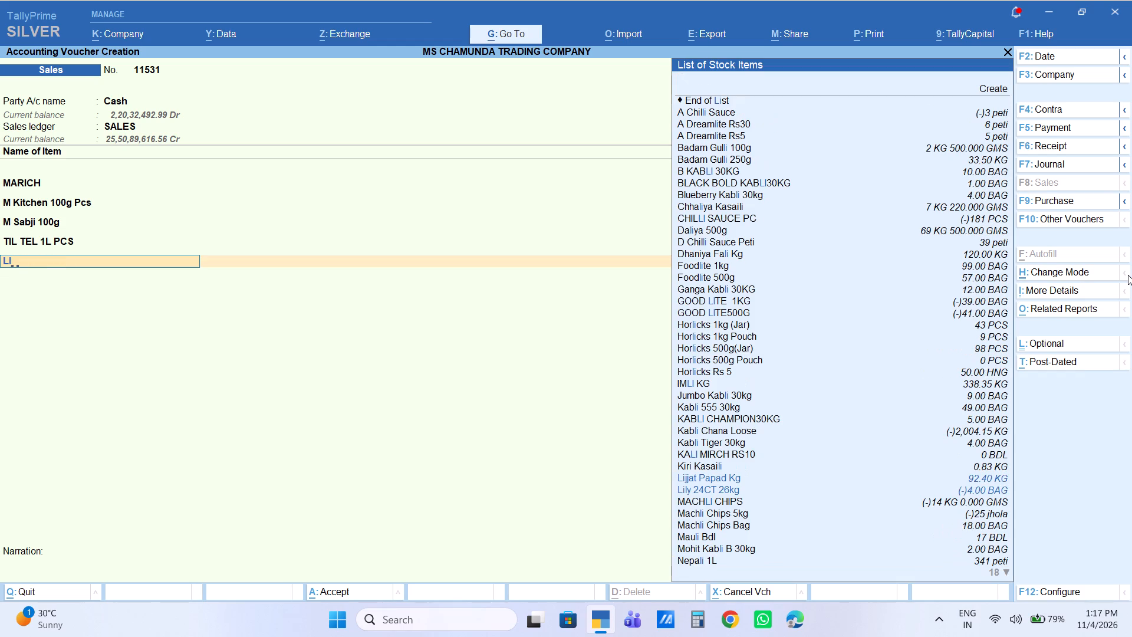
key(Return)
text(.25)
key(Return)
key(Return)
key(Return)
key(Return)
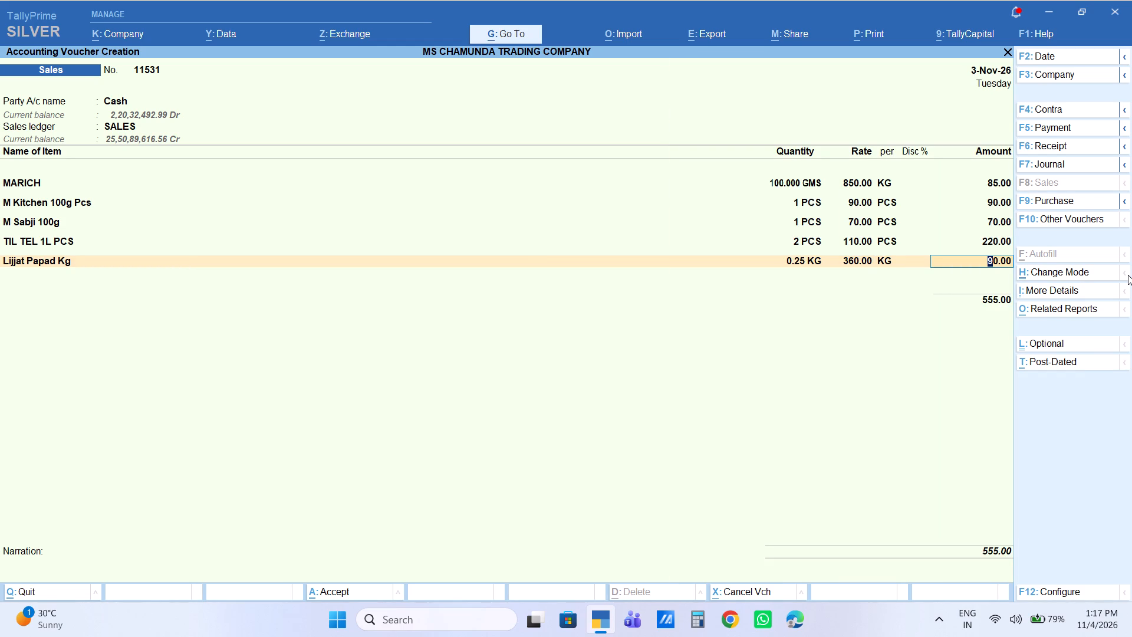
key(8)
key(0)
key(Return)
End the item list after Lijjat Papad Kg and save the sales voucher.
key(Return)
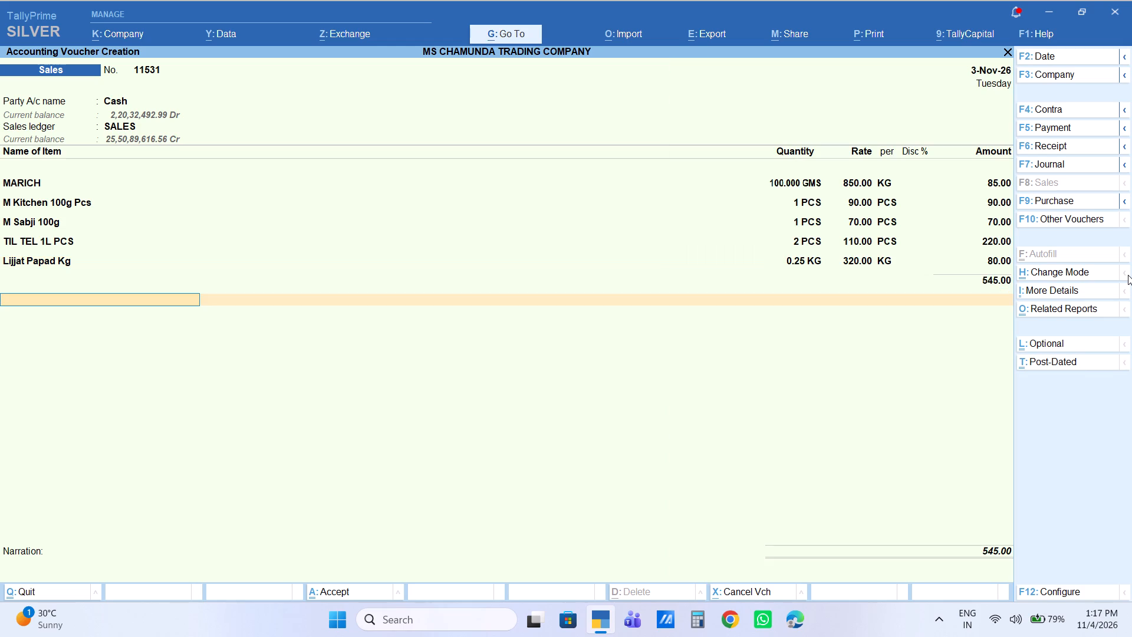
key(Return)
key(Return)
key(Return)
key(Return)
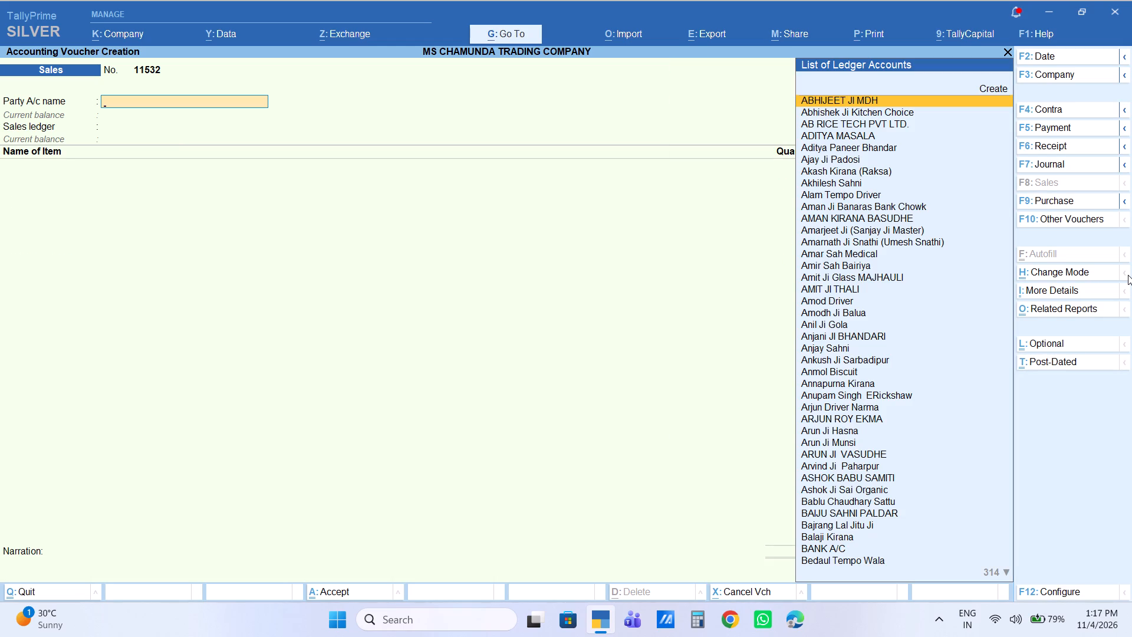
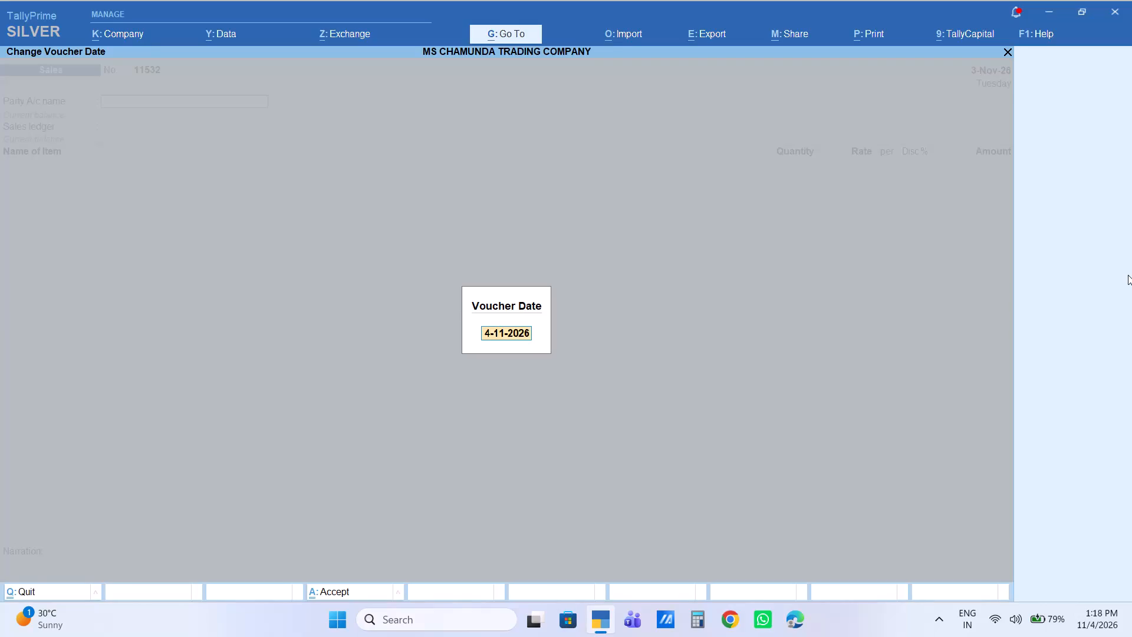
Set the voucher date to 4-11-2026.
key(Return)
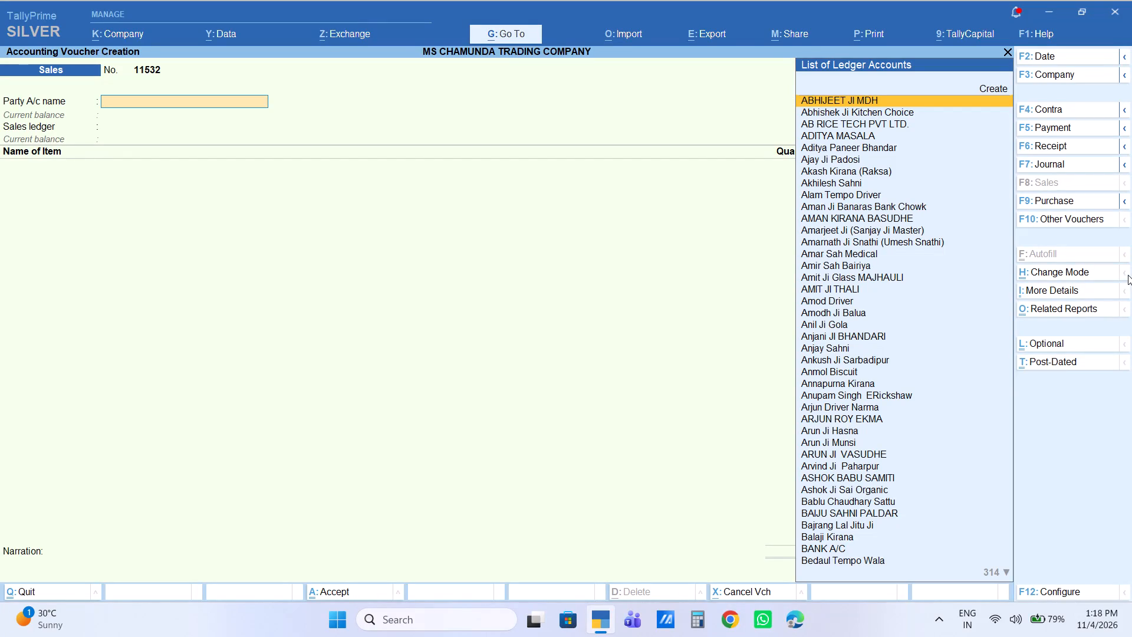
Choose Cash as the party account, keeping the default party details and the SALES ledger.
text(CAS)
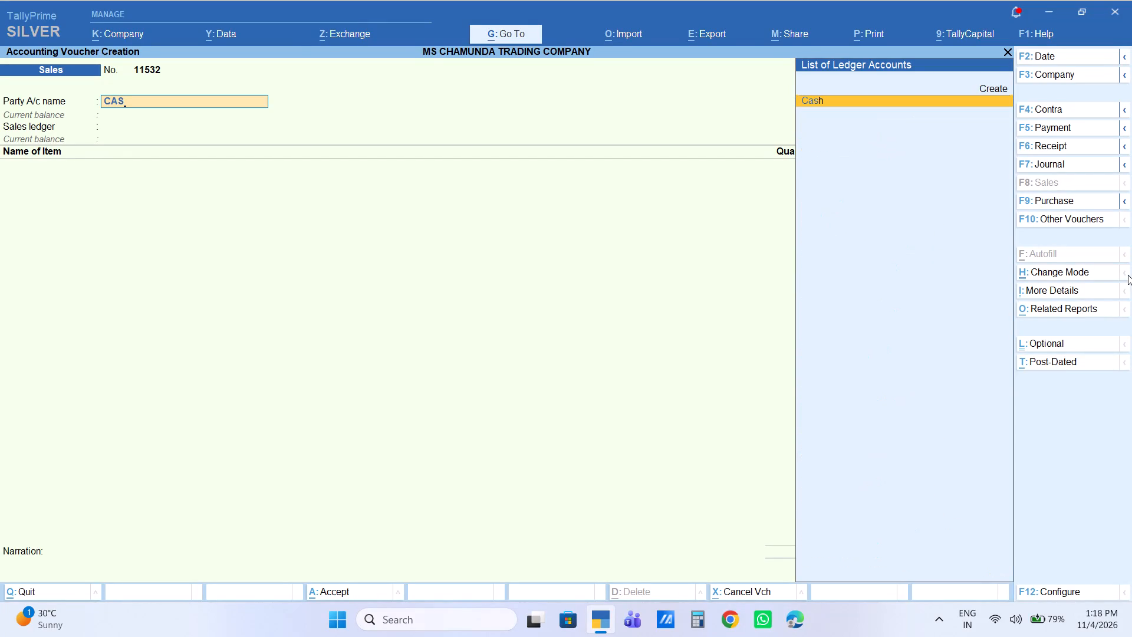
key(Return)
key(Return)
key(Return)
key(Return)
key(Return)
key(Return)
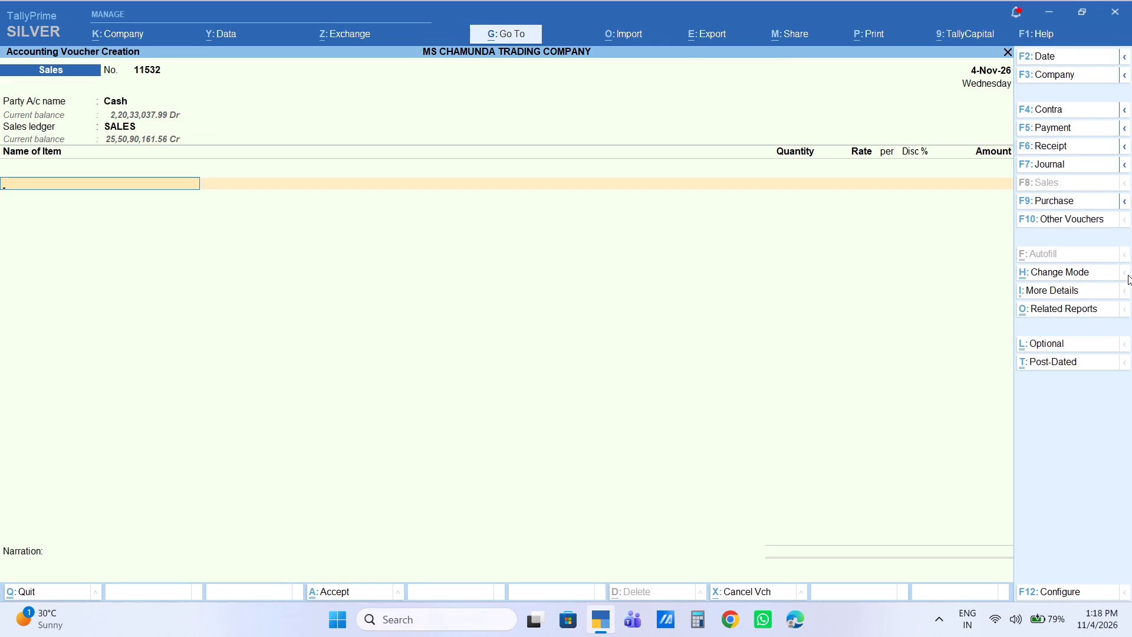
Add the item 4 AAA KG with a quantity of 1 KG, keeping the default rate of 140.
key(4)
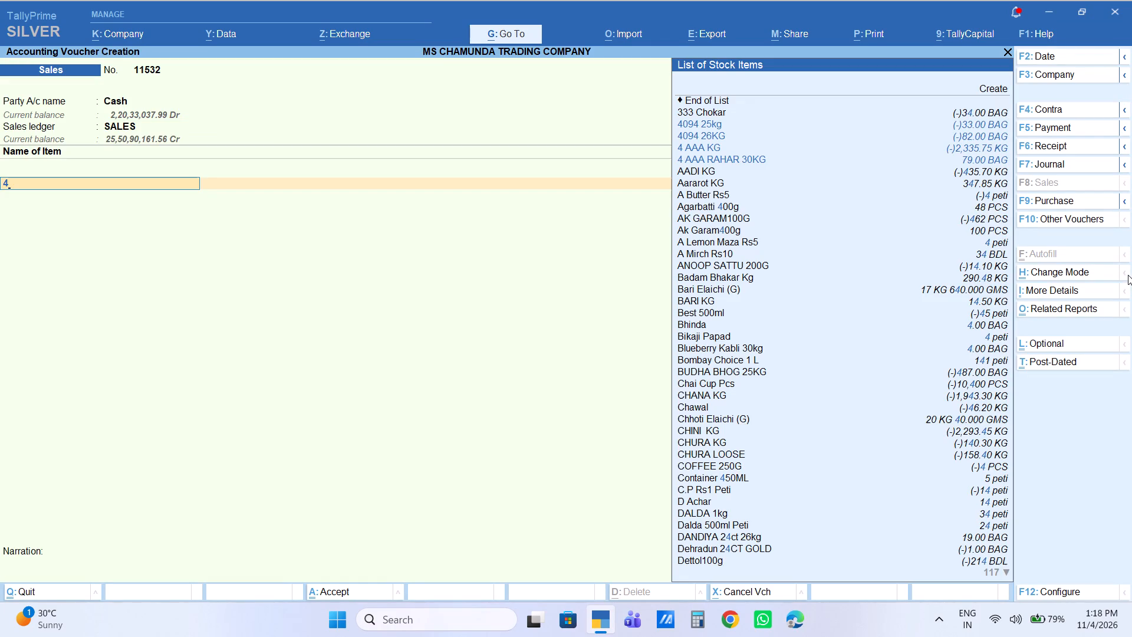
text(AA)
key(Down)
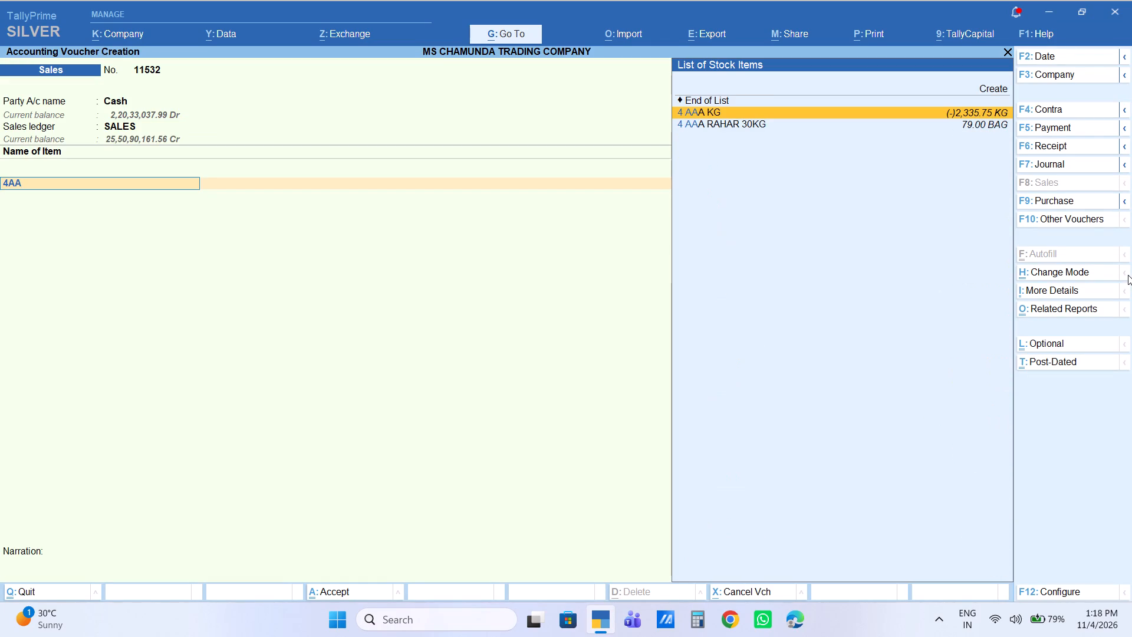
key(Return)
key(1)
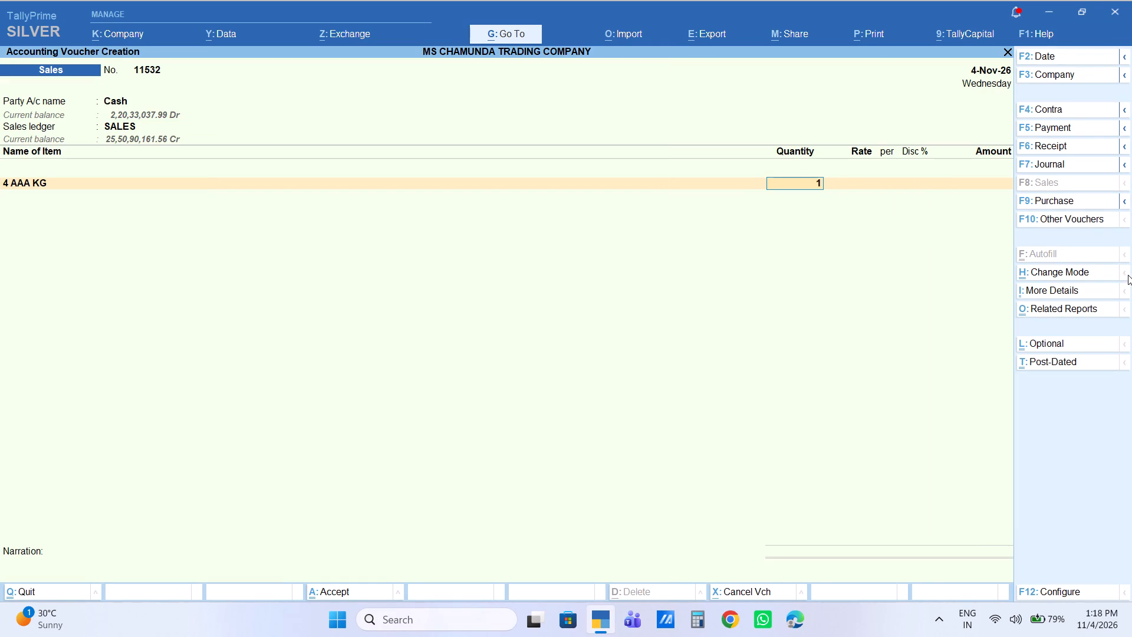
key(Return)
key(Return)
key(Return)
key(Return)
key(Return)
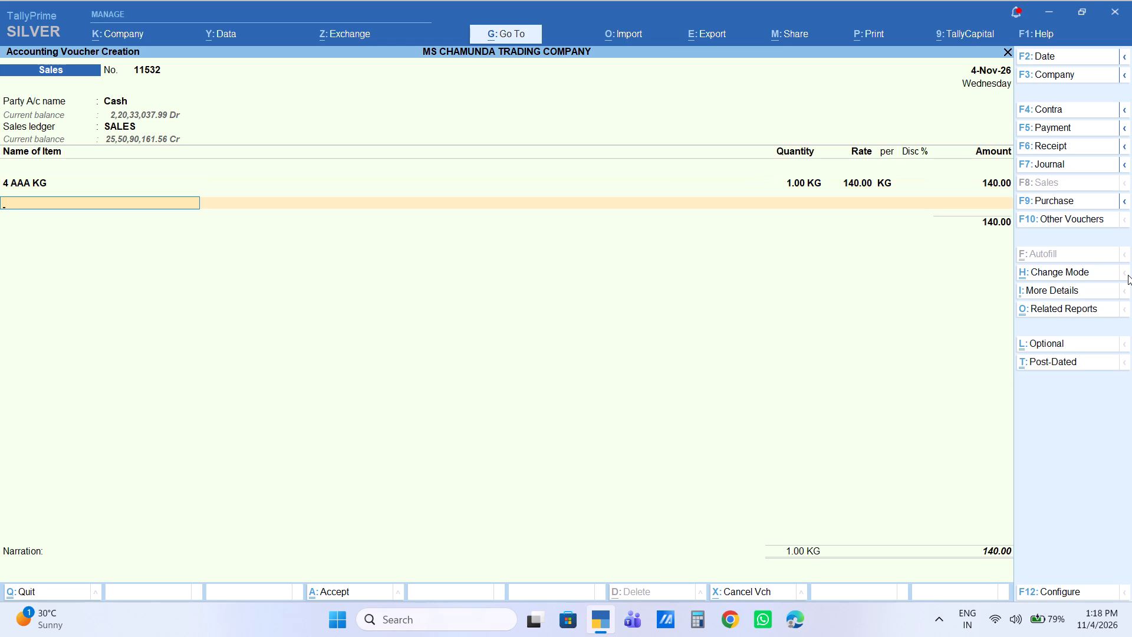
Add the item Bhindi below 4 AAA KG with a quantity of 1 KG and an amount of 45.
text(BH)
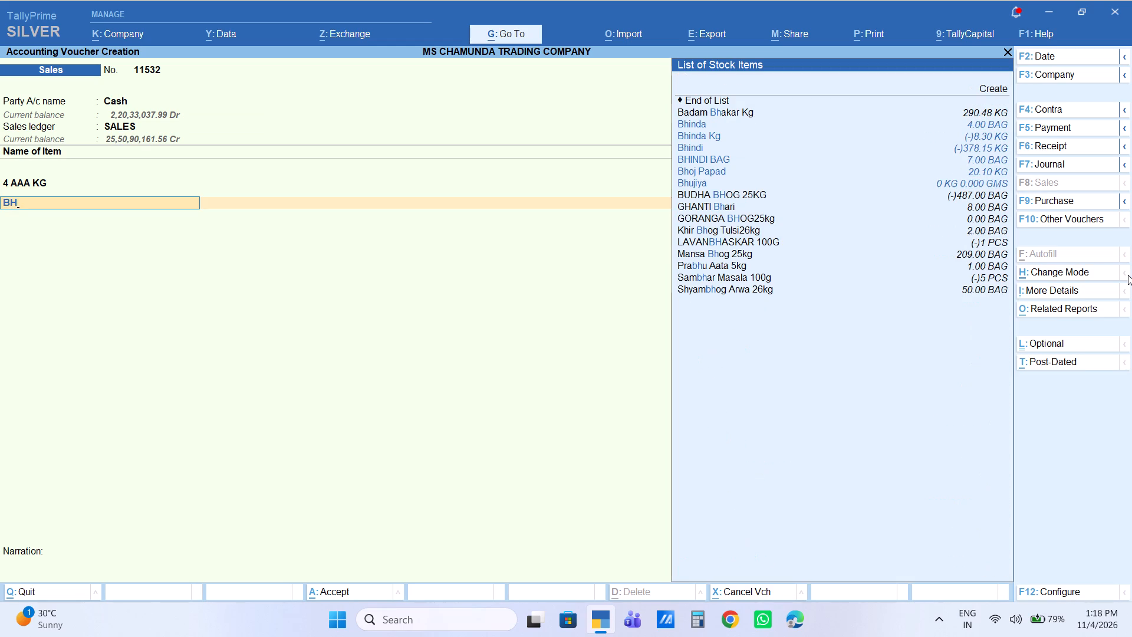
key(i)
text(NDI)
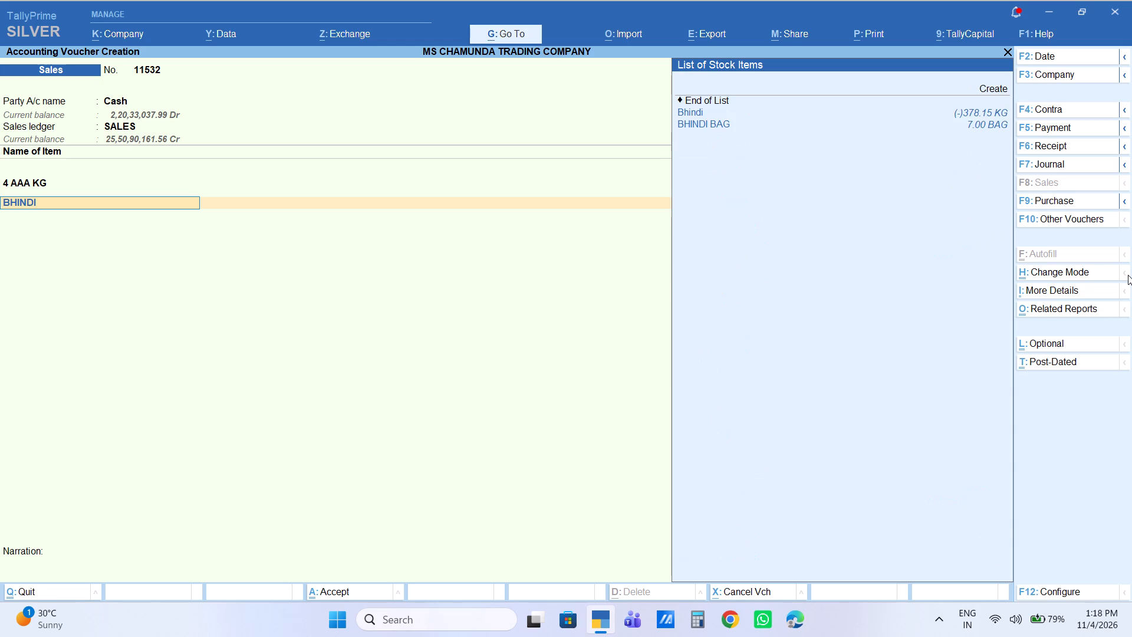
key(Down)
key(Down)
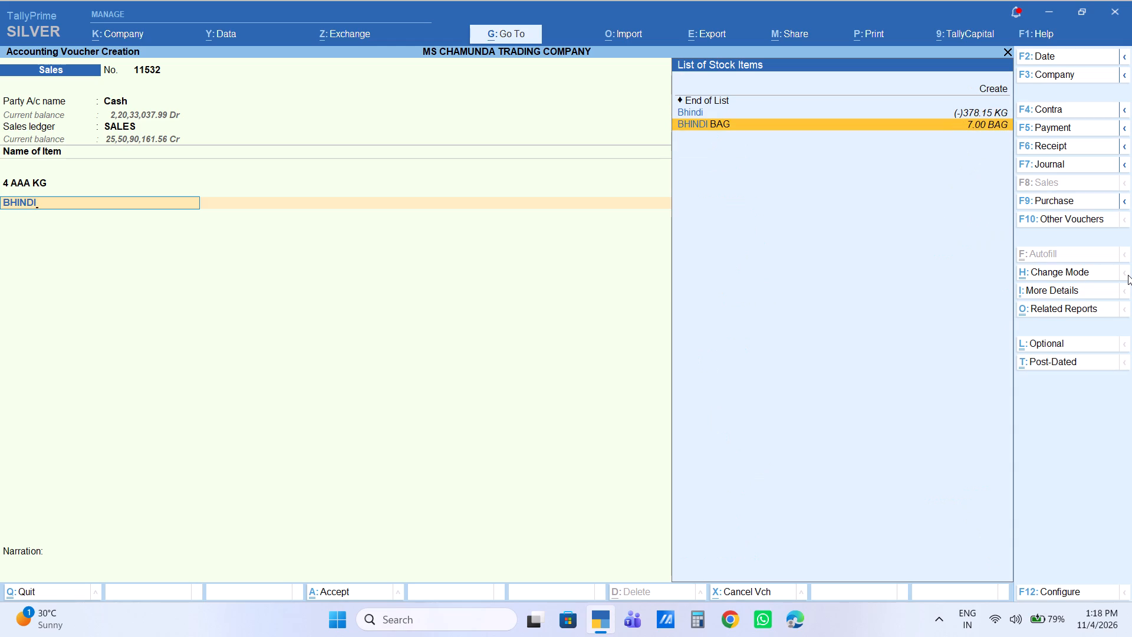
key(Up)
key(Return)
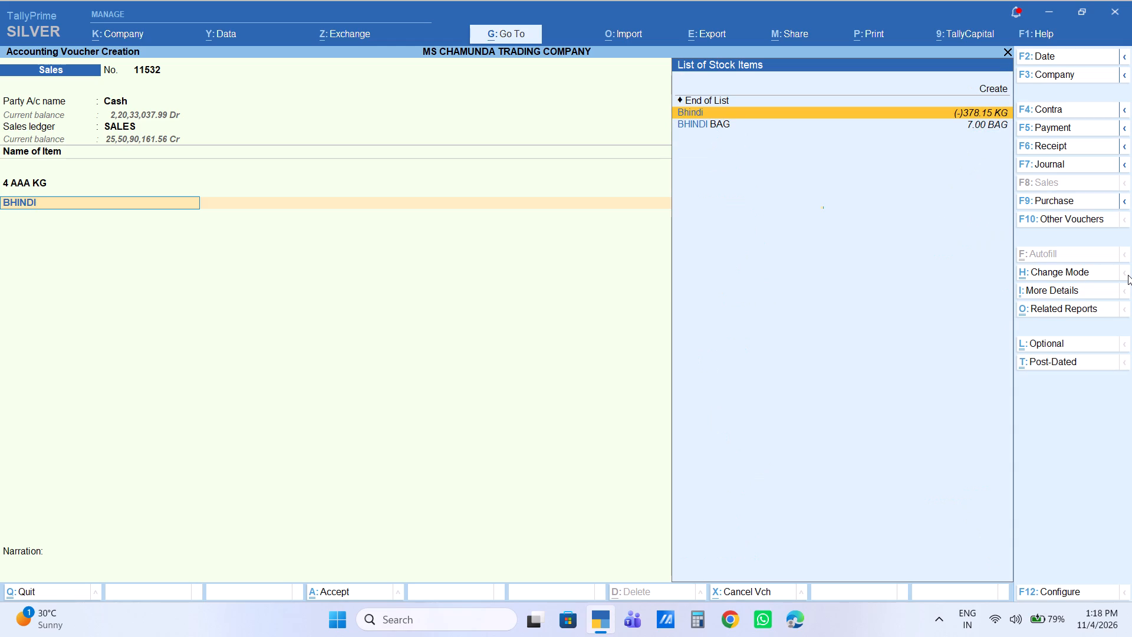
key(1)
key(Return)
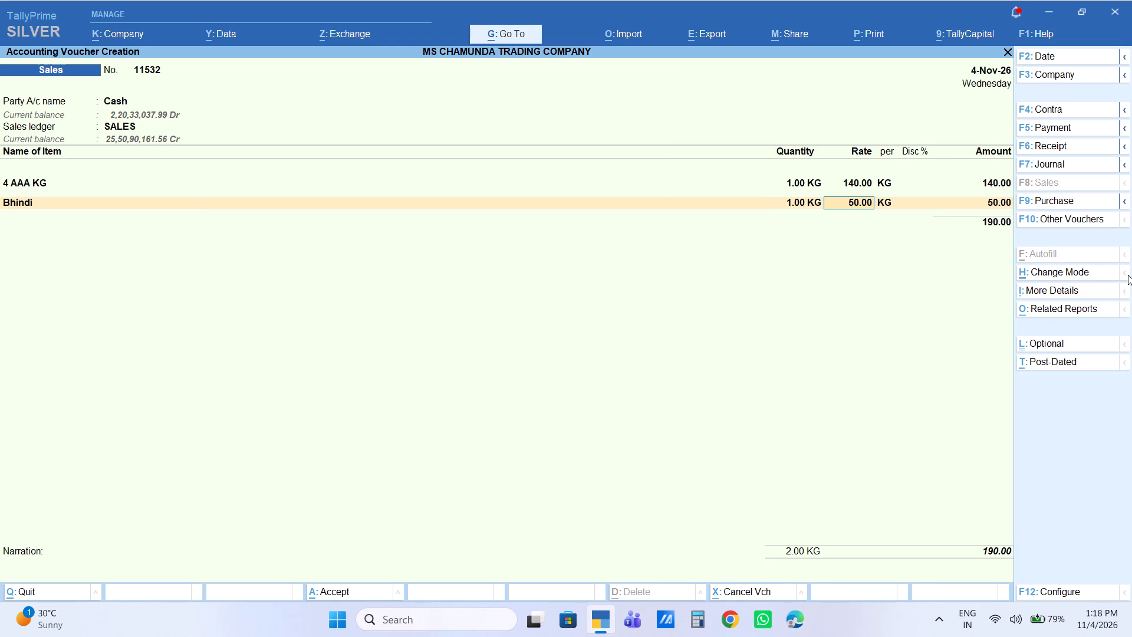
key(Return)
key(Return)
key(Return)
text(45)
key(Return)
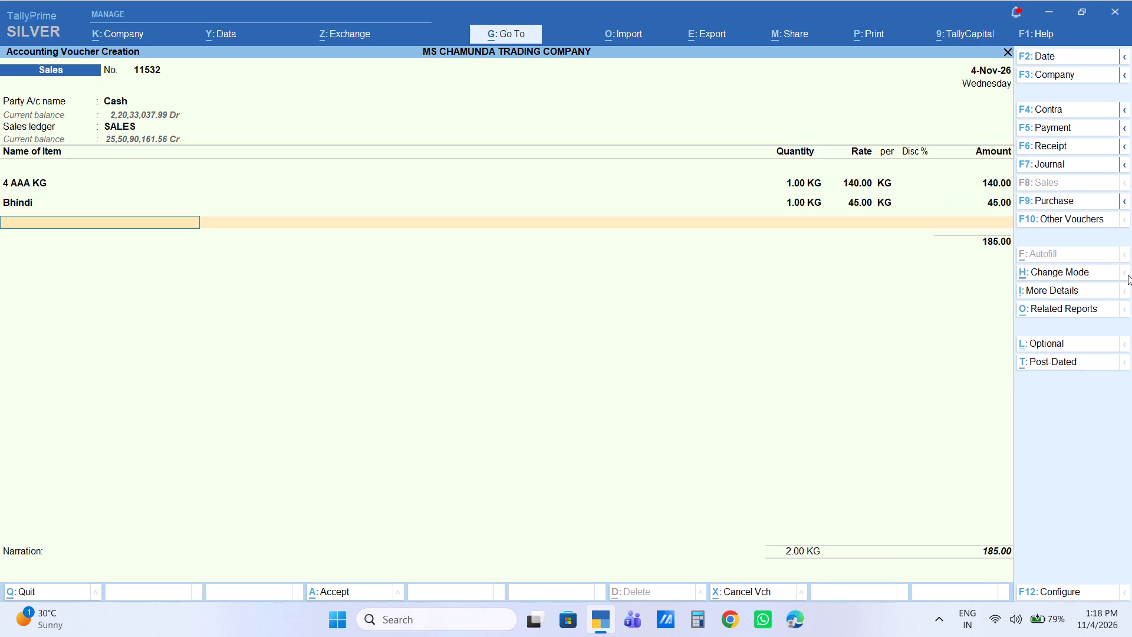
End the item list after Bhindi and save the sales voucher.
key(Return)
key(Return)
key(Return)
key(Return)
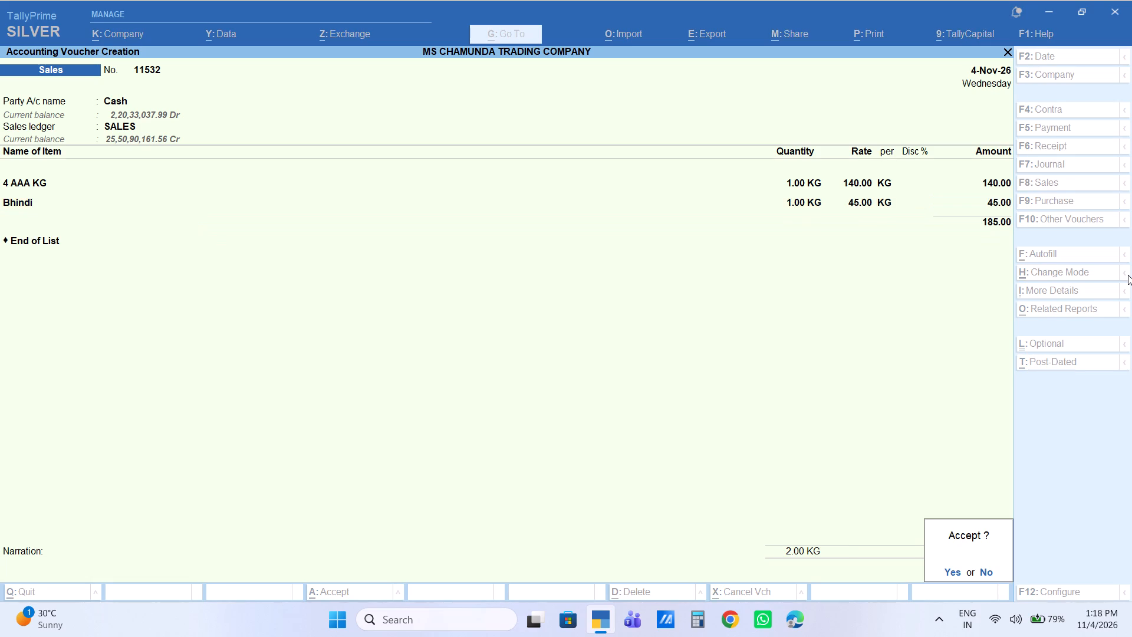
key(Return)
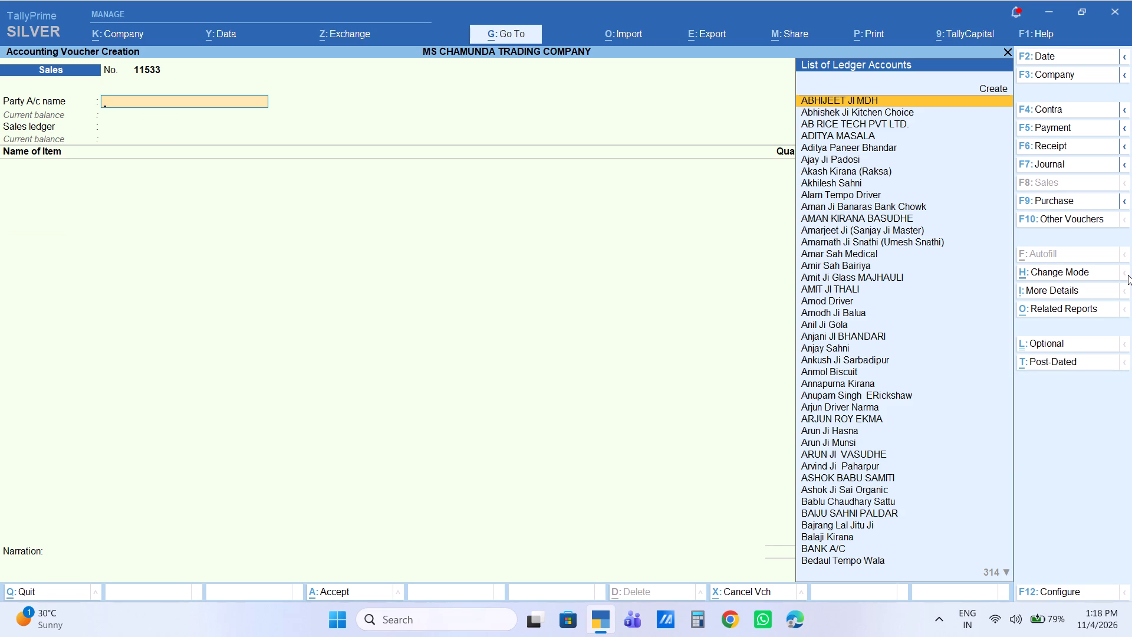
Choose Cash as the new voucher's party account, keeping the default party details and the SALES ledger.
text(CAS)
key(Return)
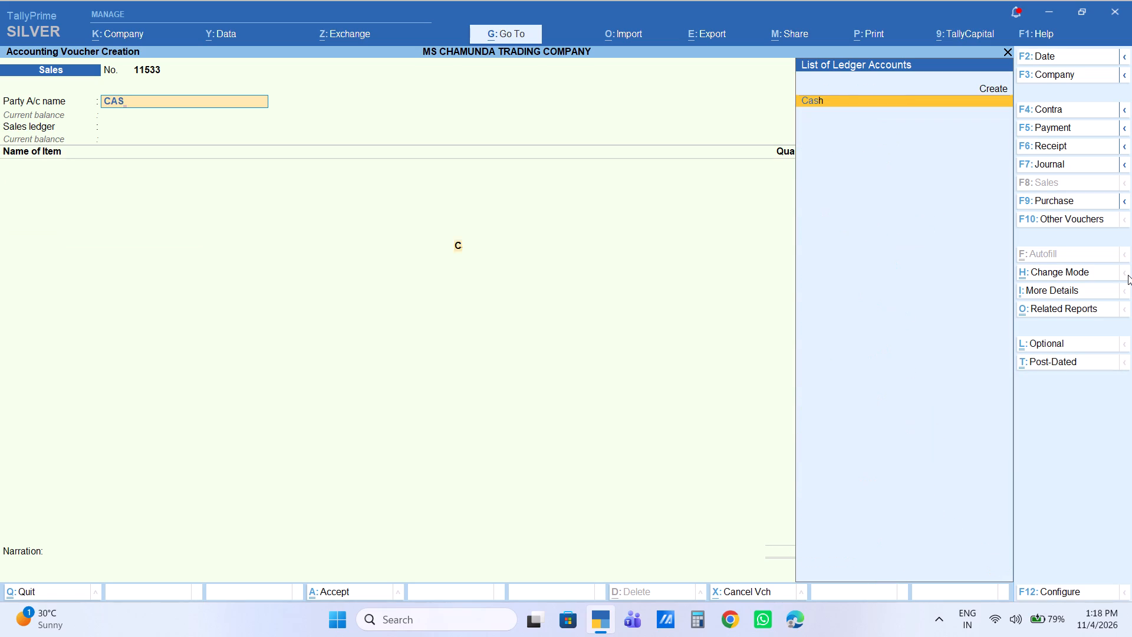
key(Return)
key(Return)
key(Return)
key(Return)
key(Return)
Add the item Soyabin 5kg with a quantity of 1 BAG, keeping the default rate of 370.
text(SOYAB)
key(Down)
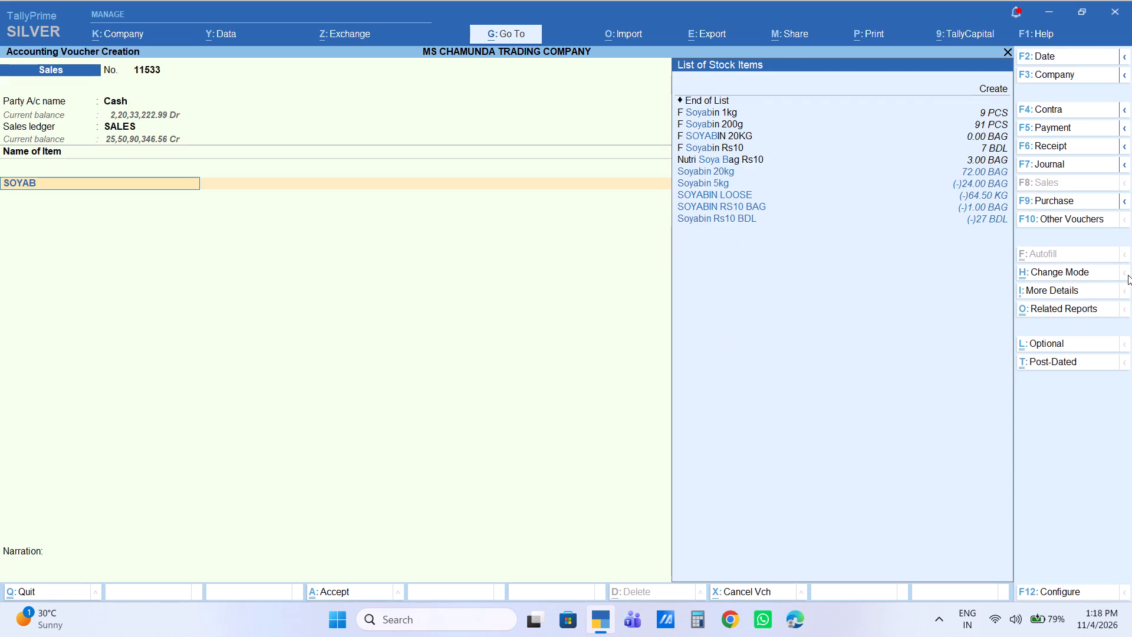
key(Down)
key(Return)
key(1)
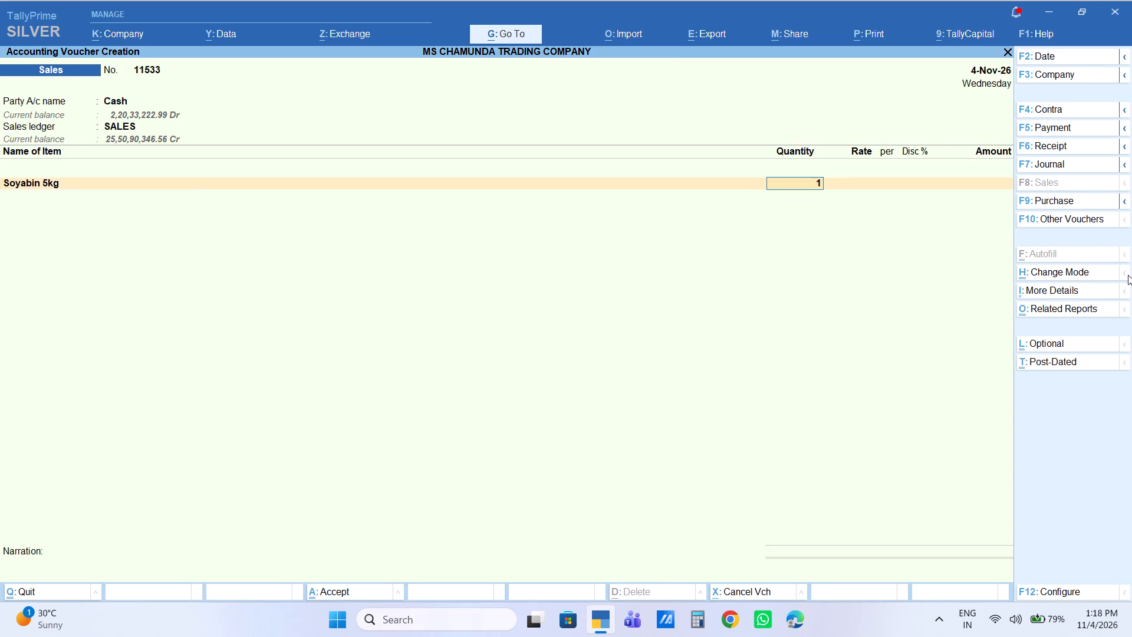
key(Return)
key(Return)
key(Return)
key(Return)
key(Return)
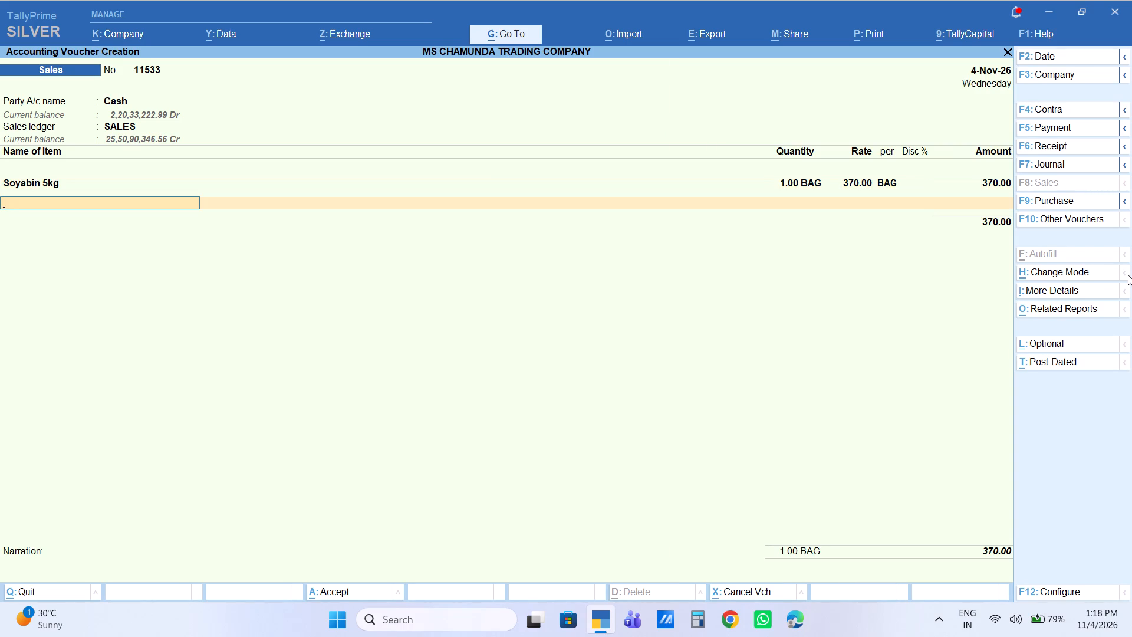
Add the item GOOD LITE 1KG below Soyabin 5kg with a quantity of 1 BAG and an amount of 195.
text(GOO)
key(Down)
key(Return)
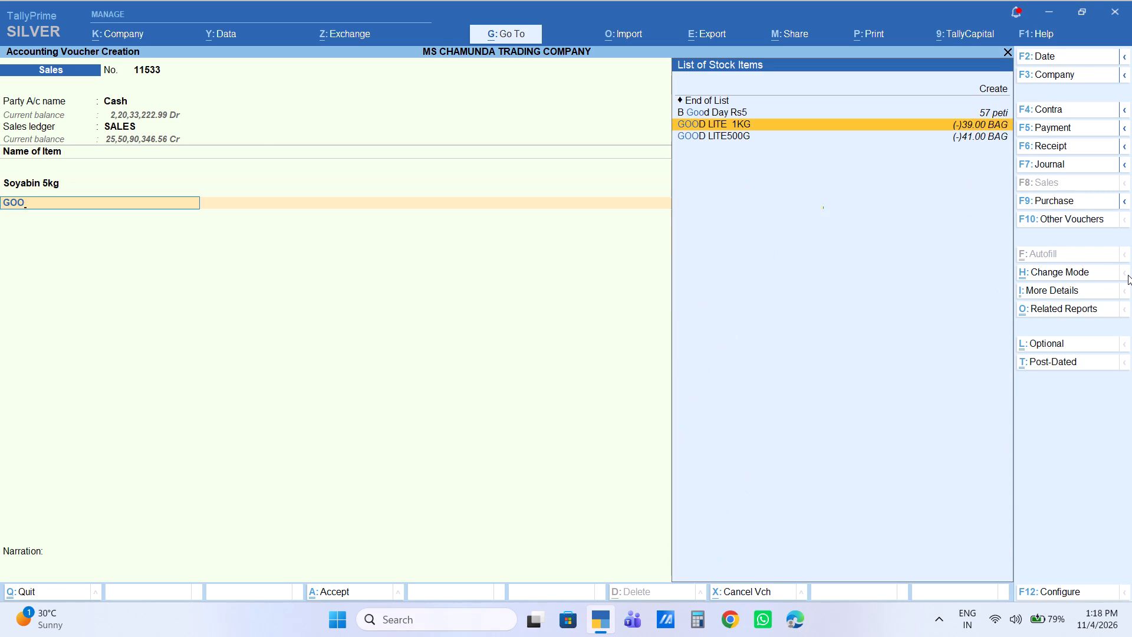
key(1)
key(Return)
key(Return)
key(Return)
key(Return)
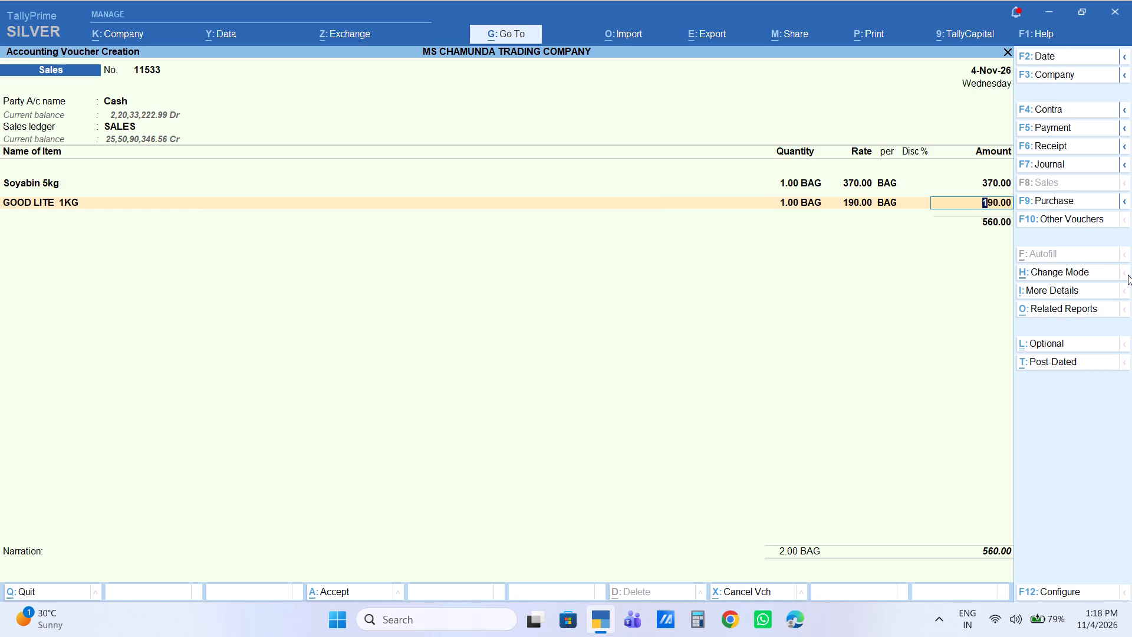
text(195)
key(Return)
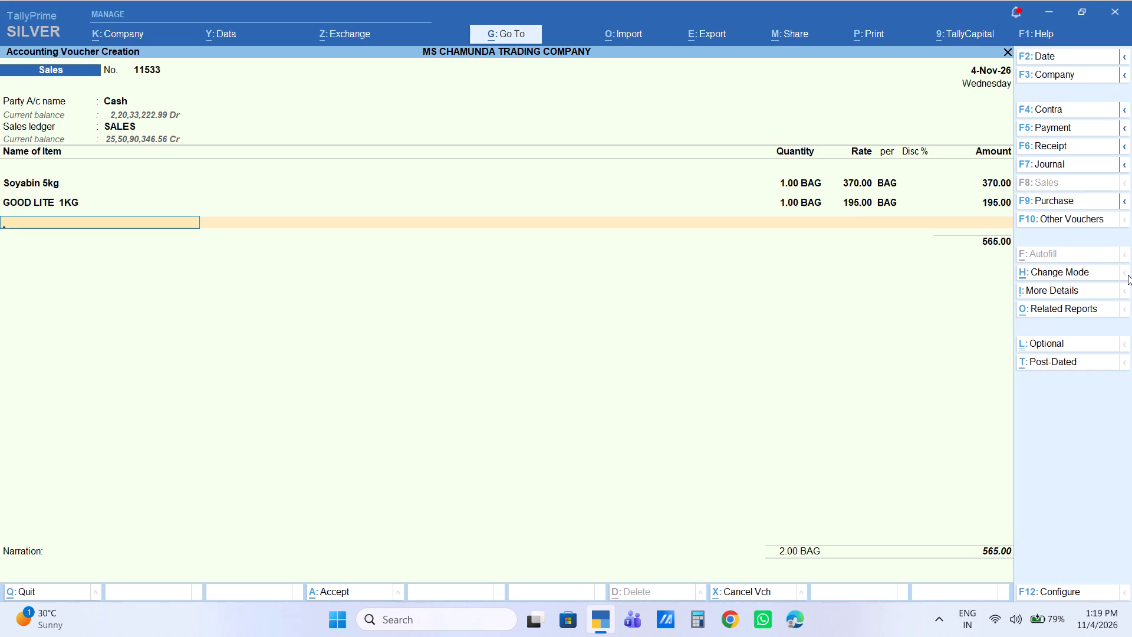
End the item list and add a Labour Charge of 2.
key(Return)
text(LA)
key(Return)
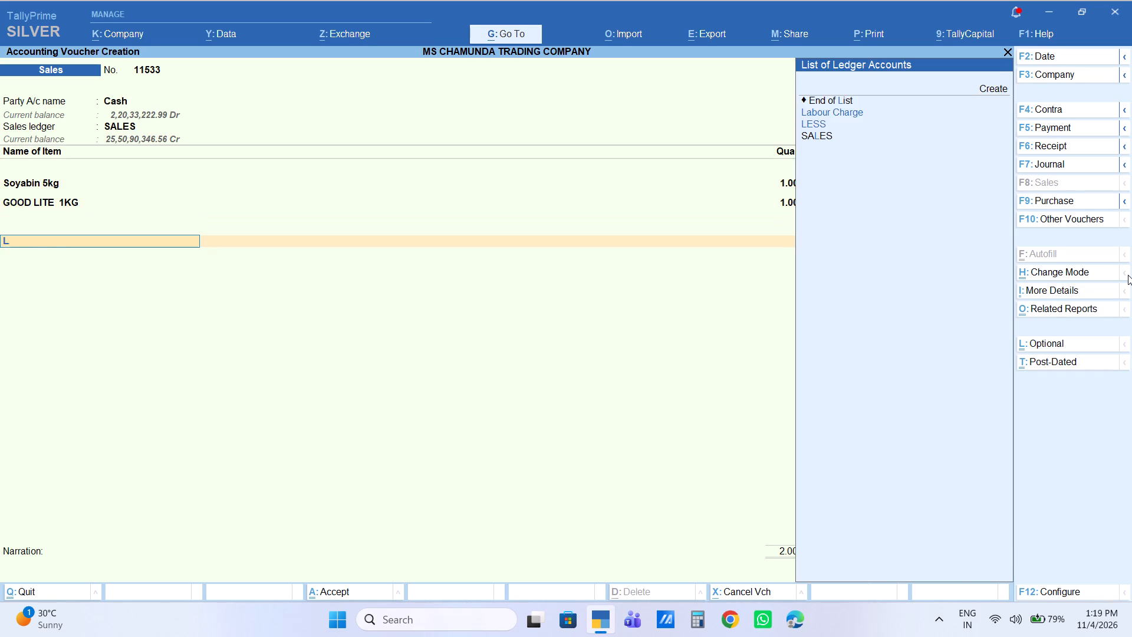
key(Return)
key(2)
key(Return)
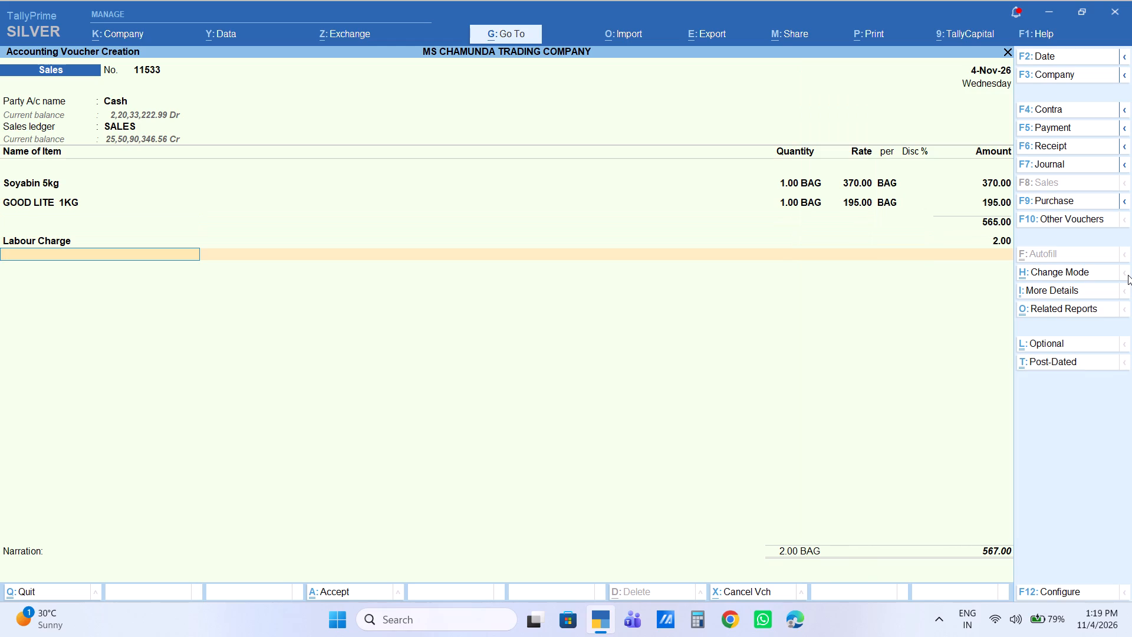
Go back to the item list and add MASOOR DAL 30kg below GOOD LITE 1KG with a quantity of 1 BAG and an amount of 2102.
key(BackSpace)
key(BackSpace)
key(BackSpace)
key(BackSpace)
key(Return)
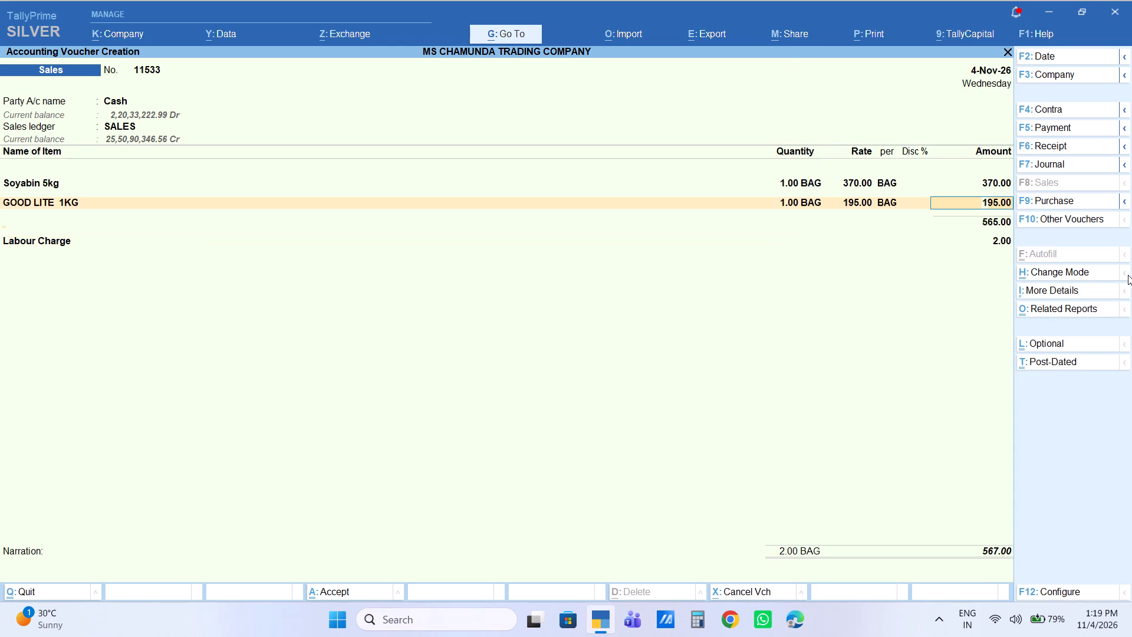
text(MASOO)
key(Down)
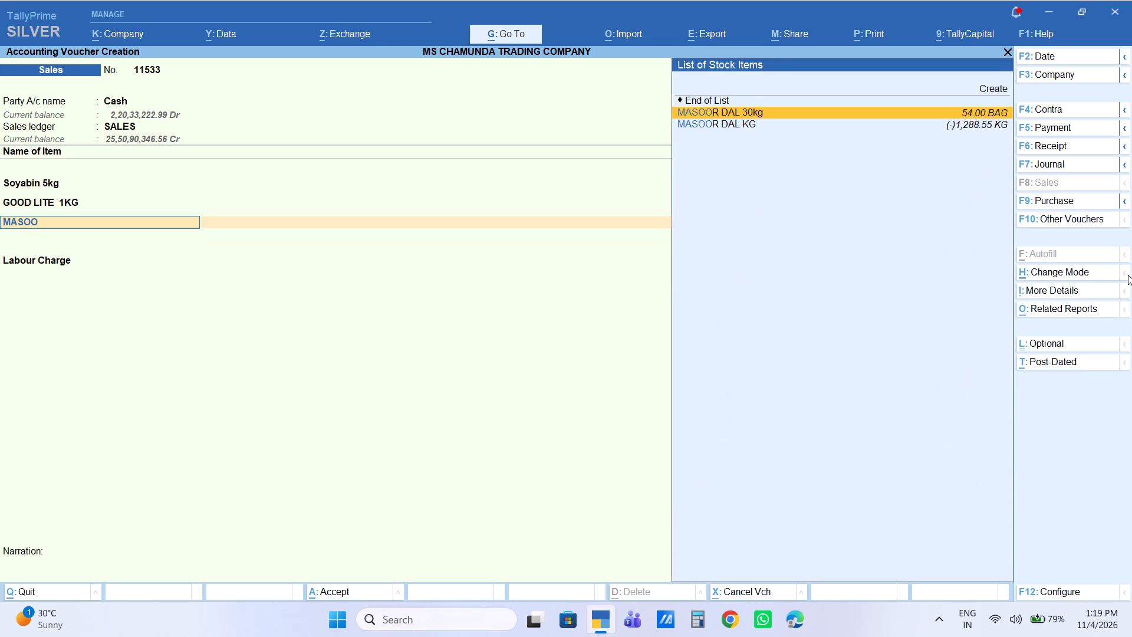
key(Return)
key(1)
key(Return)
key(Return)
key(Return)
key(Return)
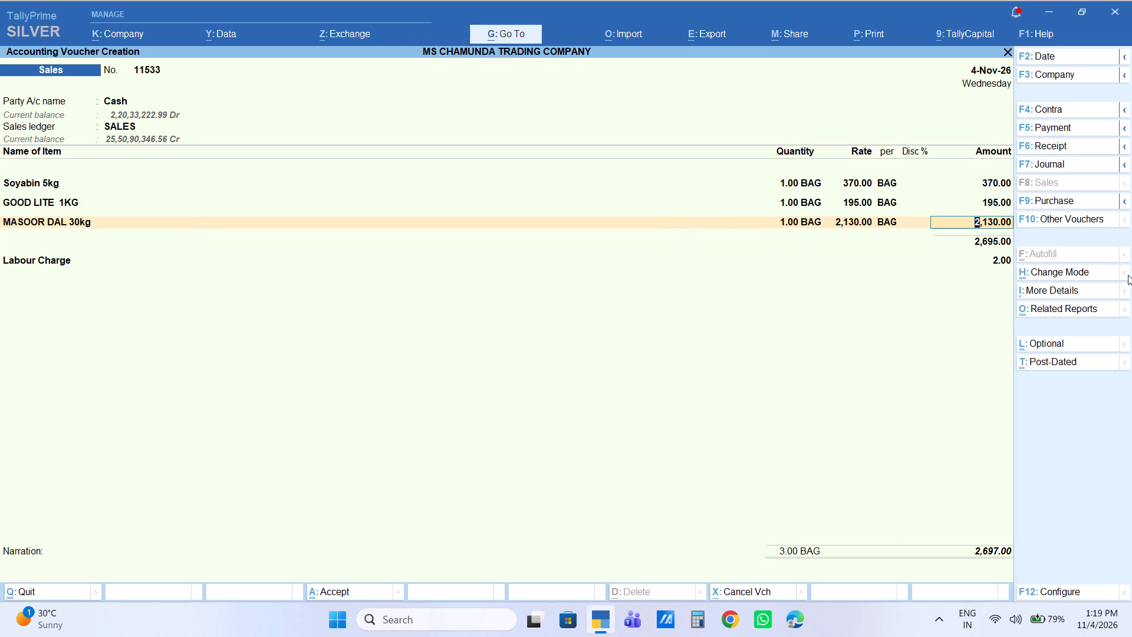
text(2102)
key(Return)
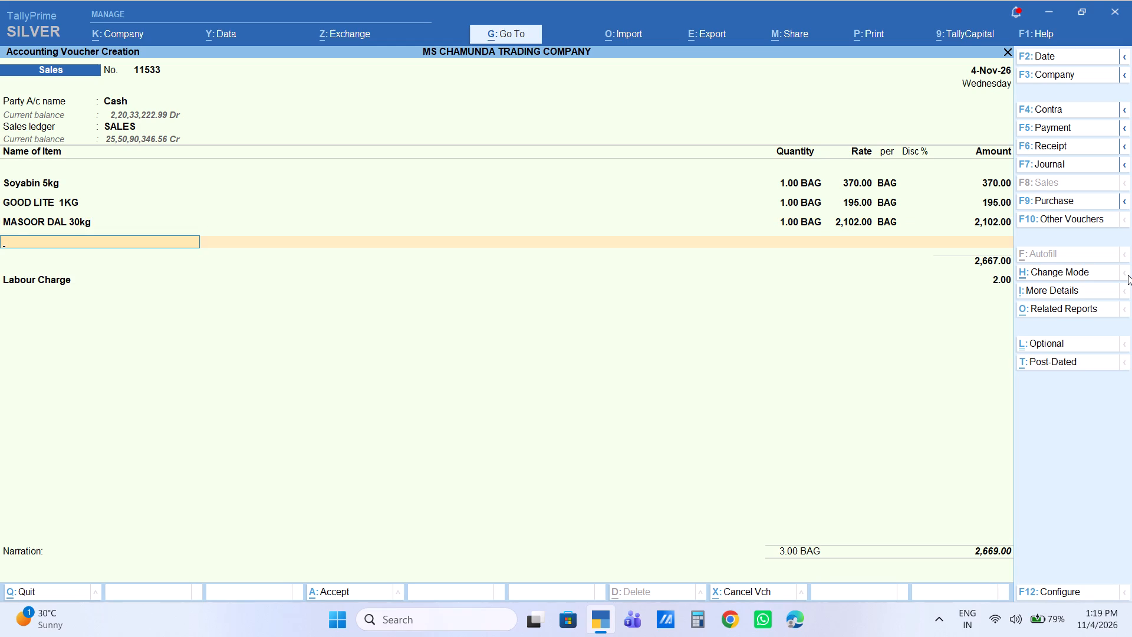
End the item and ledger lists, keeping the Labour Charge, and save the sales voucher.
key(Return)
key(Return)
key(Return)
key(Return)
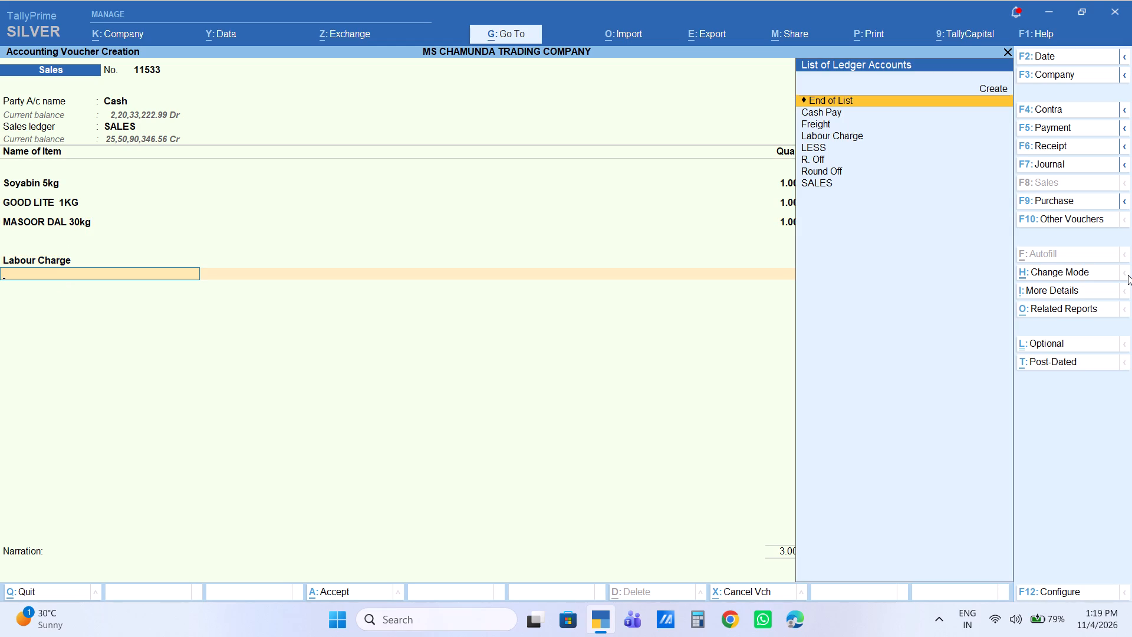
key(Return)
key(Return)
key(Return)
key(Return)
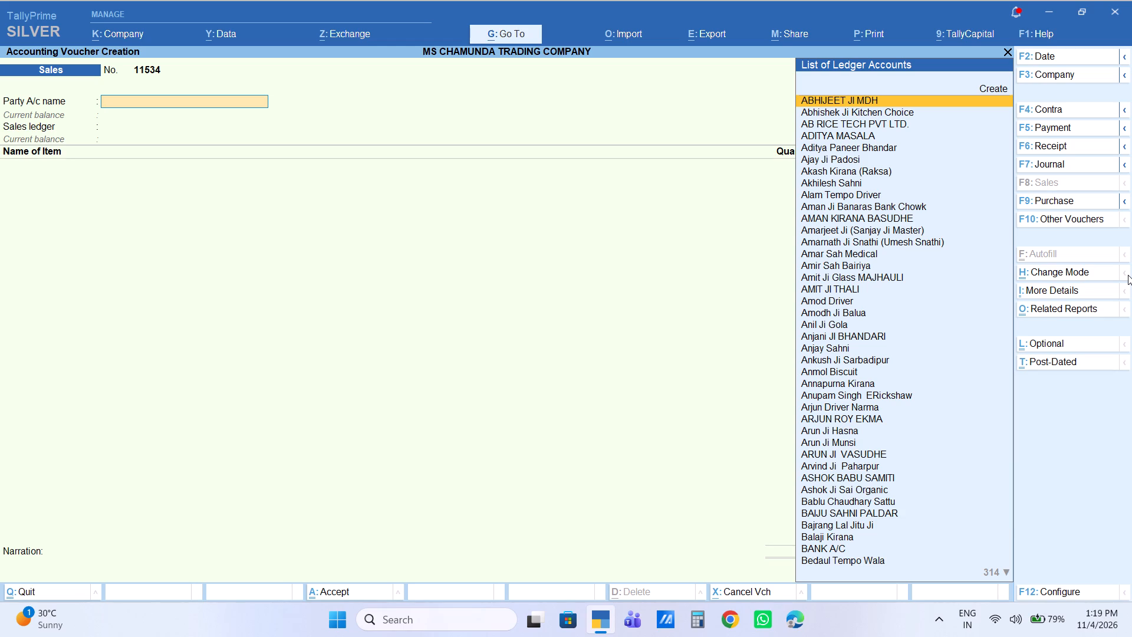
Set Cash as the sales voucher's party, enter the buyer's name as a new party, leave the address blank and keep Bihar as the state.
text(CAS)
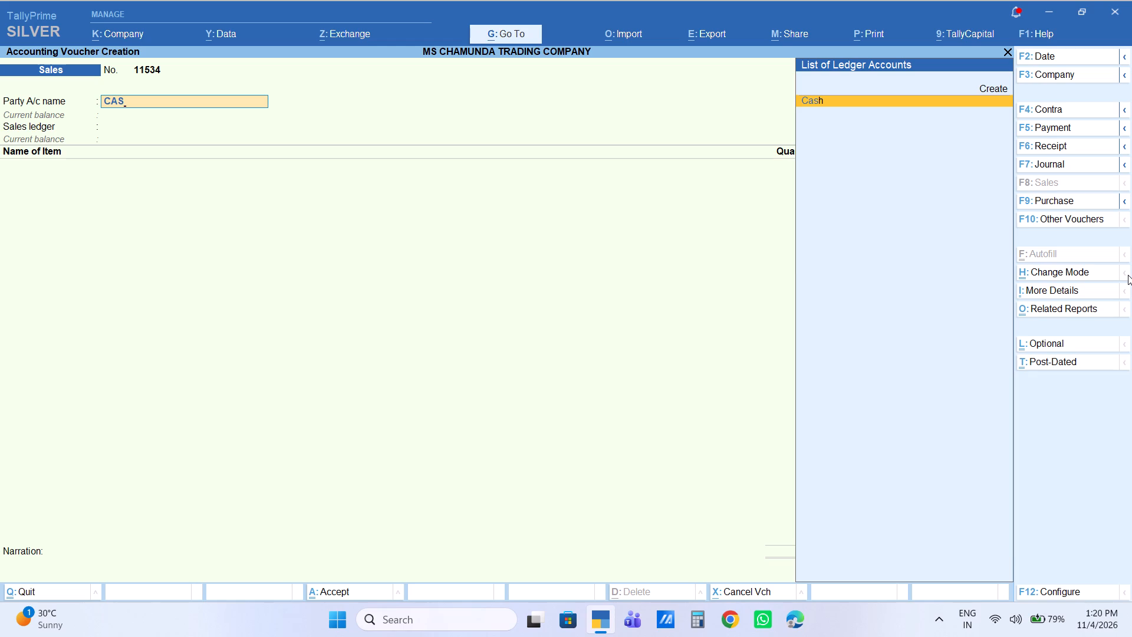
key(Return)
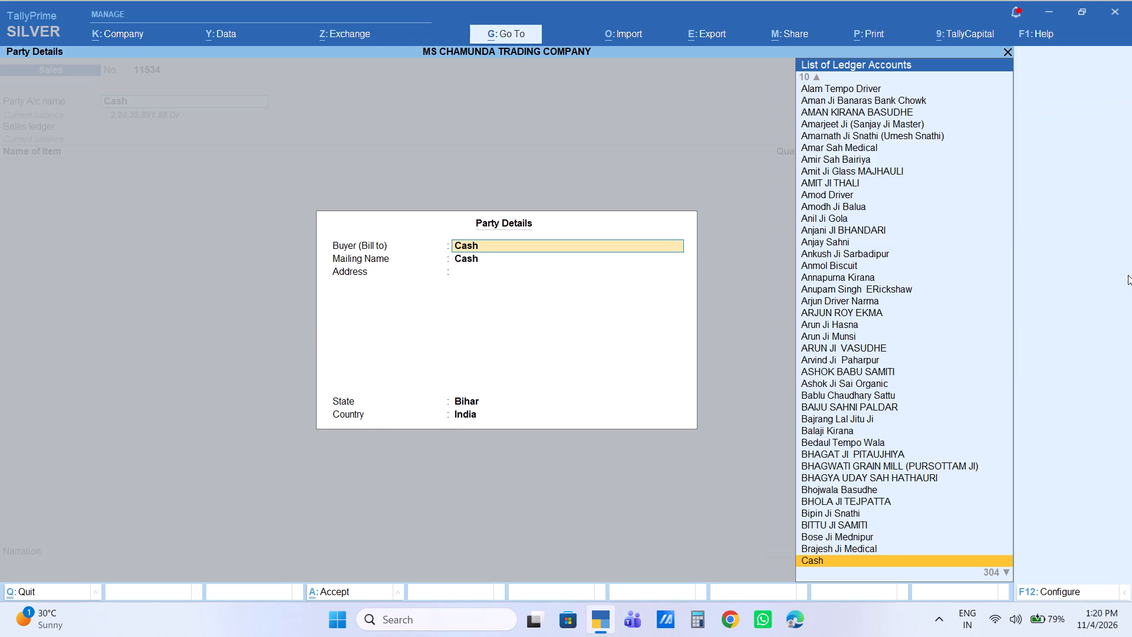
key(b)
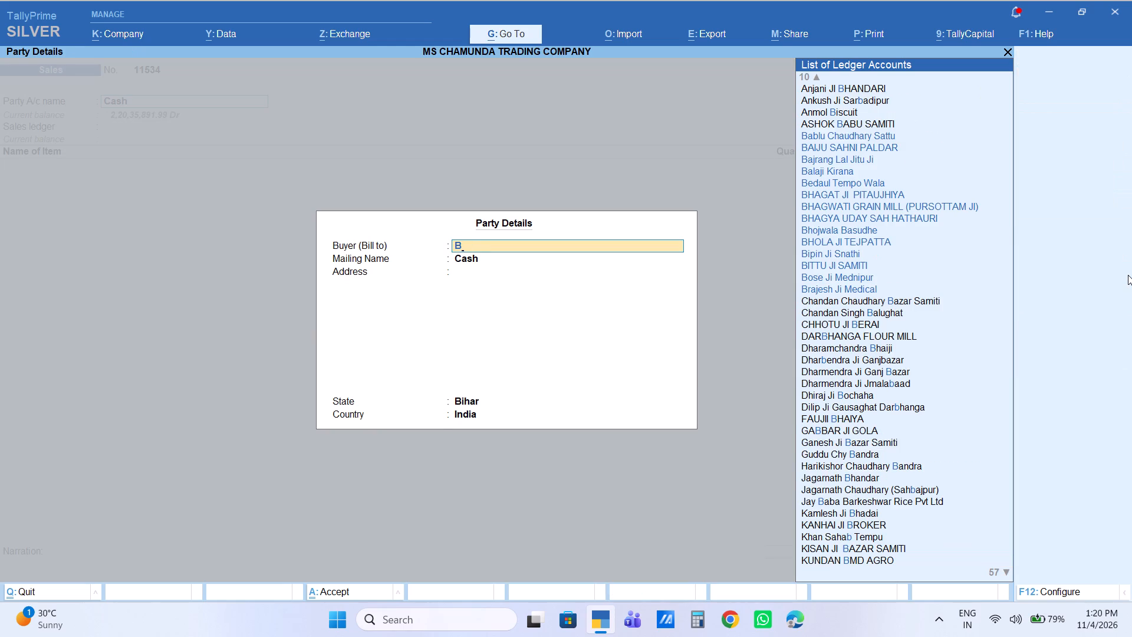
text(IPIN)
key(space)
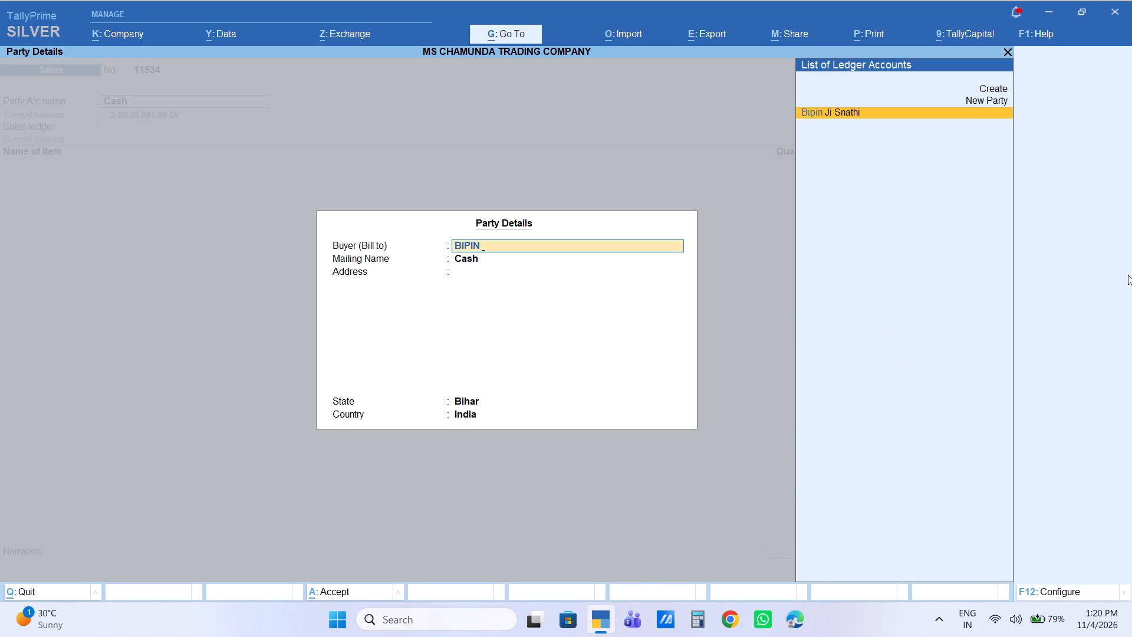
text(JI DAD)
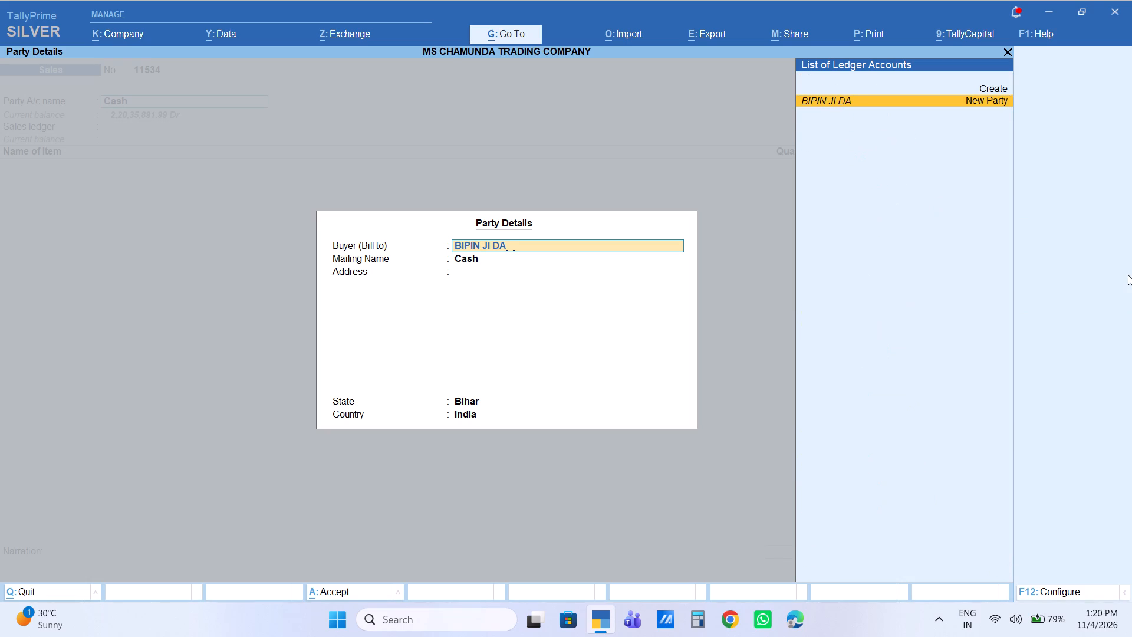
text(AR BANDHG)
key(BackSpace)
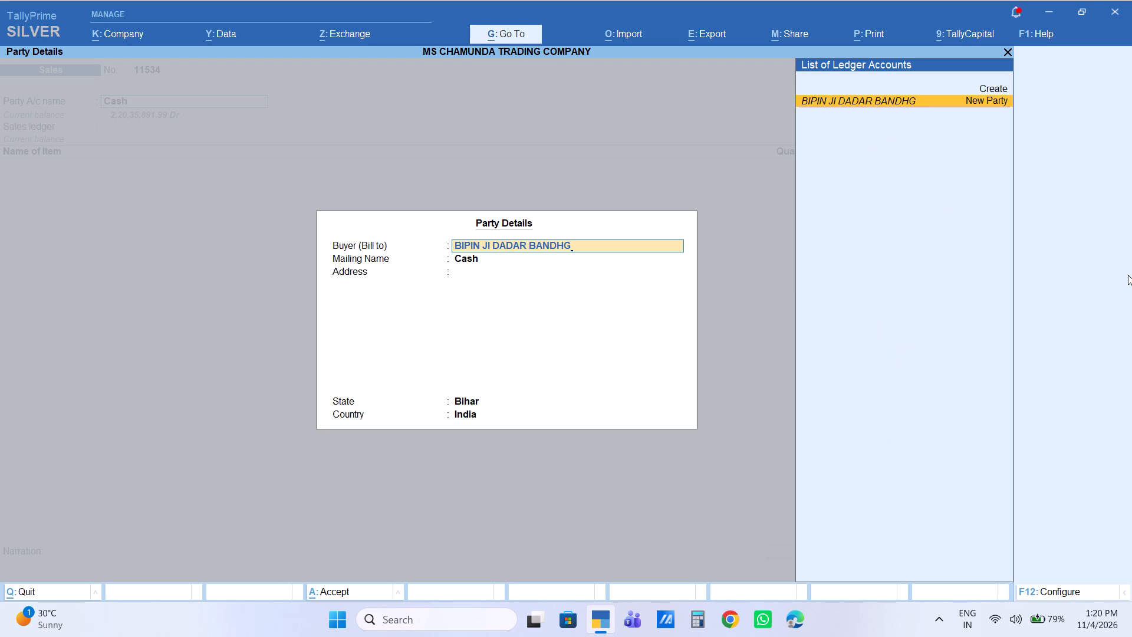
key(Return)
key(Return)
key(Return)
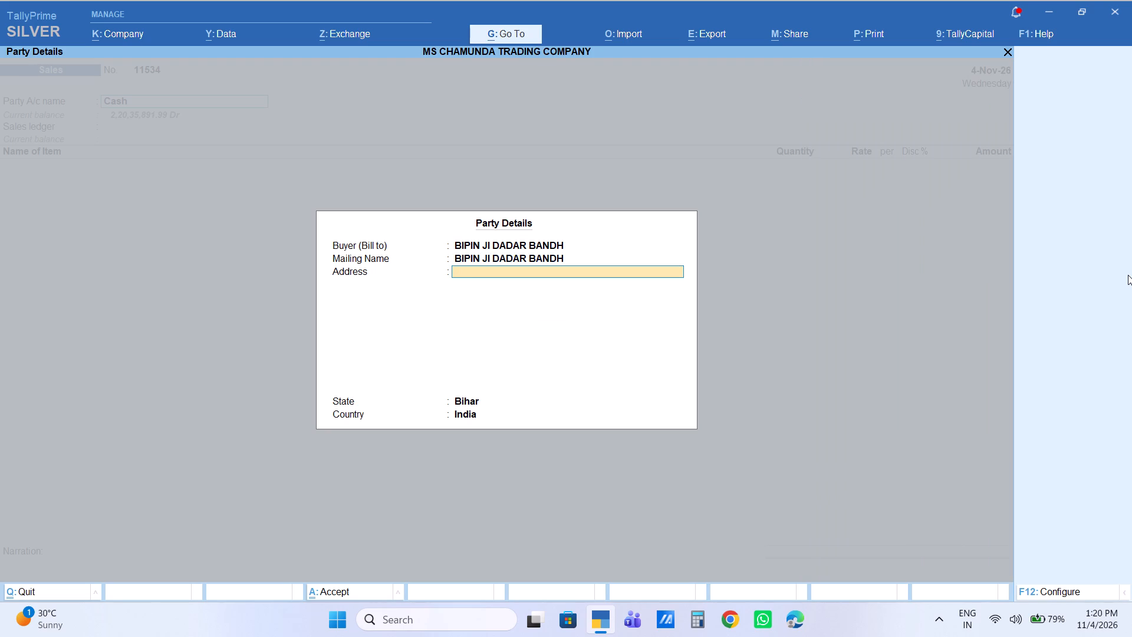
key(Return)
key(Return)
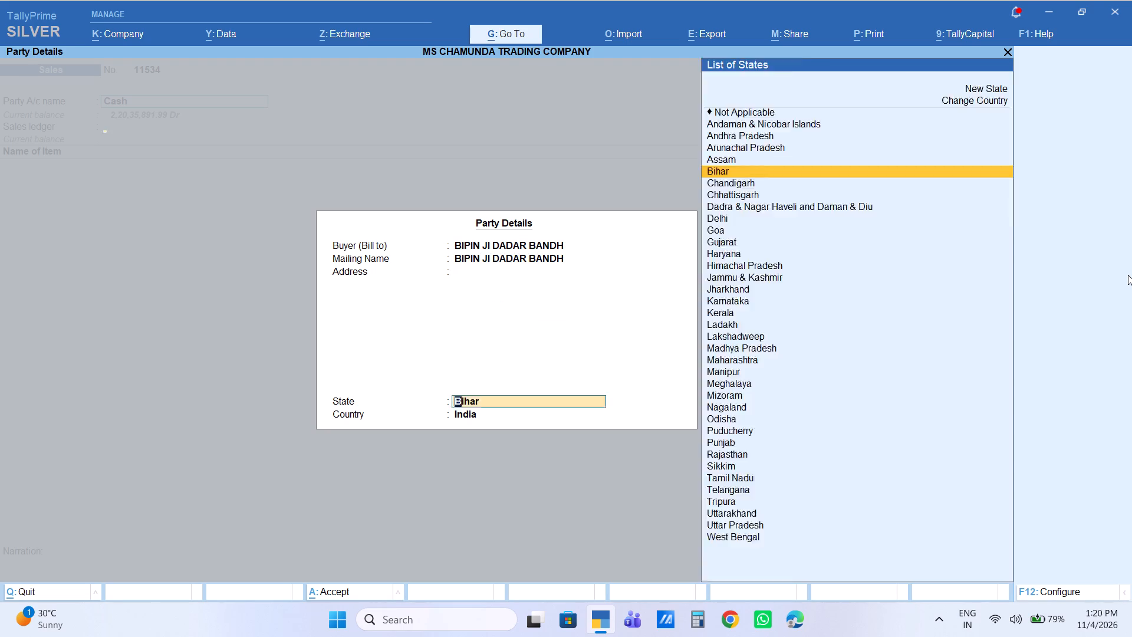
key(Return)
Add Maida Loose as the first item with a quantity of 10 KG at the default rate of 35.
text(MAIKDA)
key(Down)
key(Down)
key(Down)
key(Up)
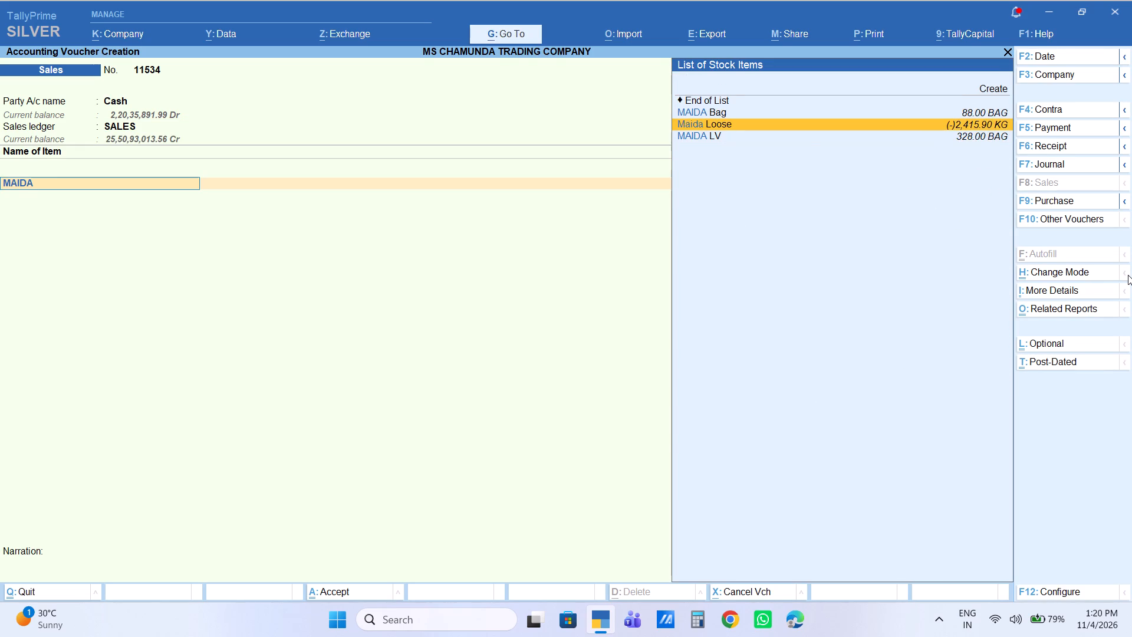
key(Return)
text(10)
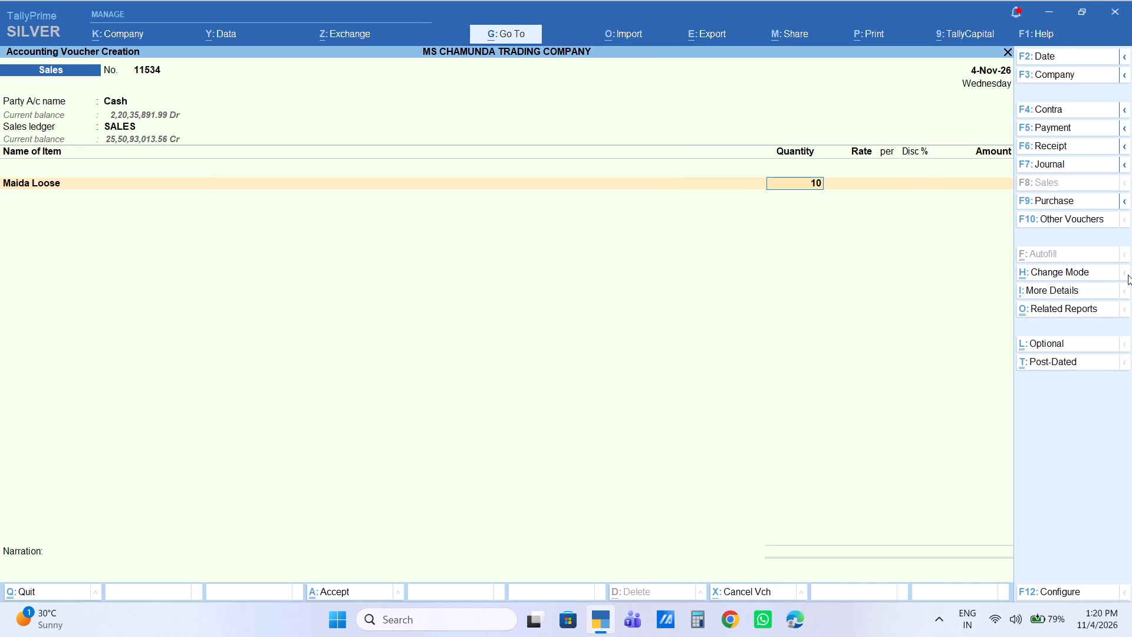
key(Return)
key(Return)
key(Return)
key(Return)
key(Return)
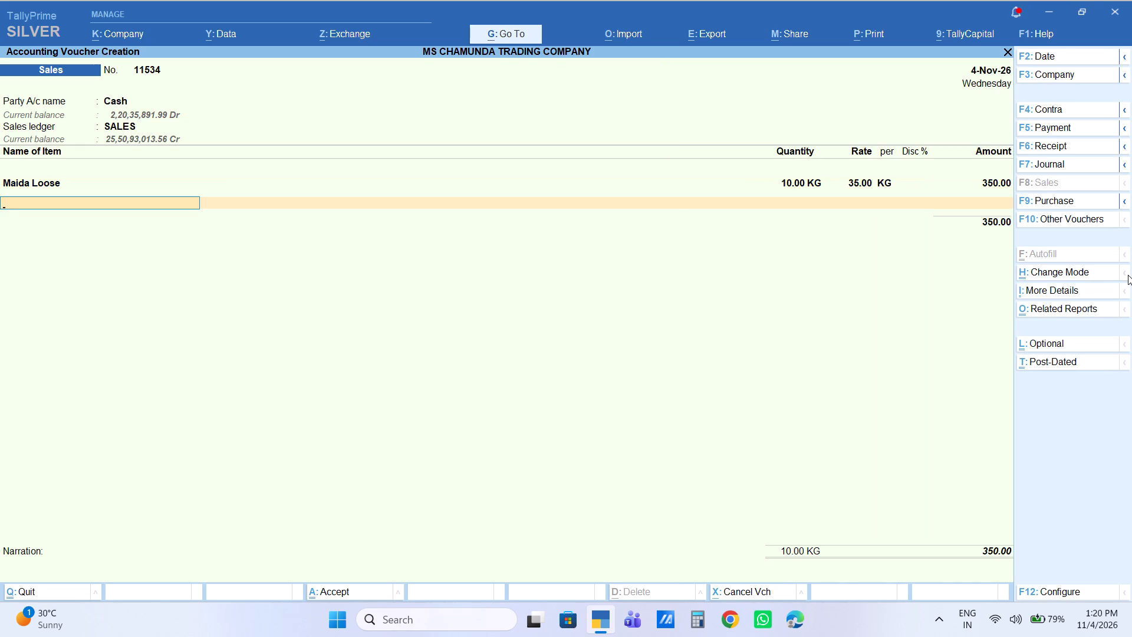
Add the item Chana Dal KG below Maida Loose with a quantity of 5 KG and an amount of 475.
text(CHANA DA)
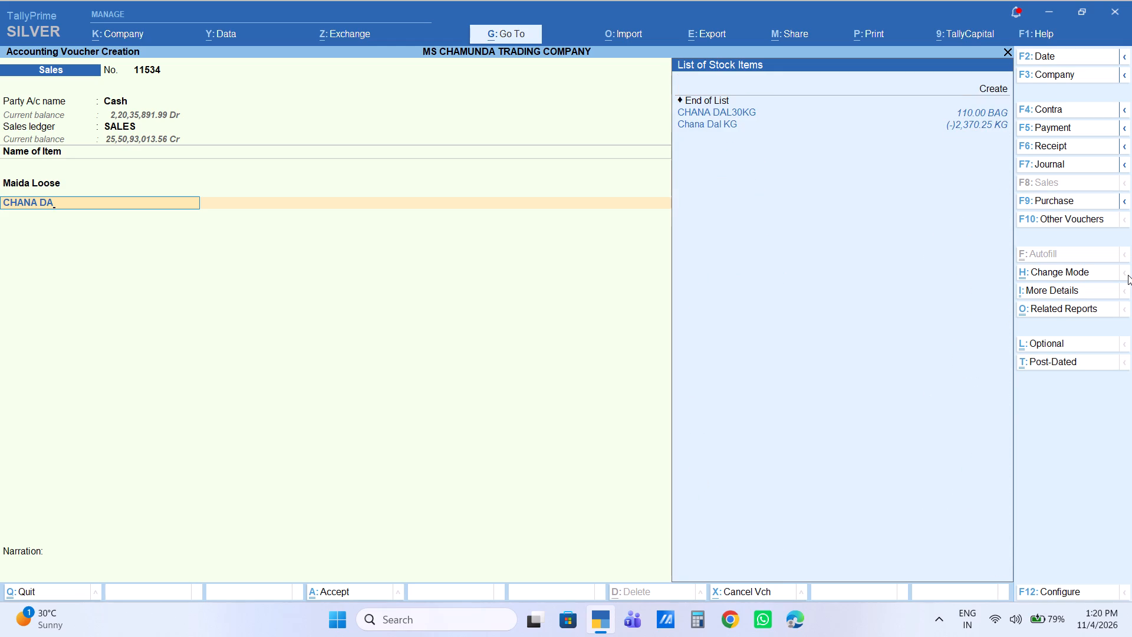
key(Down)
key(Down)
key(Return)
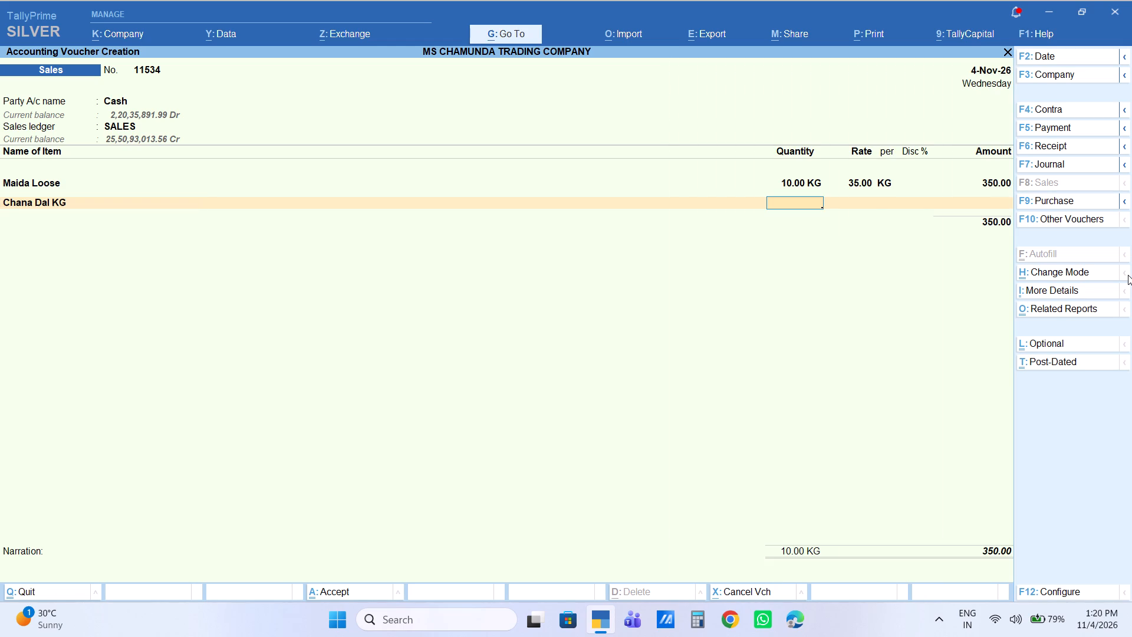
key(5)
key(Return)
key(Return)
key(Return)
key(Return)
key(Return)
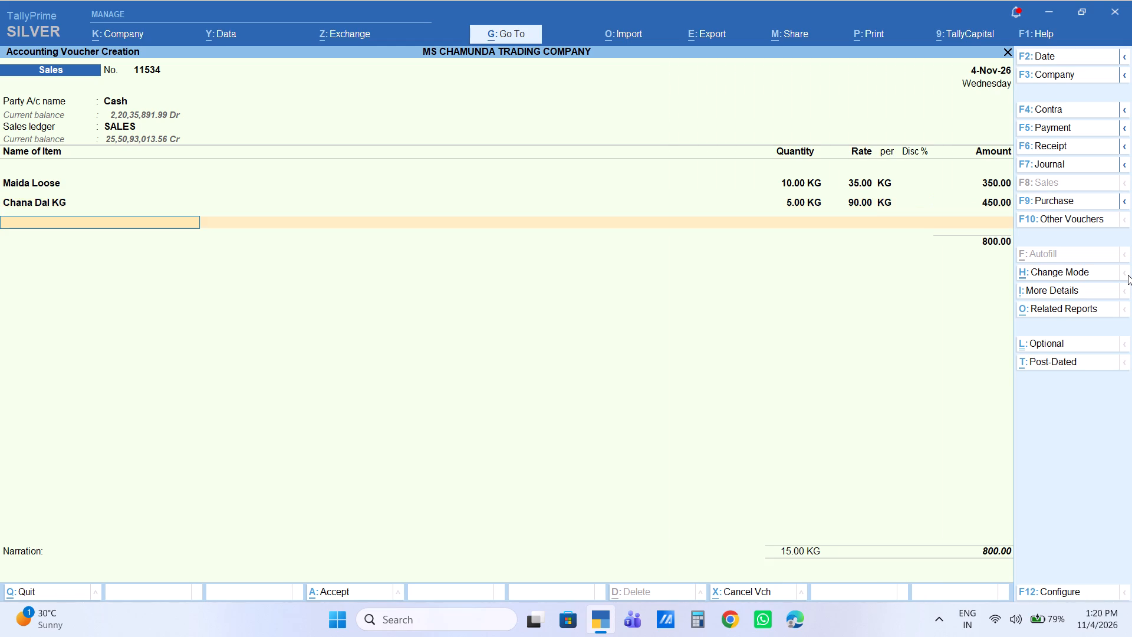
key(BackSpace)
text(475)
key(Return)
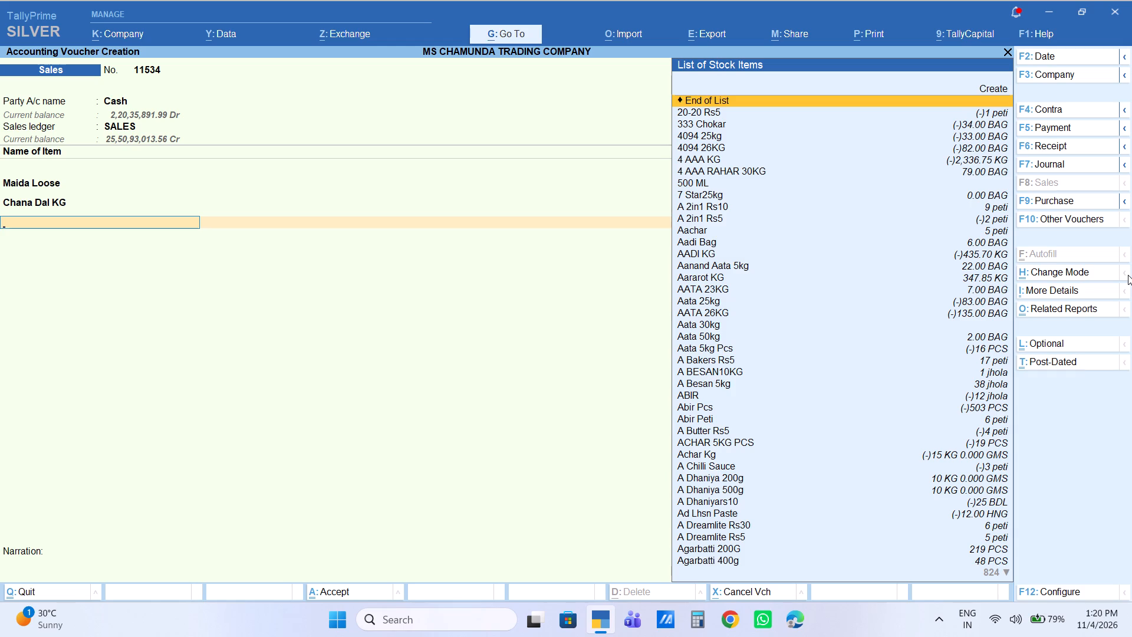
Add the item 4 AAA KG below Chana Dal KG with a quantity of 5 KG at the default rate of 140.
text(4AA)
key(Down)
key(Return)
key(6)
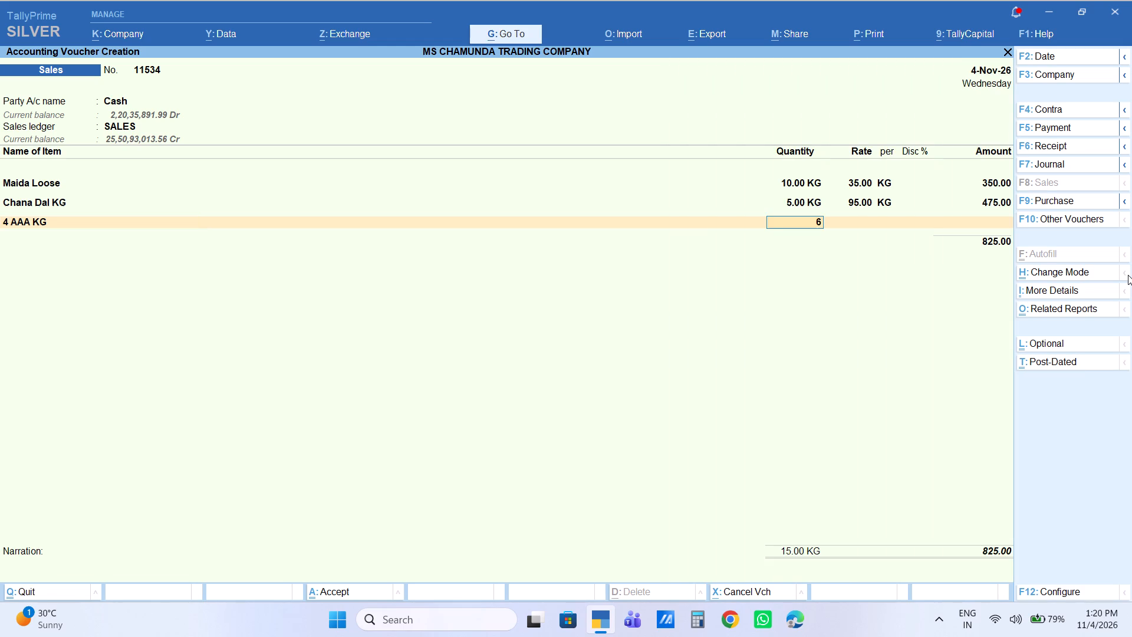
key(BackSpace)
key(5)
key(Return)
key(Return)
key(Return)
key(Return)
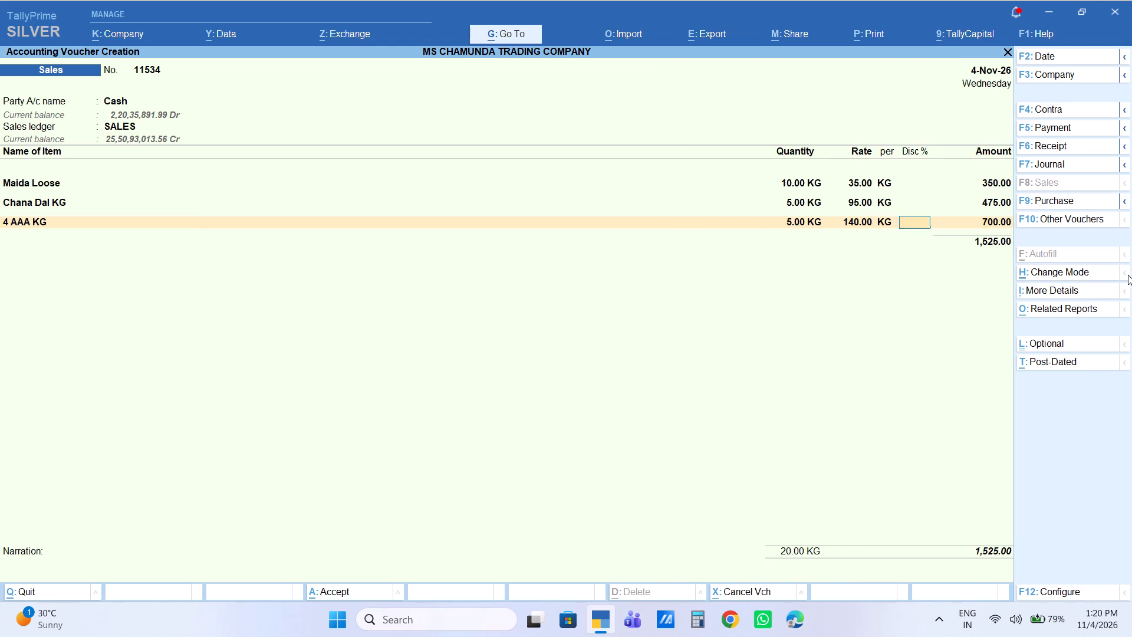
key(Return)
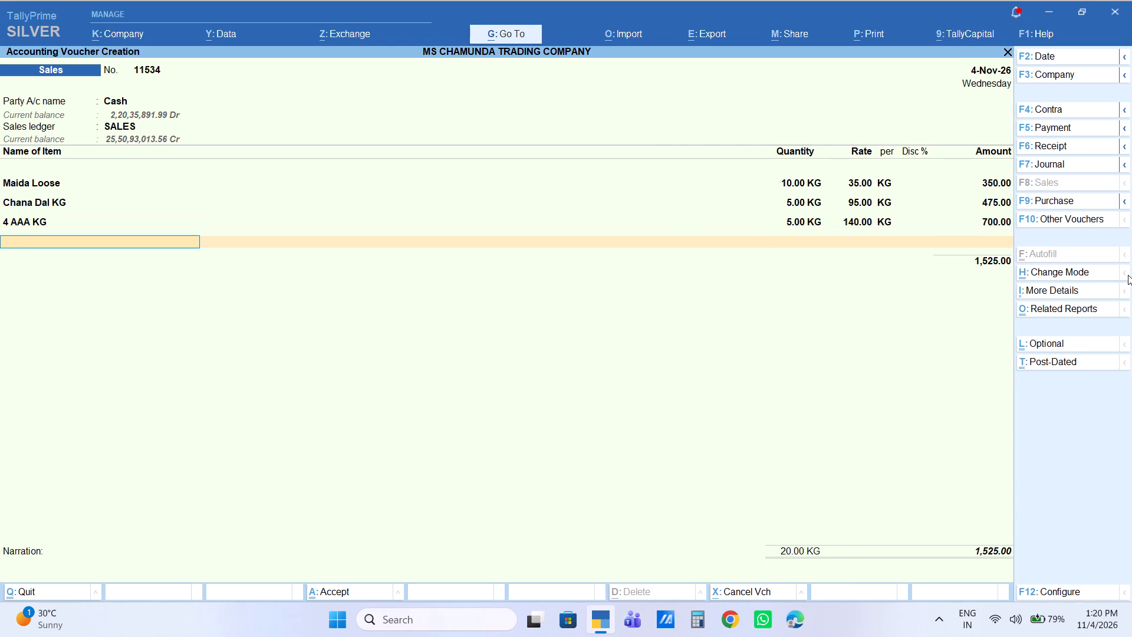
Add the item TARZAN BESAN 5KG below 4 AAA KG with a quantity of 1 jhola and an amount of 325.
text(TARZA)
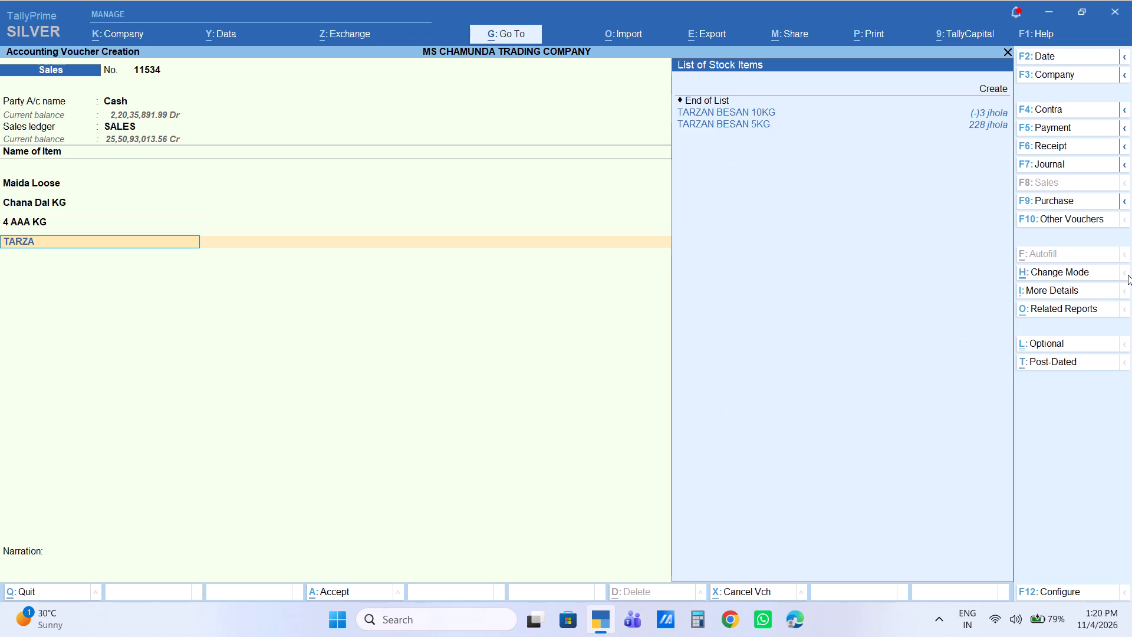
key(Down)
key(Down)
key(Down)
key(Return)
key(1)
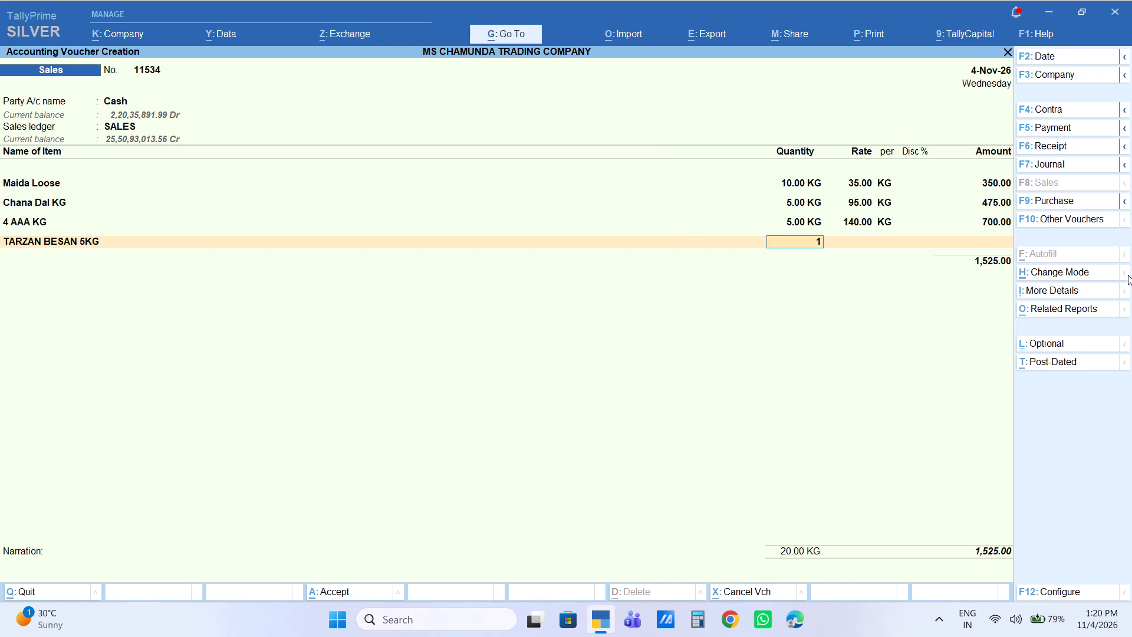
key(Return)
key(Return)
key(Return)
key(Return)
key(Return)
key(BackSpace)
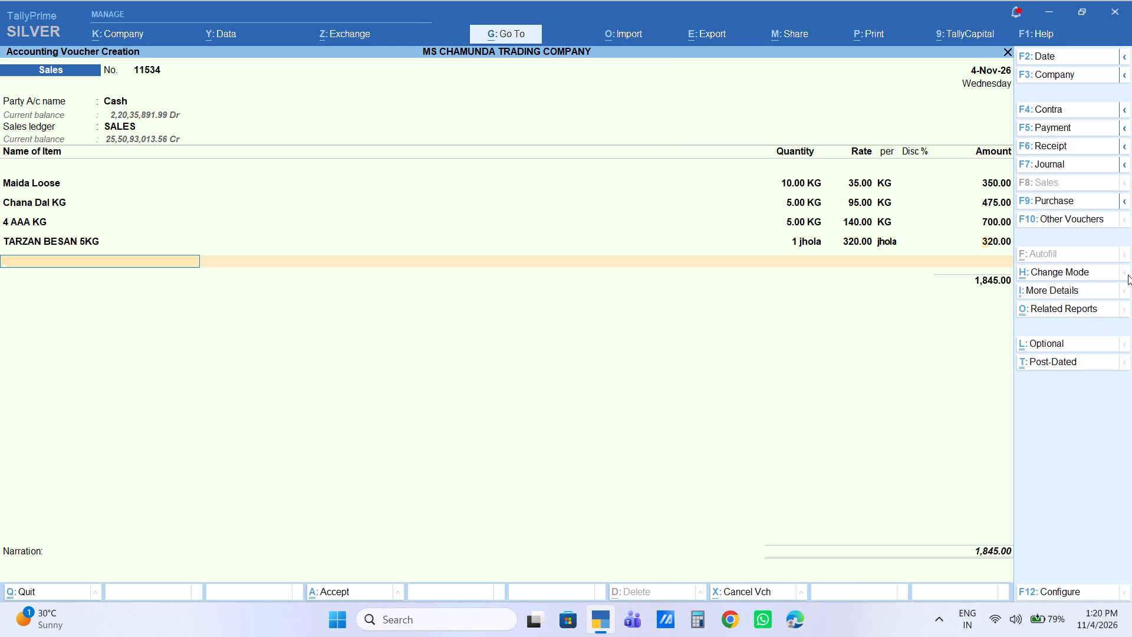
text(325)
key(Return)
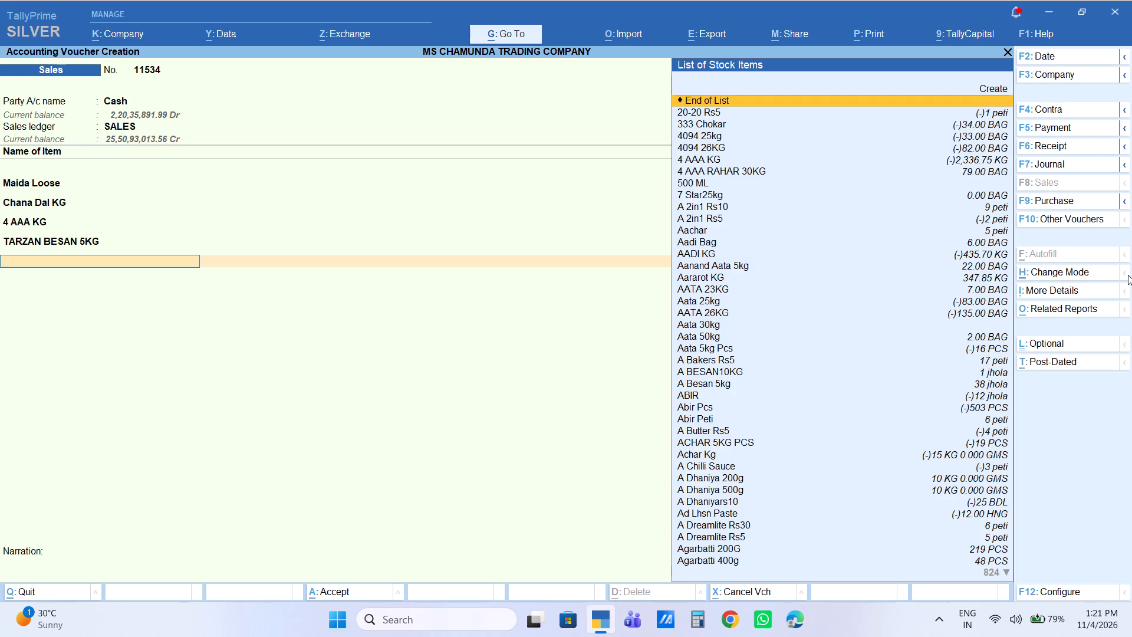
Add the item CHANA KG below TARZAN BESAN 5KG with a quantity of 5 KG and an amount of 425.
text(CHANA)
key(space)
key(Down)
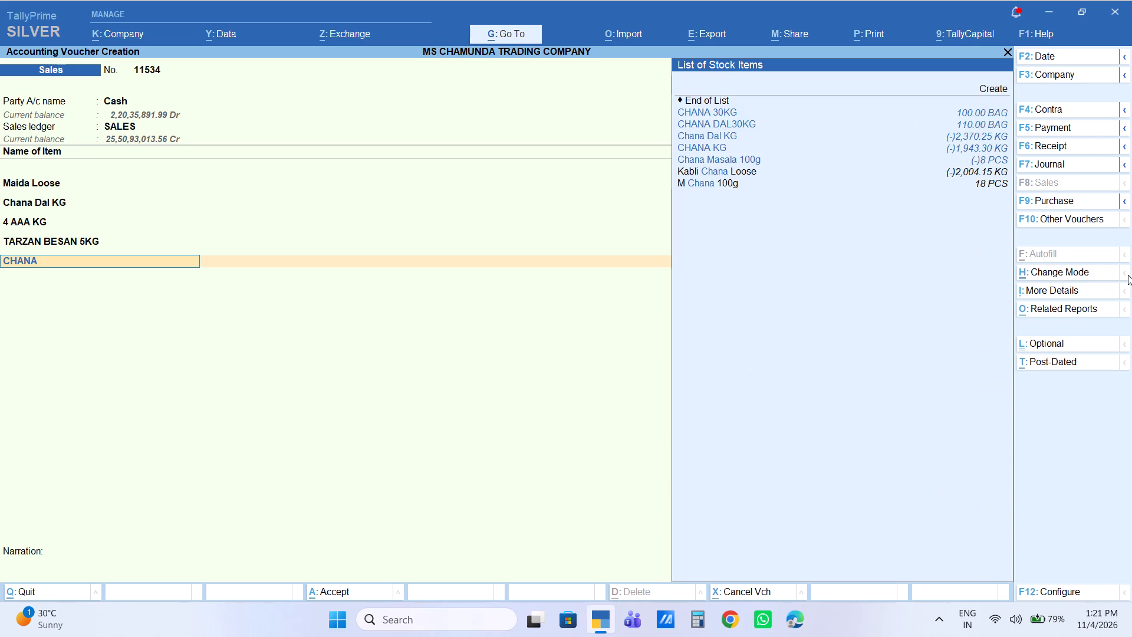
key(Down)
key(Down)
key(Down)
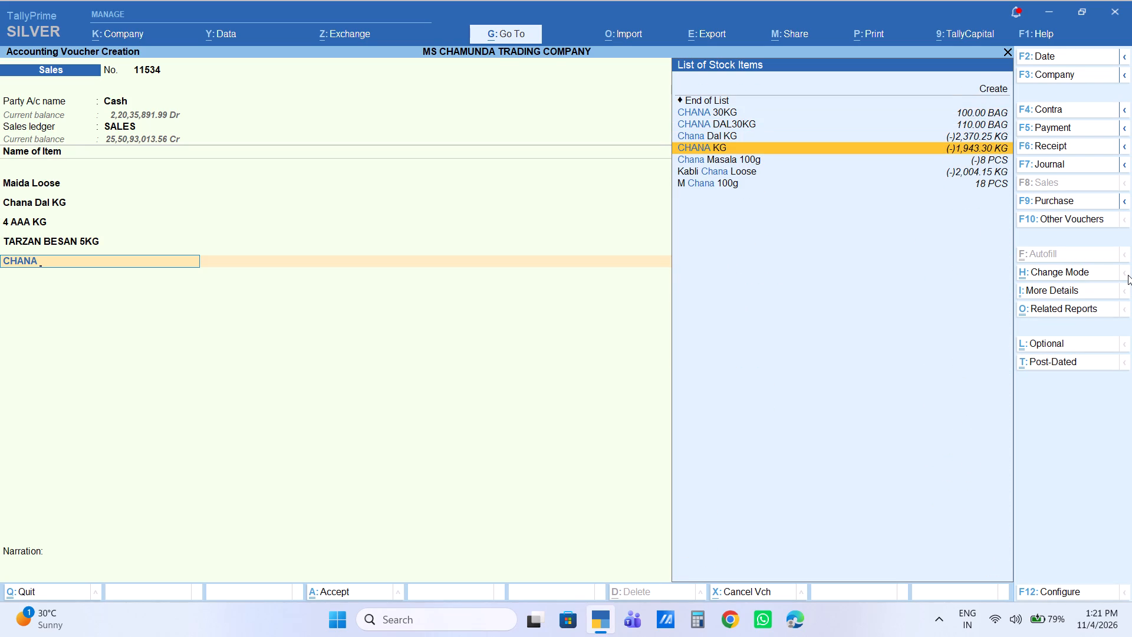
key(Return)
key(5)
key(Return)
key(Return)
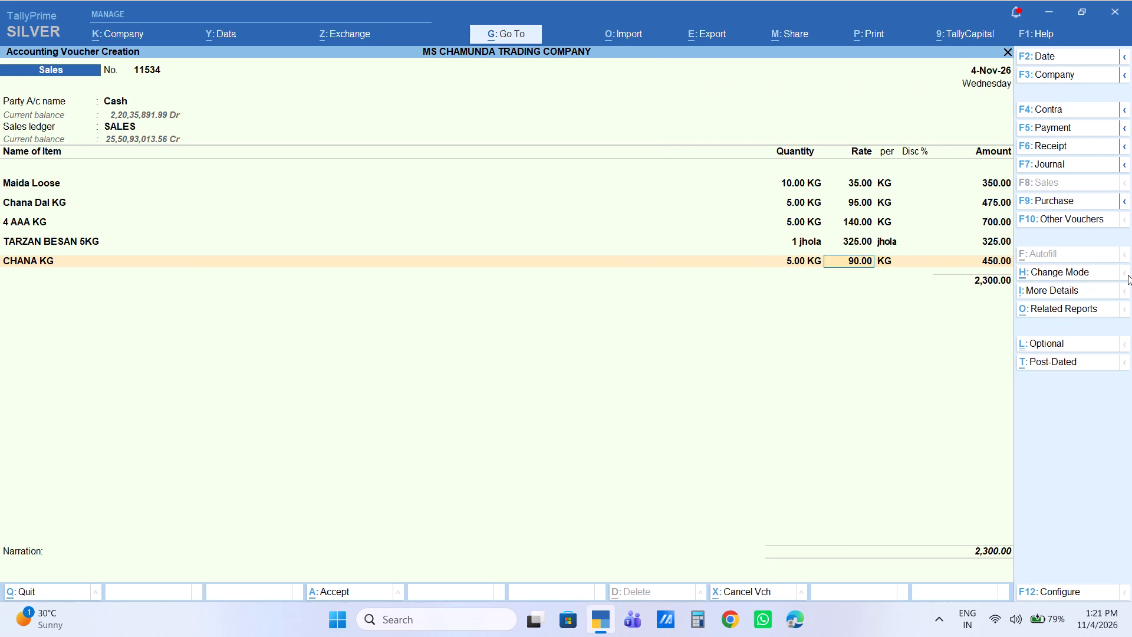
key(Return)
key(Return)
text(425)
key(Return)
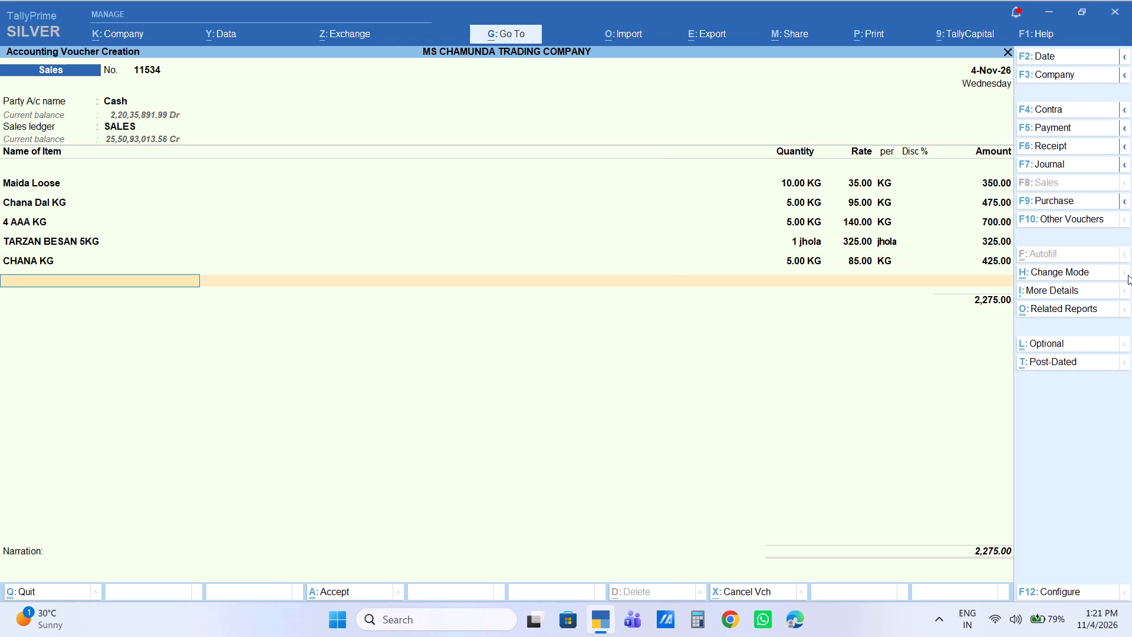
Add the item Khara Mircha below CHANA KG with a quantity of 5 KG and an amount of 1250.
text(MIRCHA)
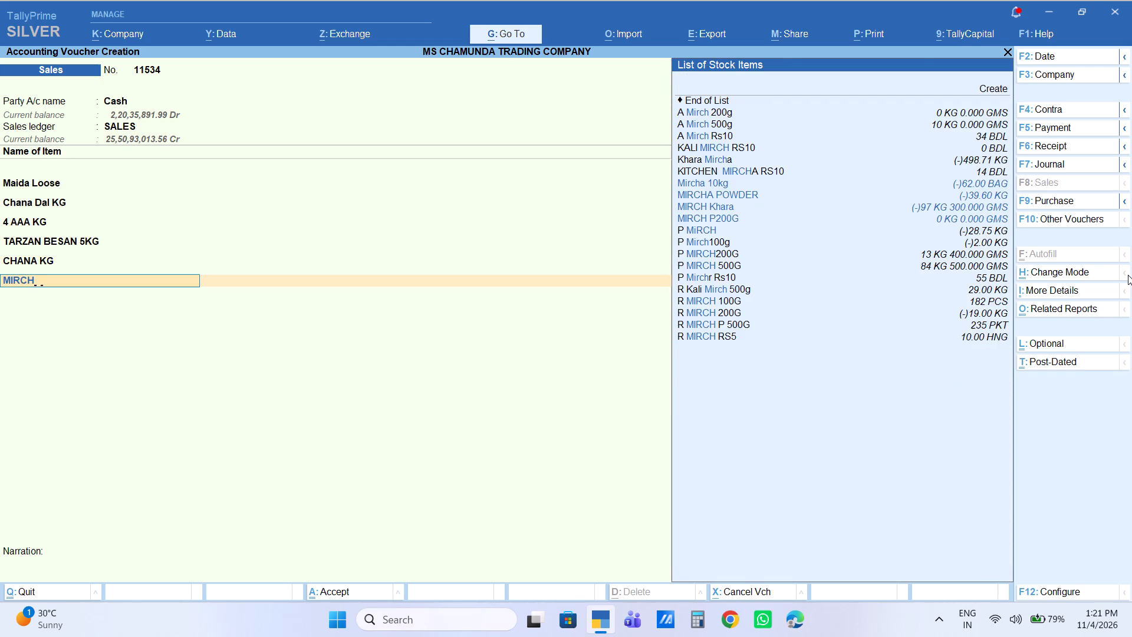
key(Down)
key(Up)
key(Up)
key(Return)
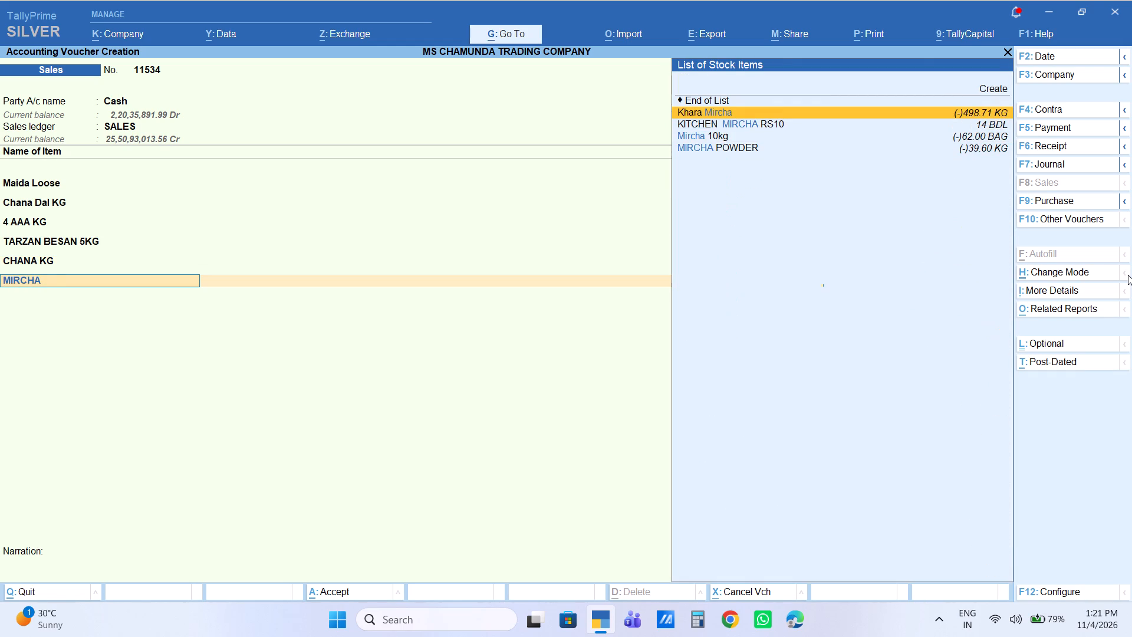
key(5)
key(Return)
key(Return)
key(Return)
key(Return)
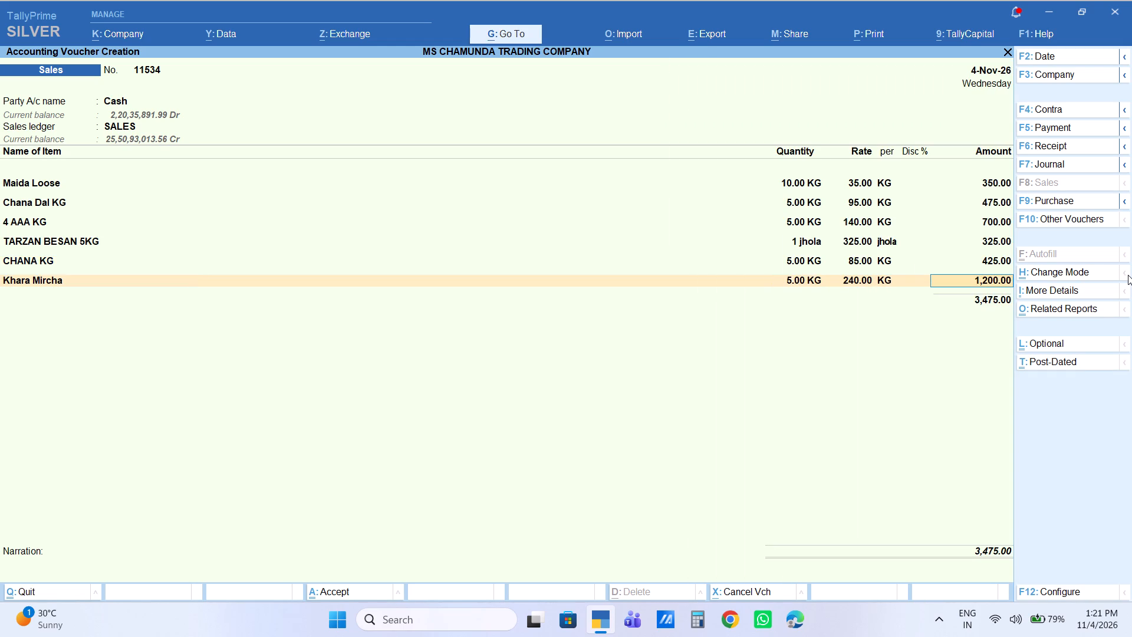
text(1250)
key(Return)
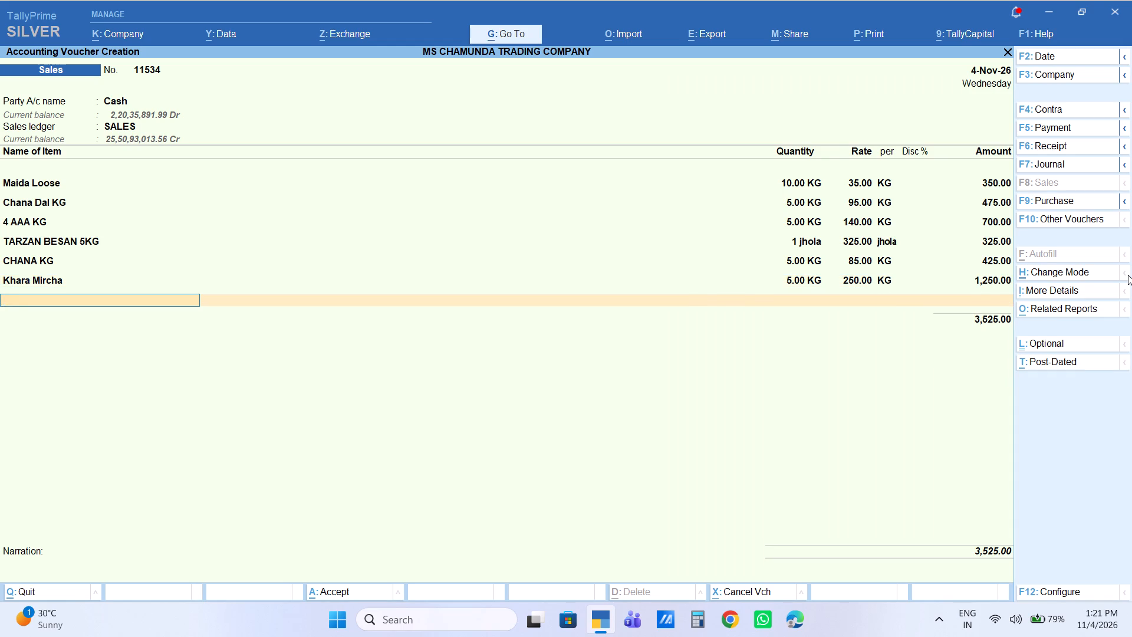
Add the item Raj AATA 26KG below Khara Mircha with a quantity of 2 BAG and an amount of 1700.
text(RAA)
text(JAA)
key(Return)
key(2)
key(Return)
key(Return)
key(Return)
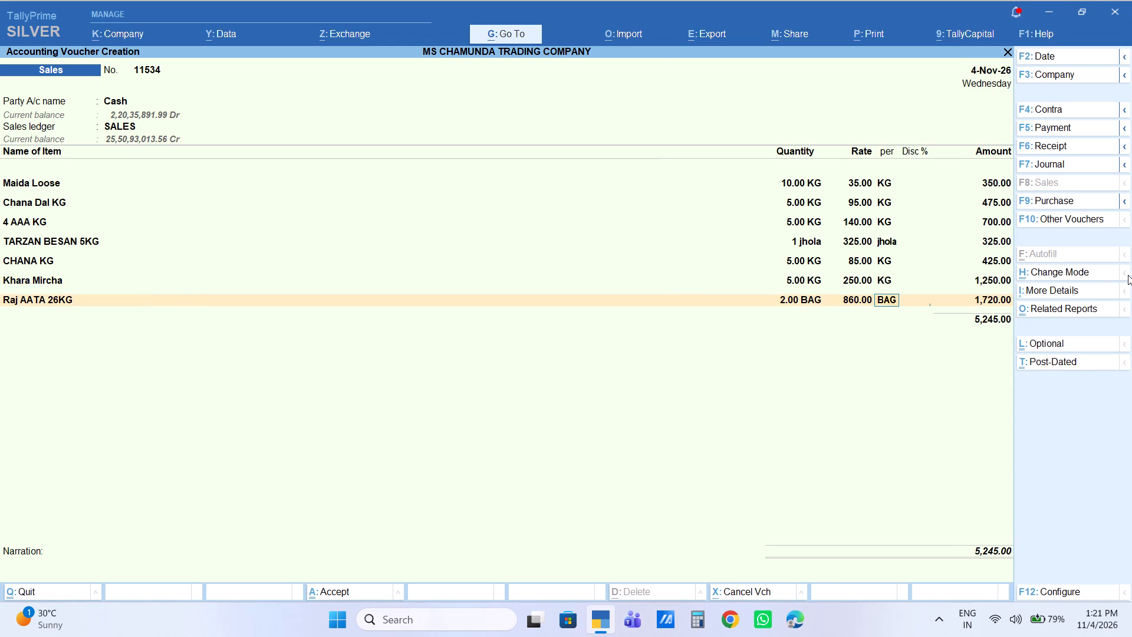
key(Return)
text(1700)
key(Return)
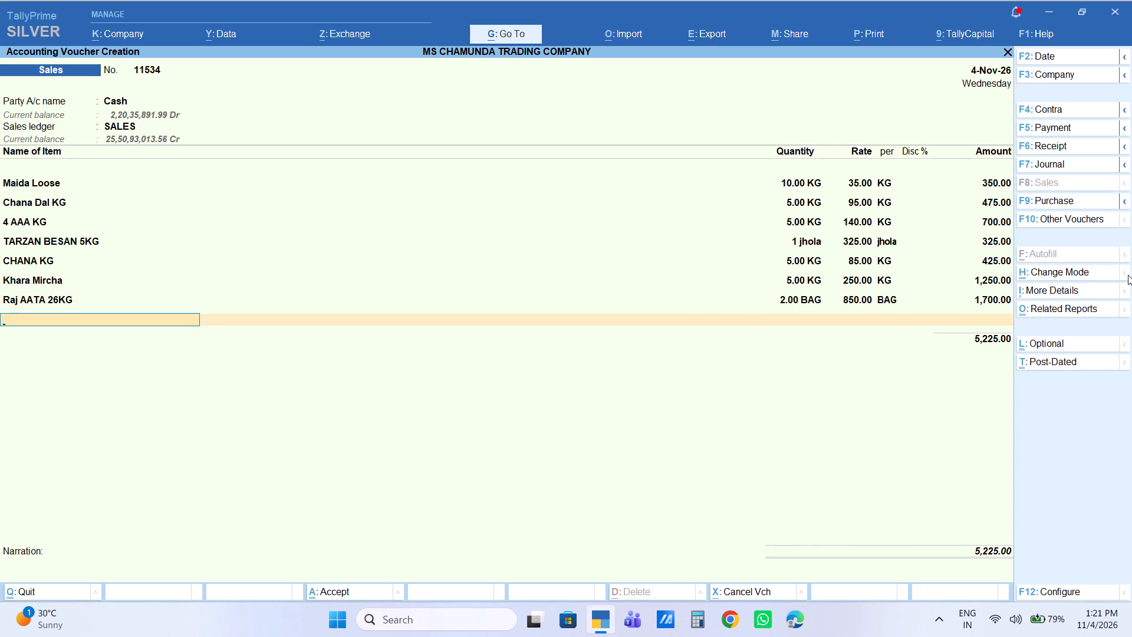
Add the item SALONI 500ML PETI below Raj AATA 26KG with a quantity of 1 peti at the default rate of 3,550.
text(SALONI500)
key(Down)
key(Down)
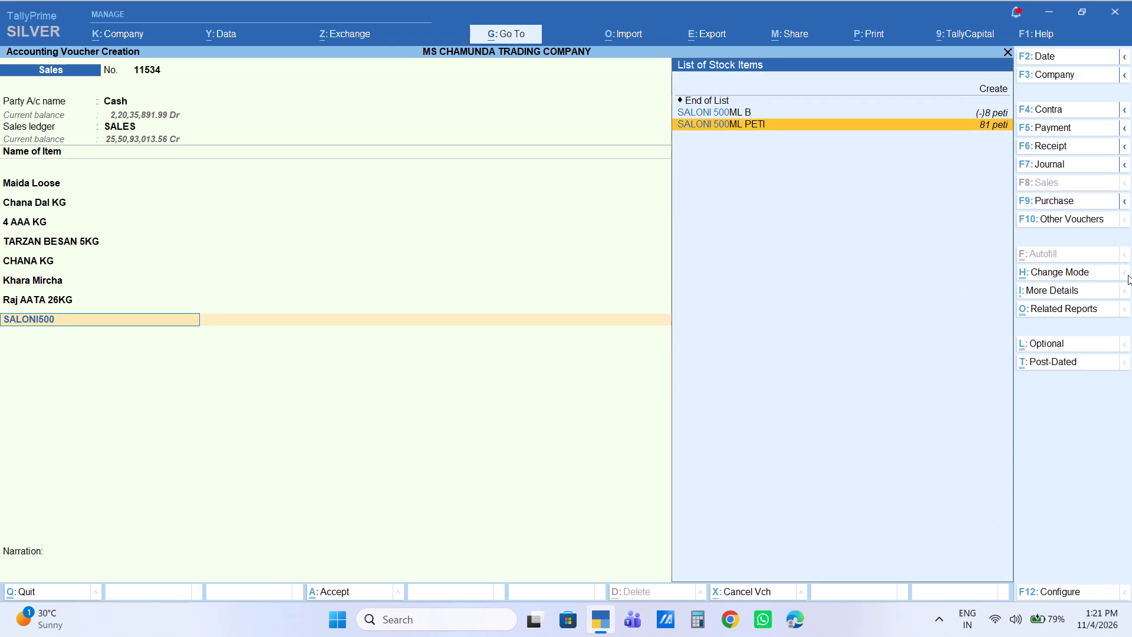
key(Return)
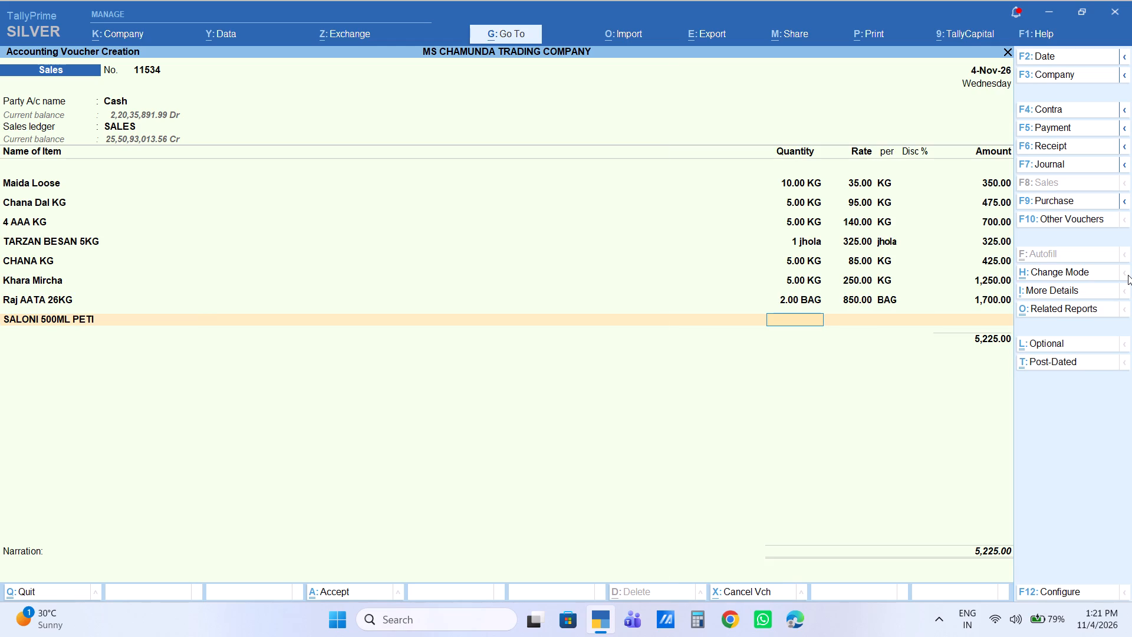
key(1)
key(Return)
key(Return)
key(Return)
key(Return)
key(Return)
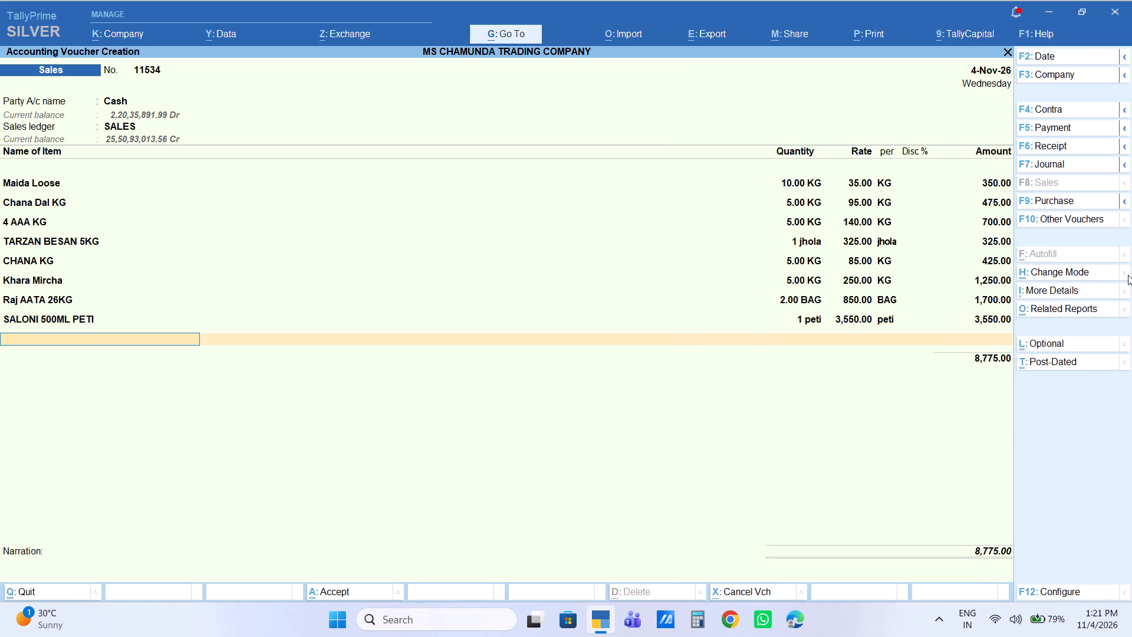
Add the item SALONI 1L PETI below SALONI 500ML PETI with a quantity of 1 peti at the default rate of 3,140.
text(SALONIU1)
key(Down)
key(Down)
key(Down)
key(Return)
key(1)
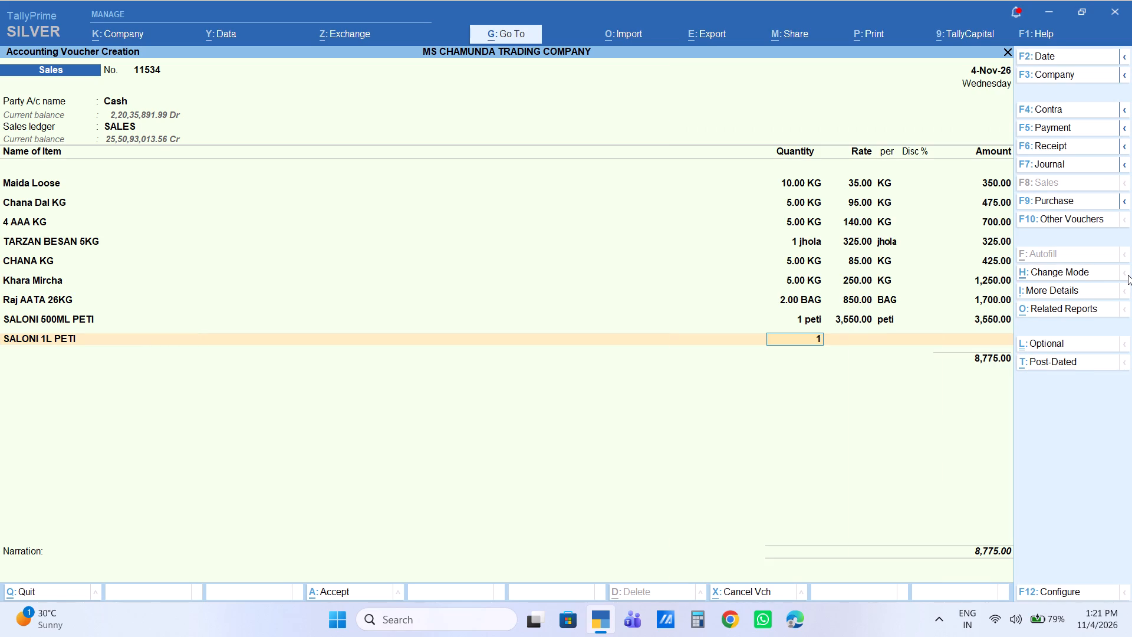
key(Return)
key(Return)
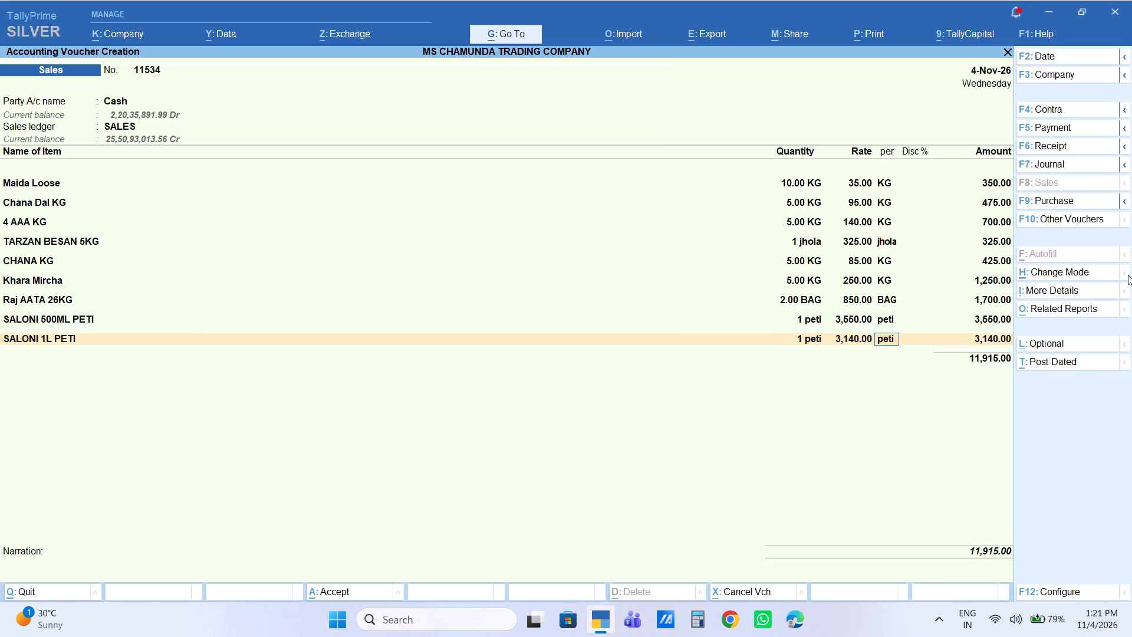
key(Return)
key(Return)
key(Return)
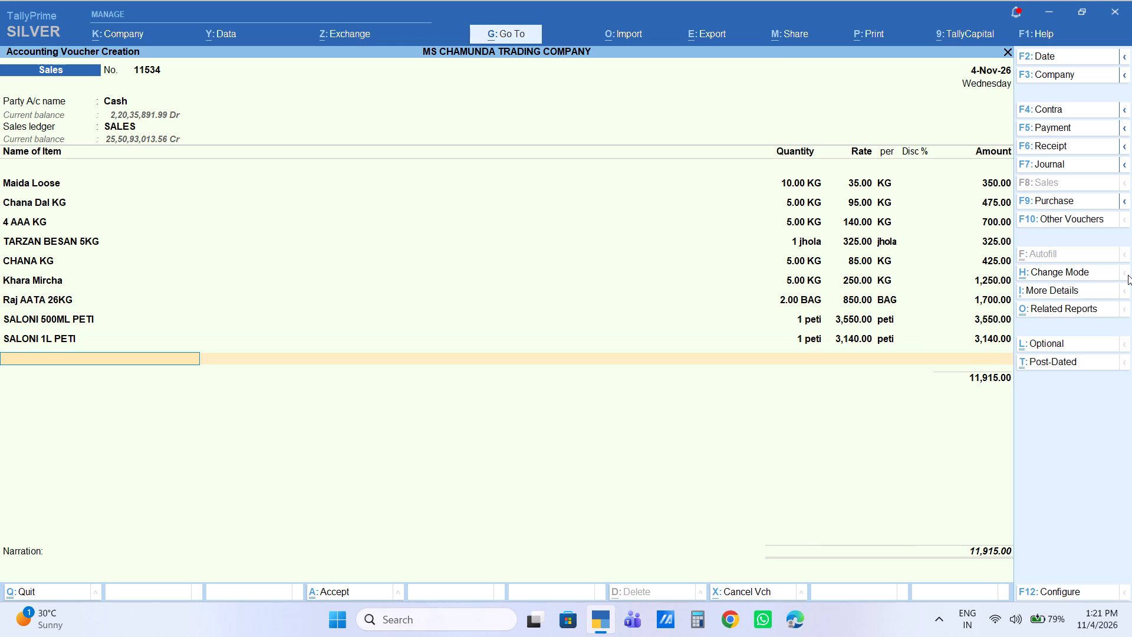
Add the item Fortune 500ml PETI below SALONI 1L PETI with a quantity of 1 peti at the default rate of 2,020.
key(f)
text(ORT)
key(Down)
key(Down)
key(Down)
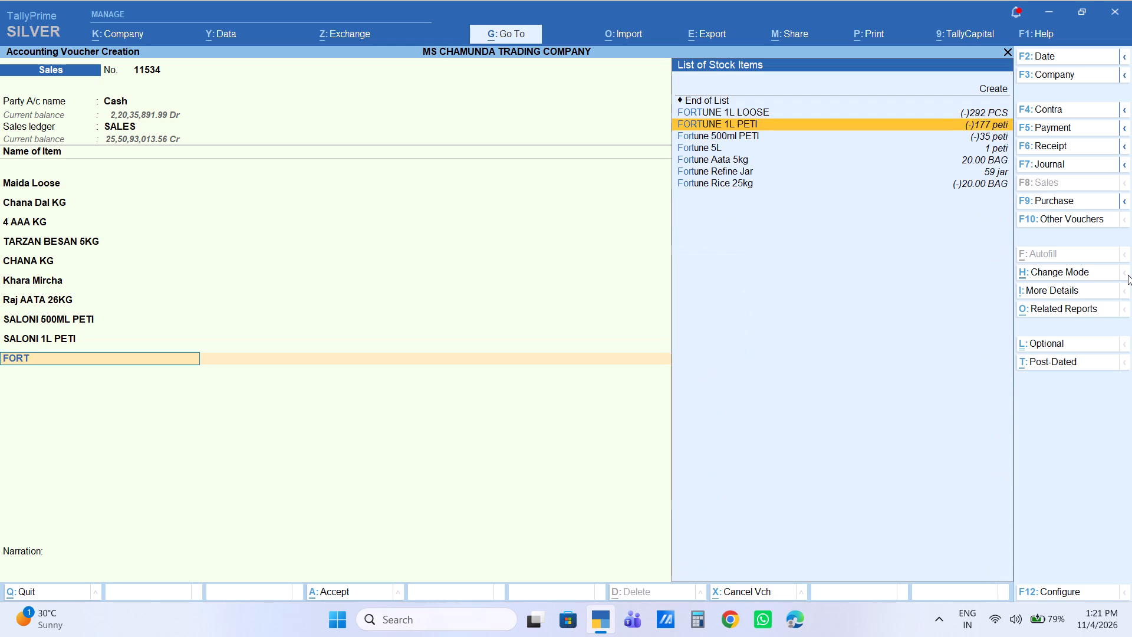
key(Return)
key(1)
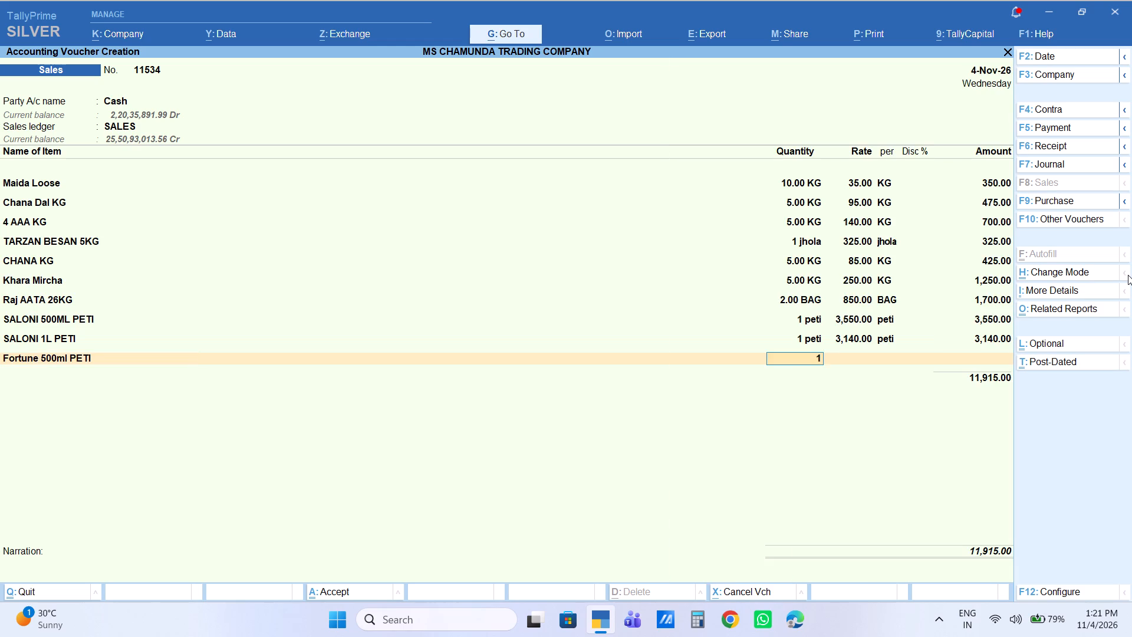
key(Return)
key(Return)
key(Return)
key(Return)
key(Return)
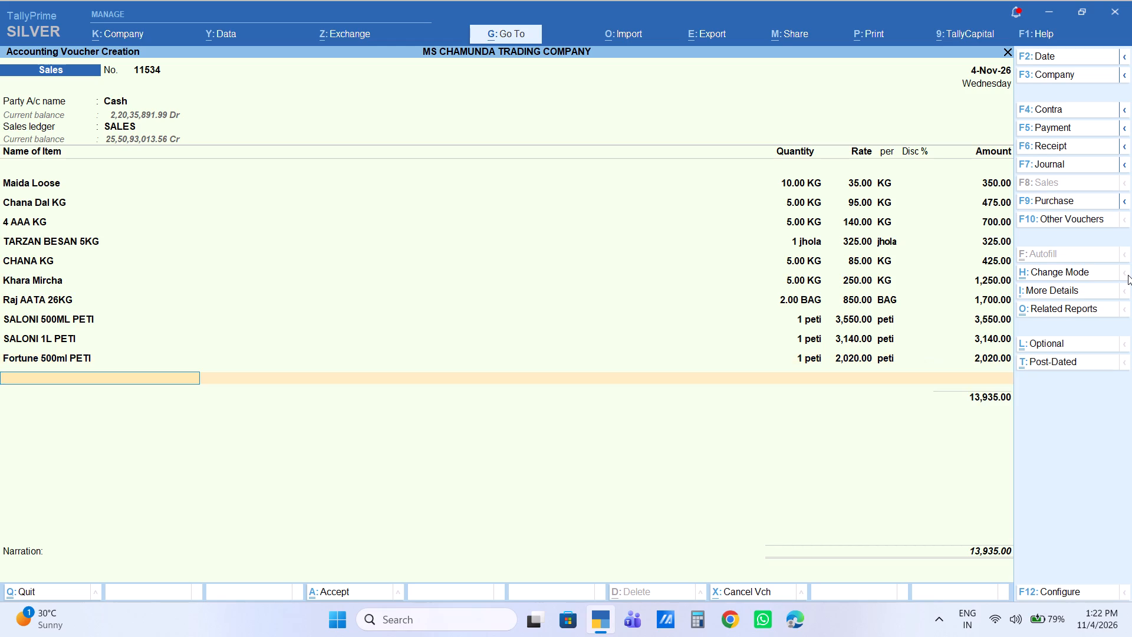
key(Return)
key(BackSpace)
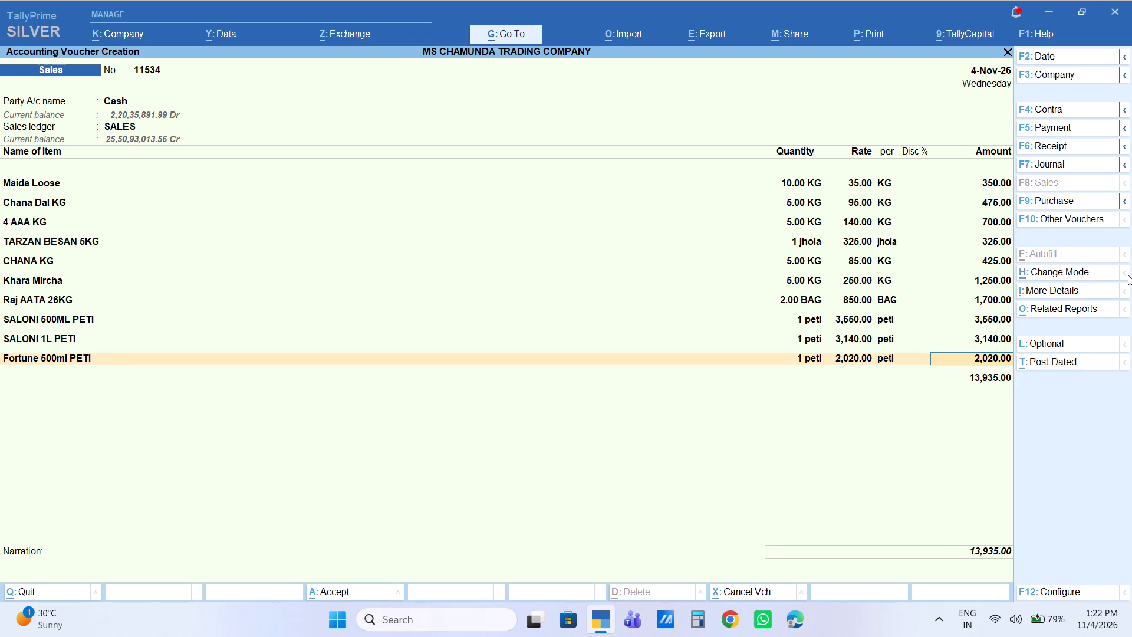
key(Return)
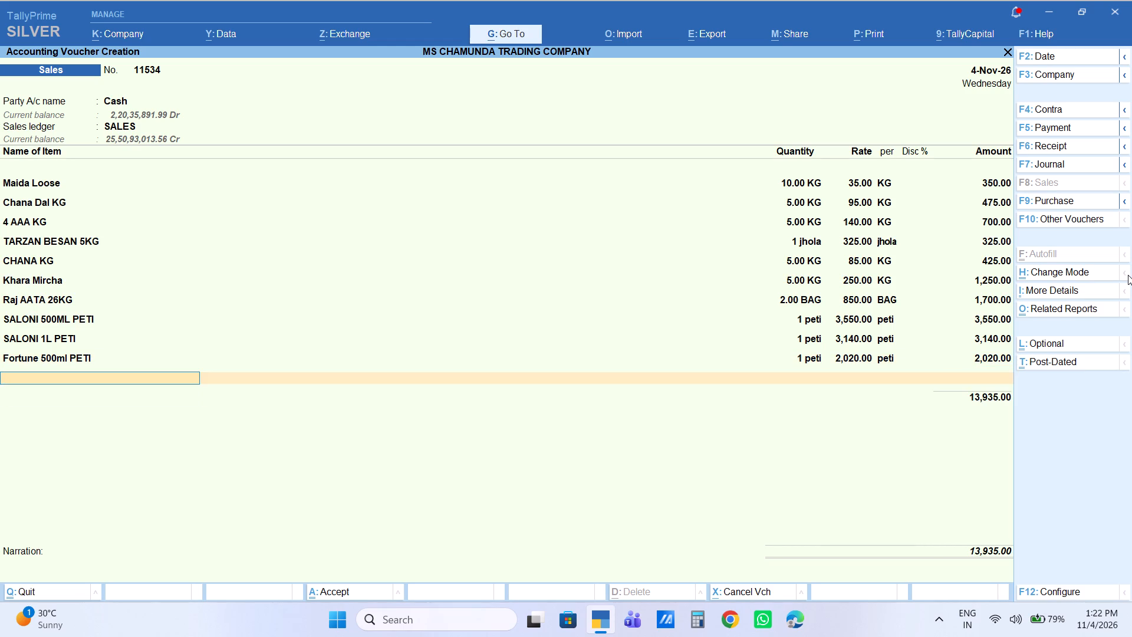
Add the item Haldi Khara KG below Fortune 500ml PETI with a quantity of 1 KG at the default rate of 225.
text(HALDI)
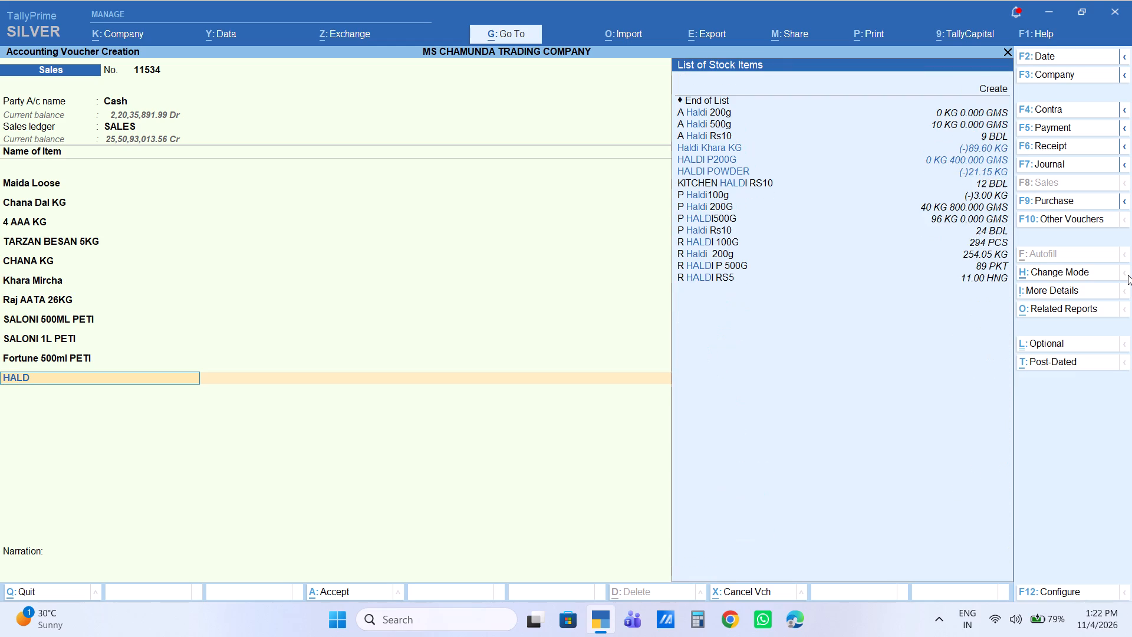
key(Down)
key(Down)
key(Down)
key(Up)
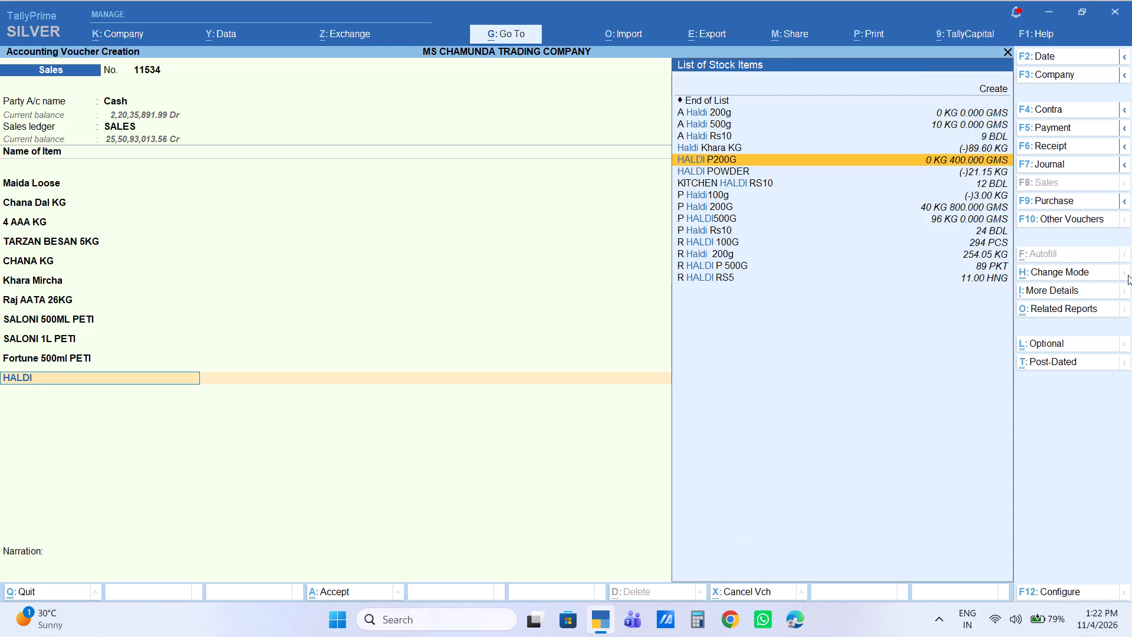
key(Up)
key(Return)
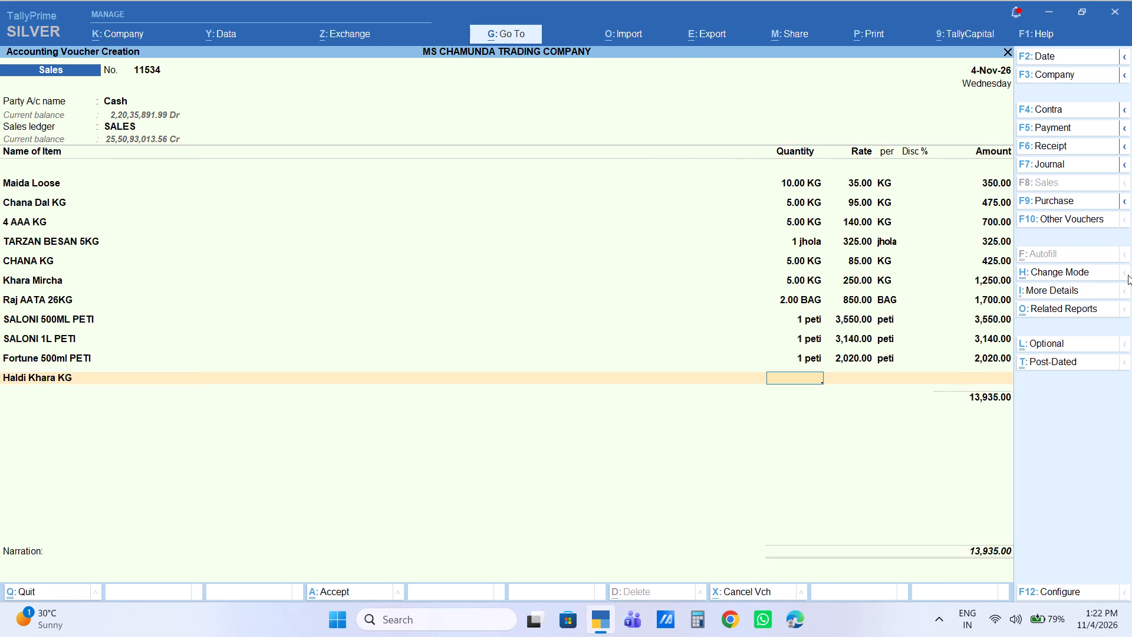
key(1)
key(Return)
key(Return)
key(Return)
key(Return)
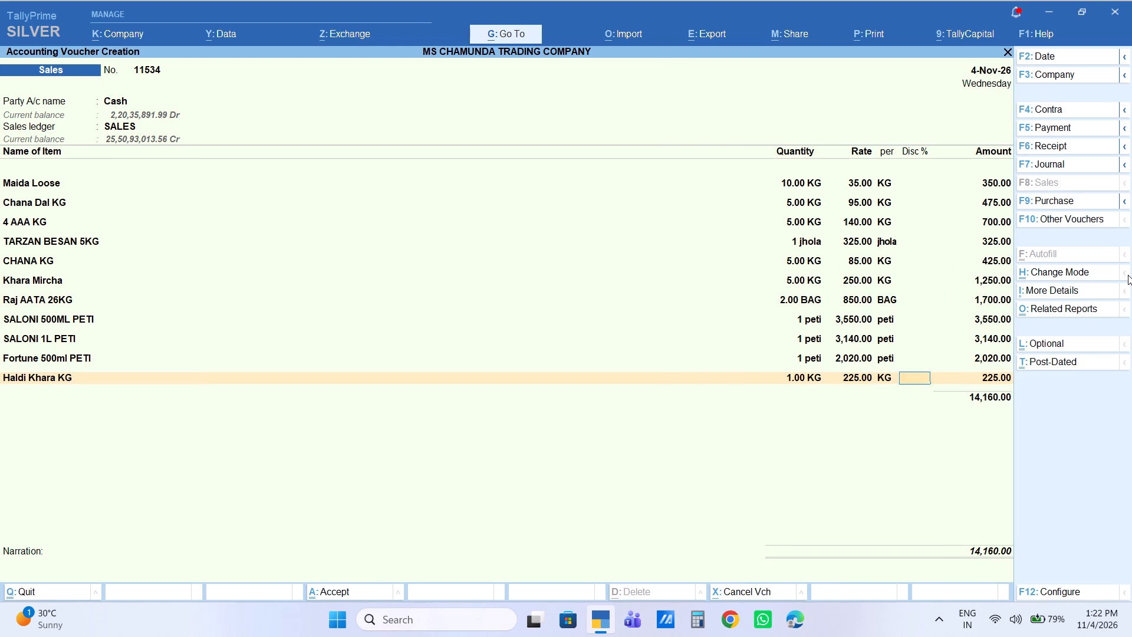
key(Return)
Add the item Taja Rs 10 BDL below Haldi Khara KG with a quantity of 2 BDL at the default rate of 260.
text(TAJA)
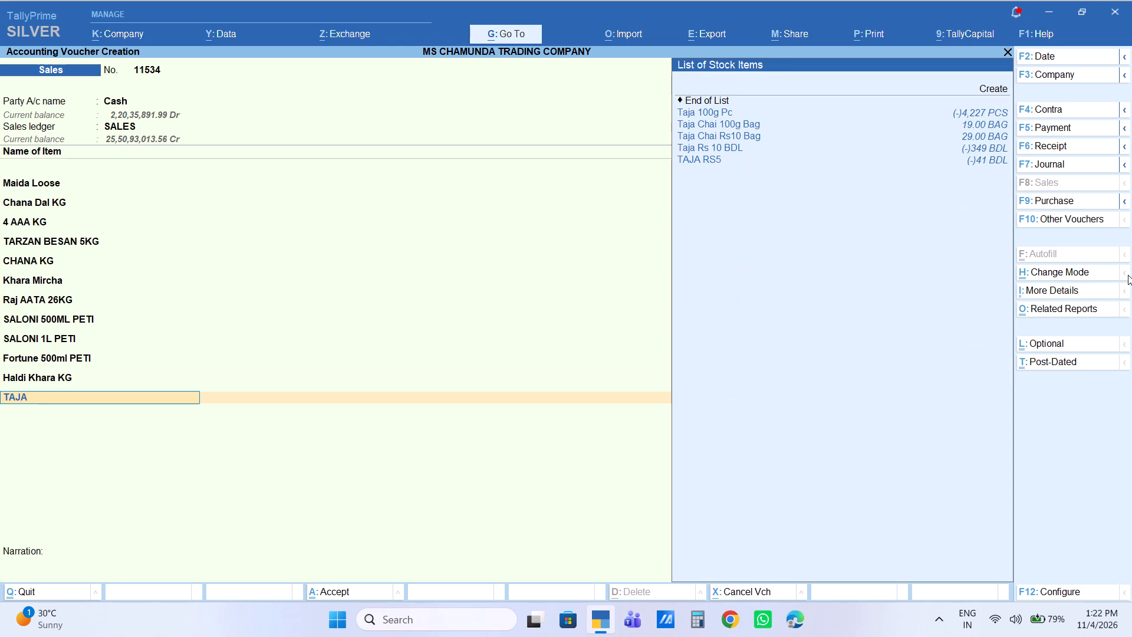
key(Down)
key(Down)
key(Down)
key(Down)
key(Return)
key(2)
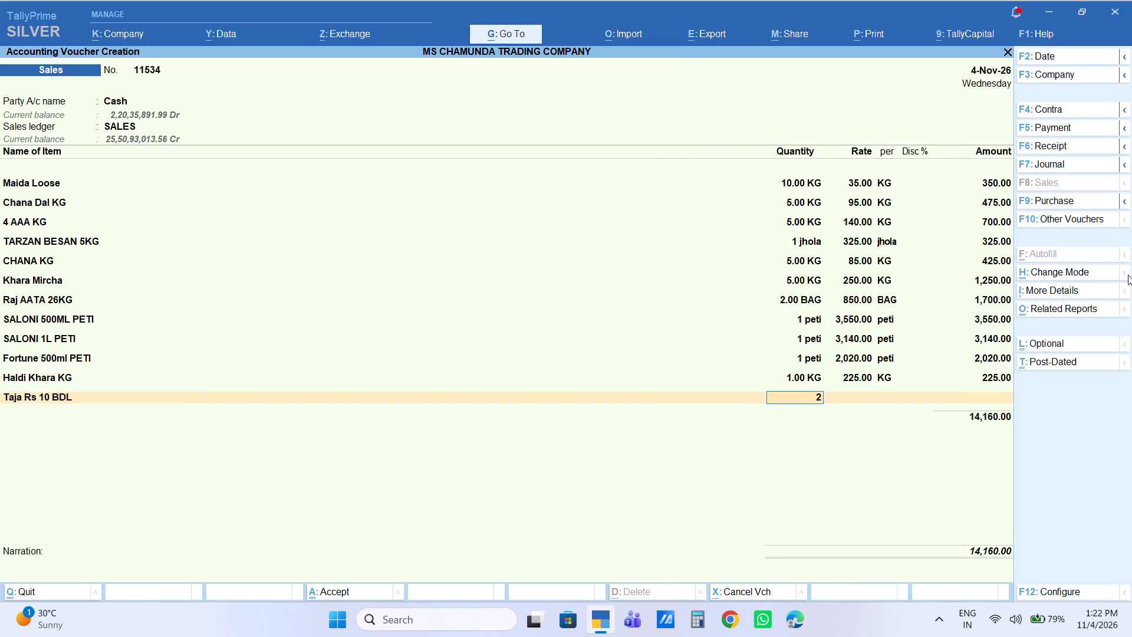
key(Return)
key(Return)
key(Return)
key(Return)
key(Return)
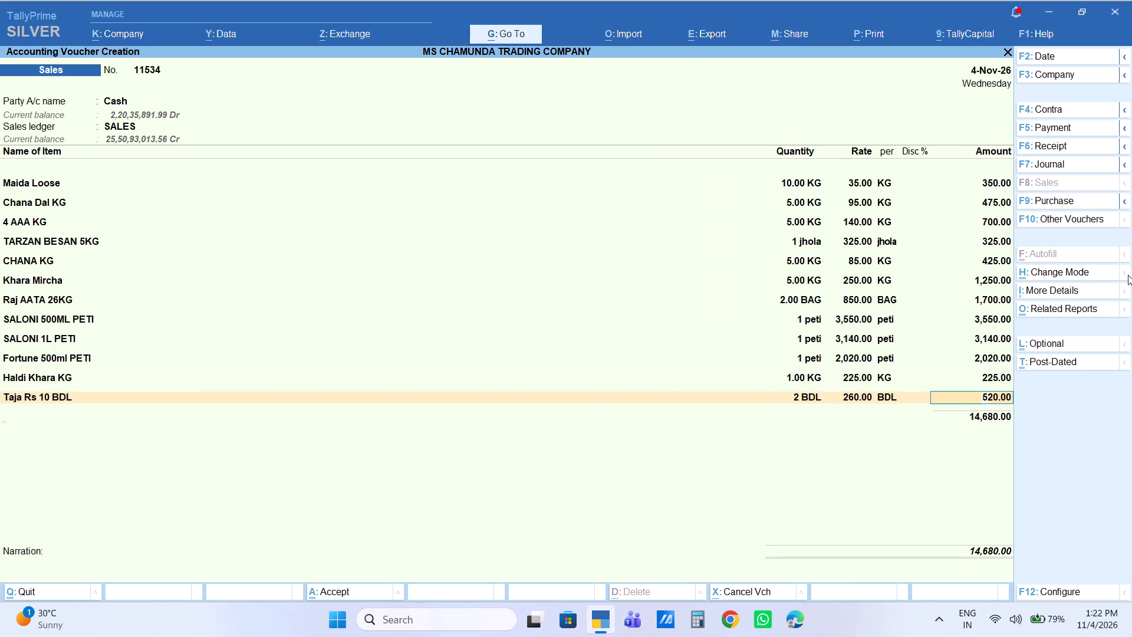
Add the item Taja 100g Pc below Taja Rs 10 BDL with a quantity of 6 PCS at the default rate of 22.50.
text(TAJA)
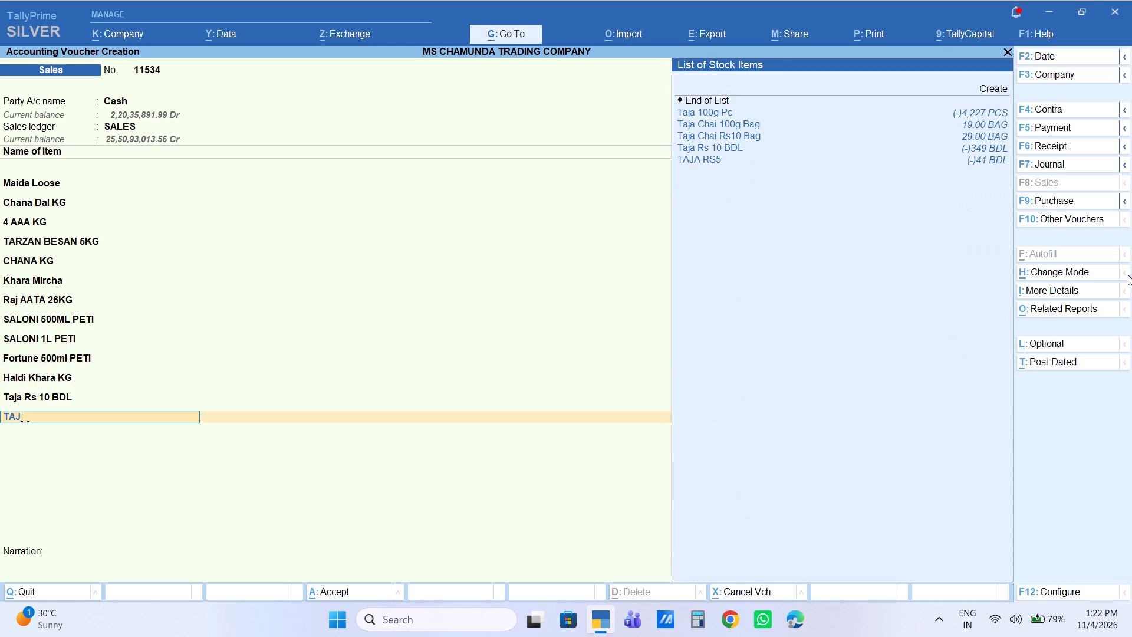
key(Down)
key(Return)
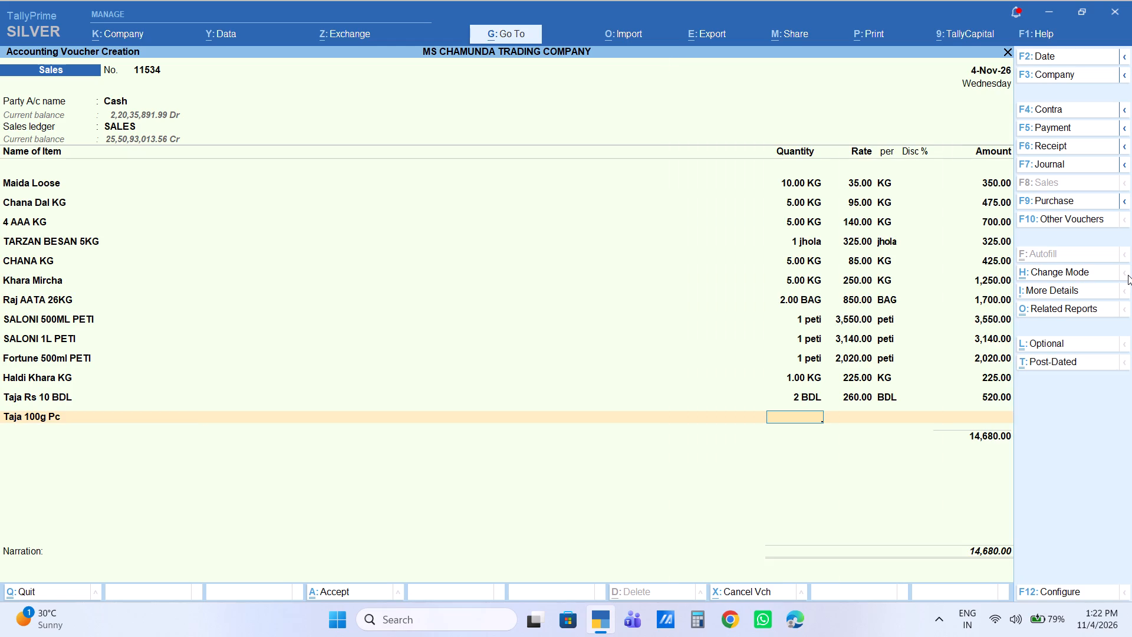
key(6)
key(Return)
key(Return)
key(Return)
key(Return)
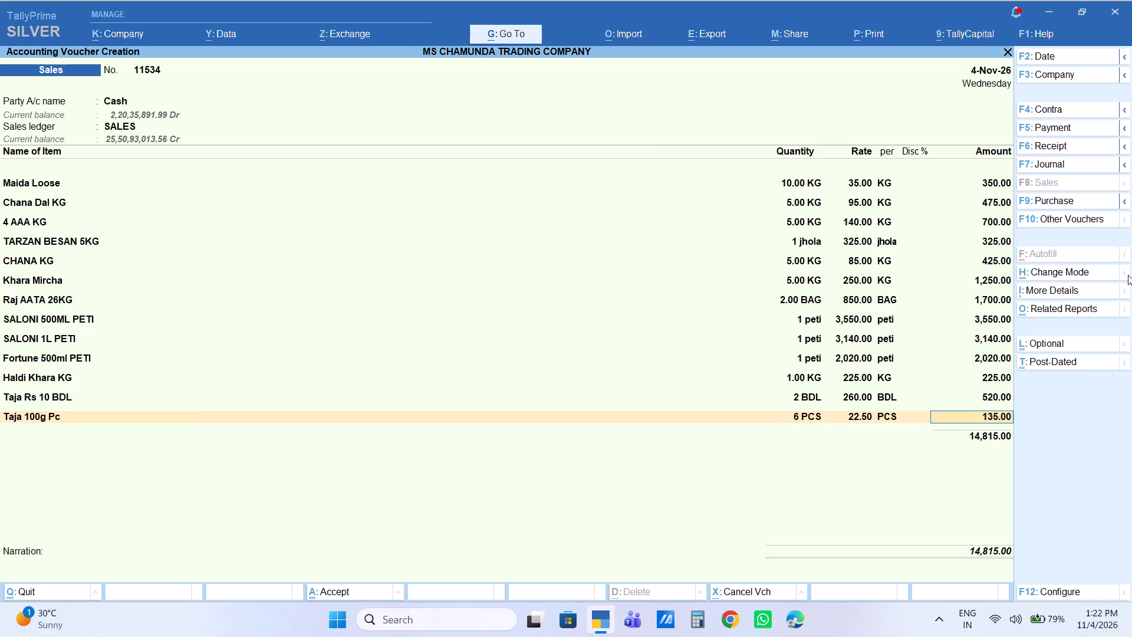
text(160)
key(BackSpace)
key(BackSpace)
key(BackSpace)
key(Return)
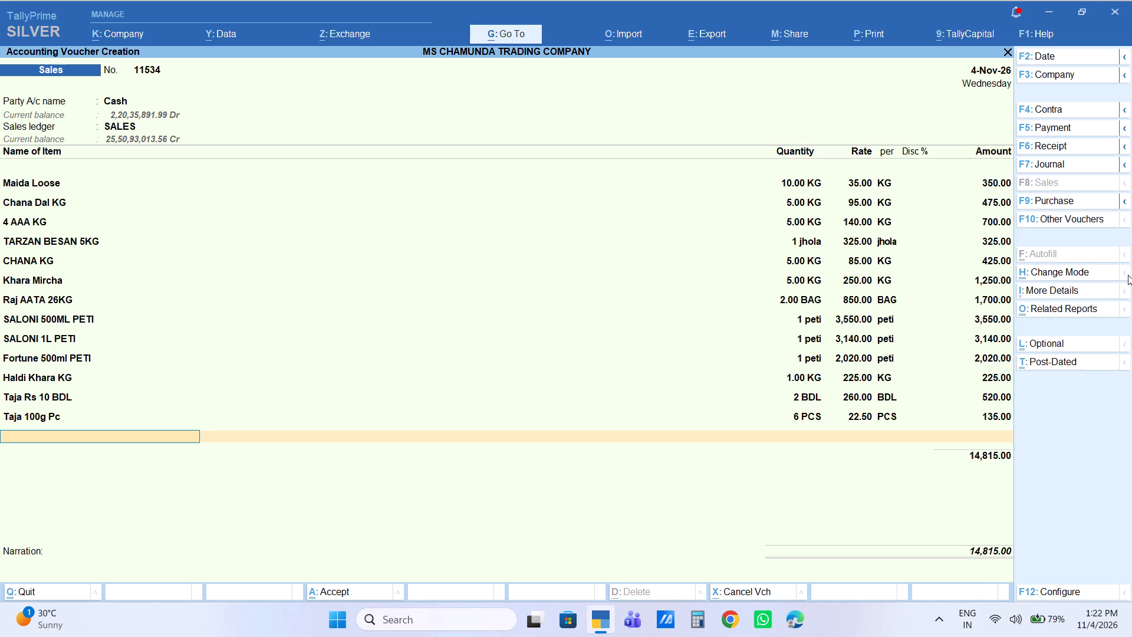
Add the item R CHAI ELAICHI RS10 below Taja 100g Pc with a quantity of 1 BDL at the default rate of 160.
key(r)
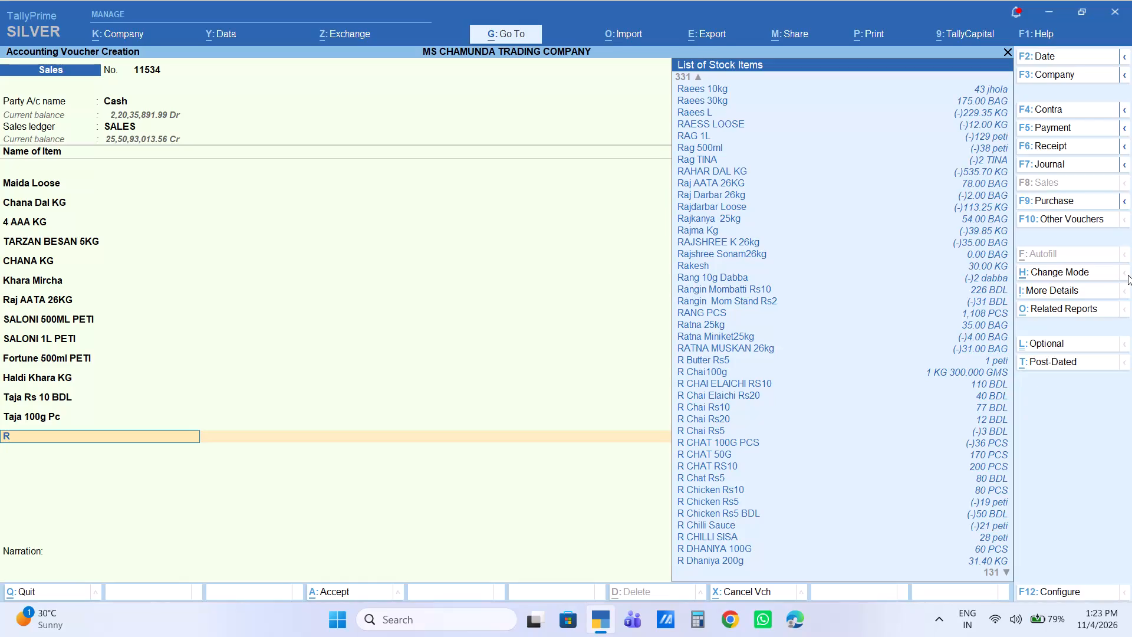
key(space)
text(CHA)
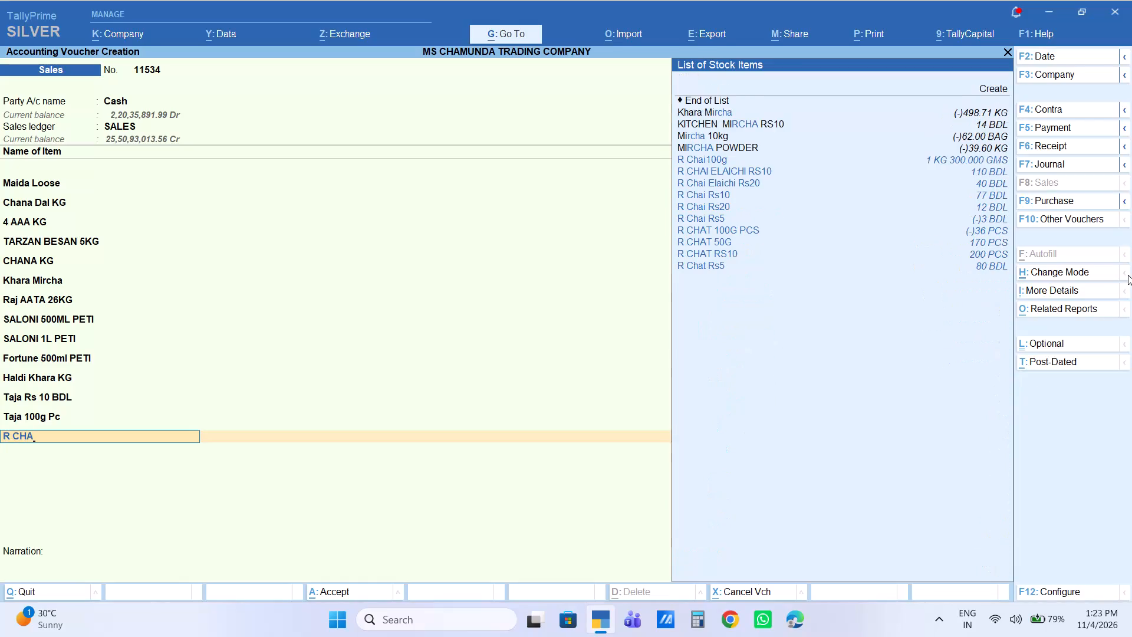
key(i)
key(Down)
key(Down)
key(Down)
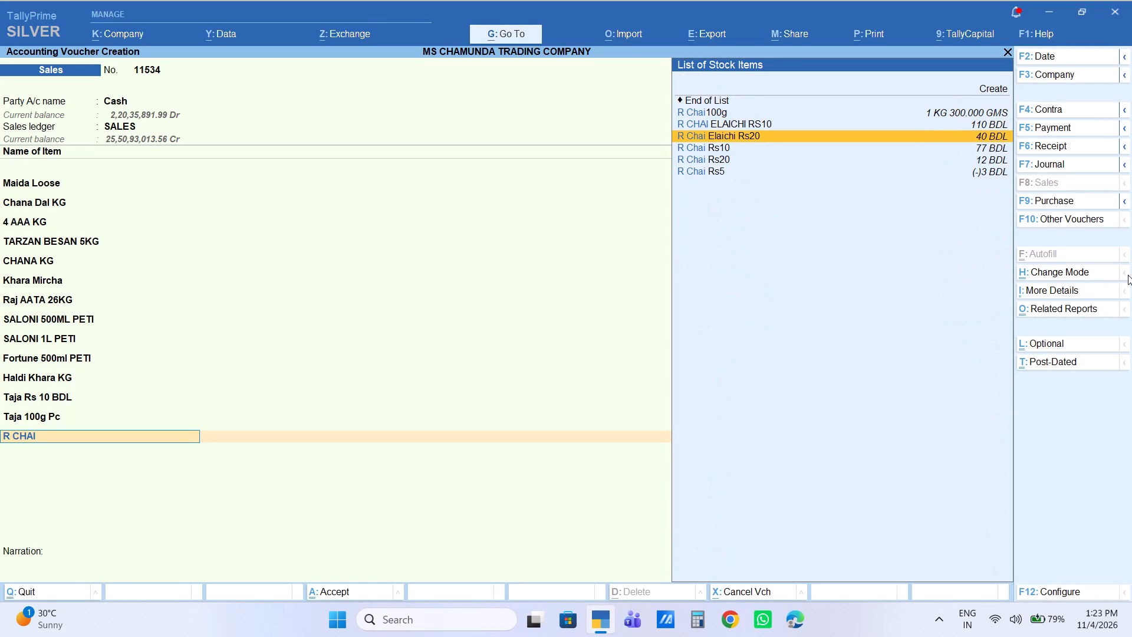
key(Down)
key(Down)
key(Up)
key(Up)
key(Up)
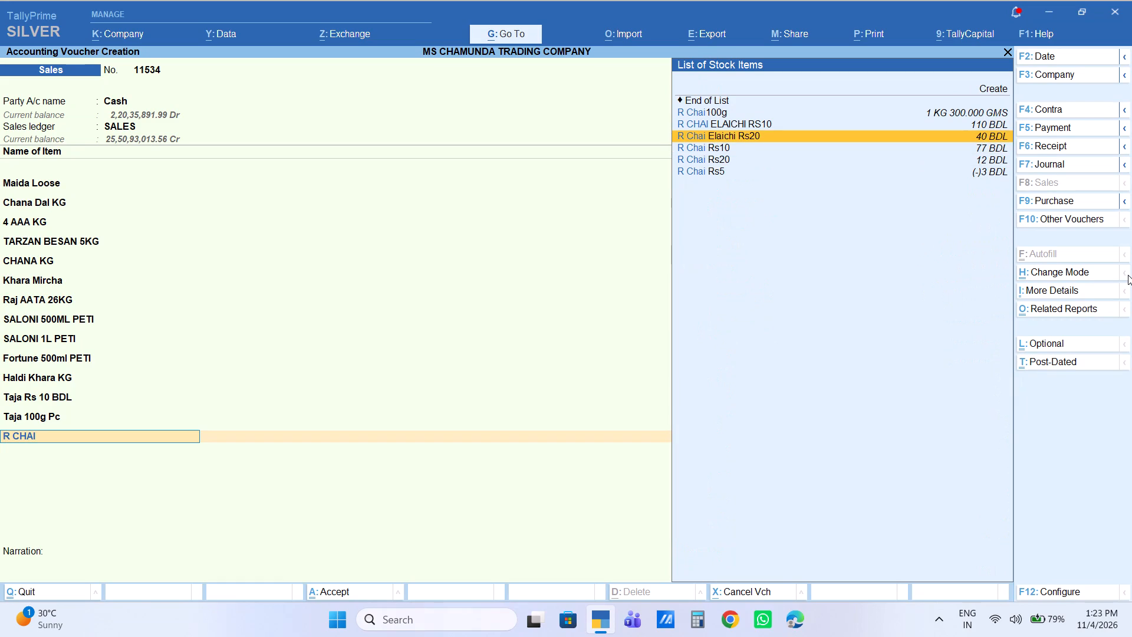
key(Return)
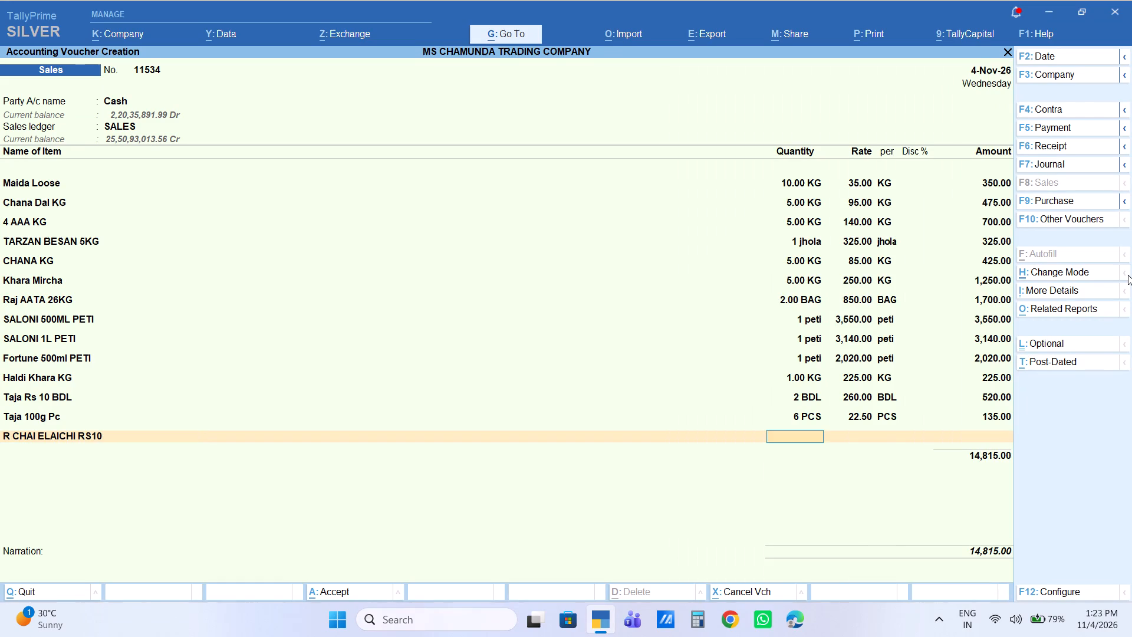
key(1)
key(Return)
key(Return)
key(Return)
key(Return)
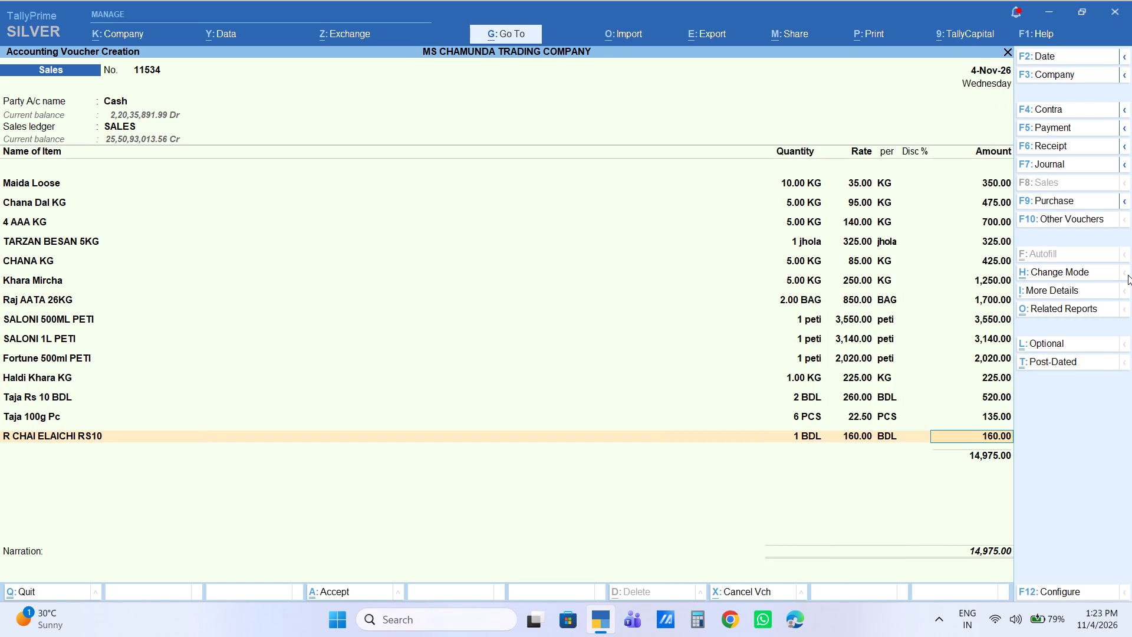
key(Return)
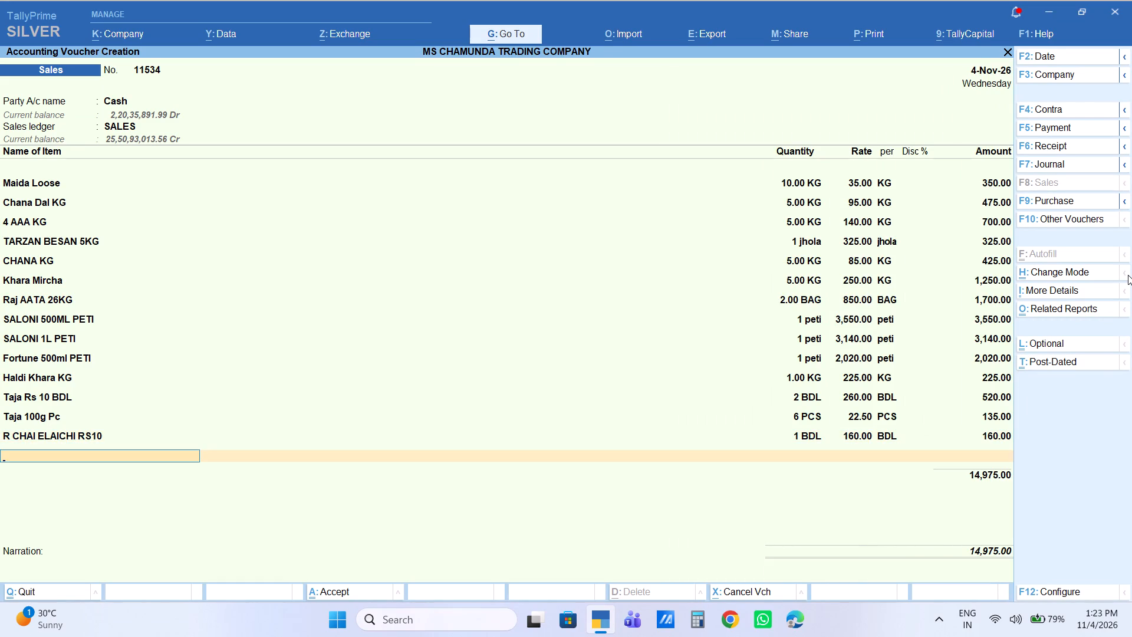
Add the item R Chai Rs10 below R CHAI ELAICHI RS10 with a quantity of 1 BDL and an amount of 170.
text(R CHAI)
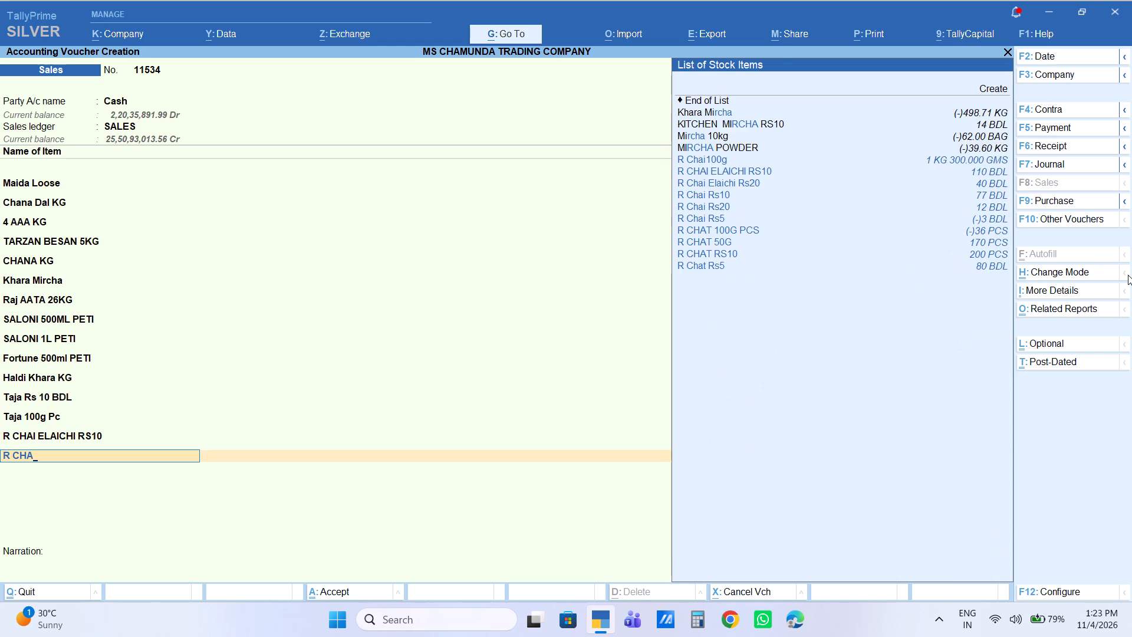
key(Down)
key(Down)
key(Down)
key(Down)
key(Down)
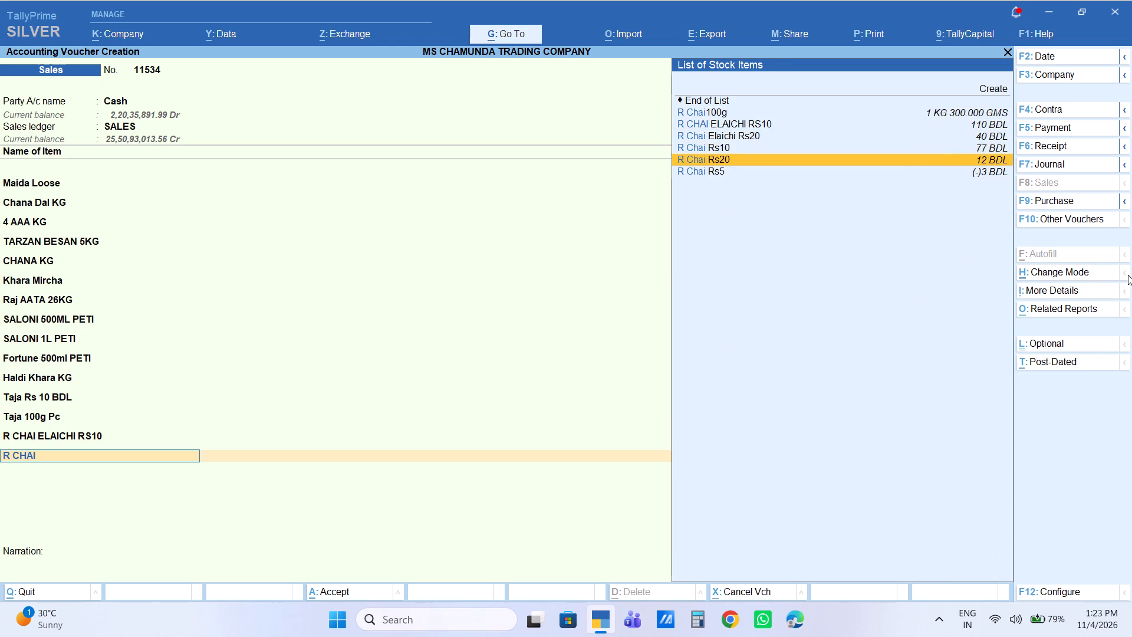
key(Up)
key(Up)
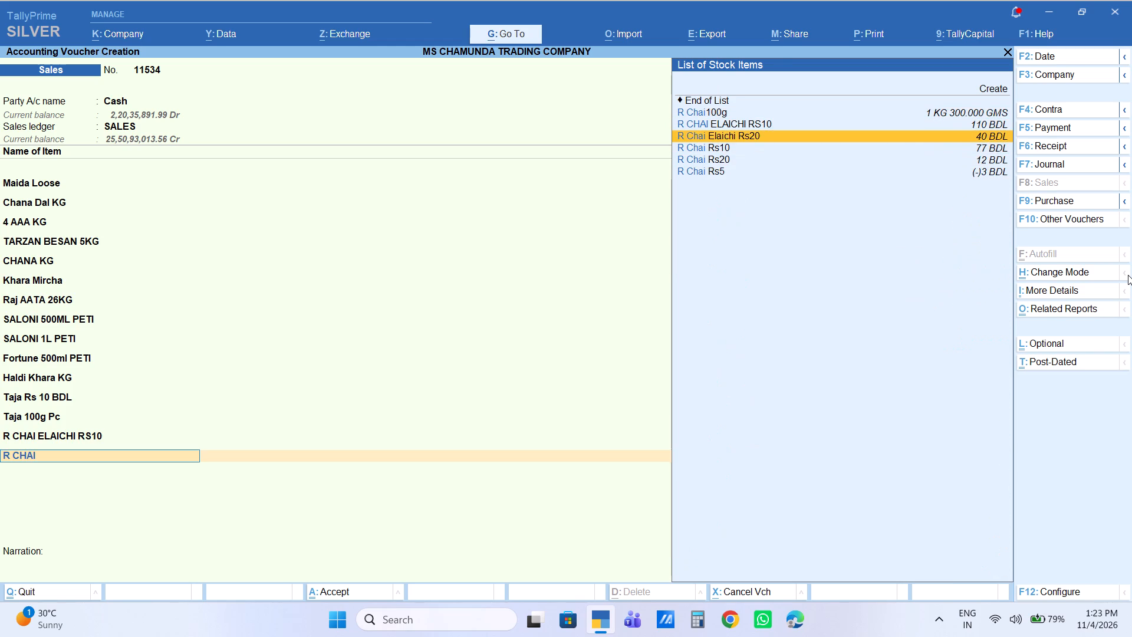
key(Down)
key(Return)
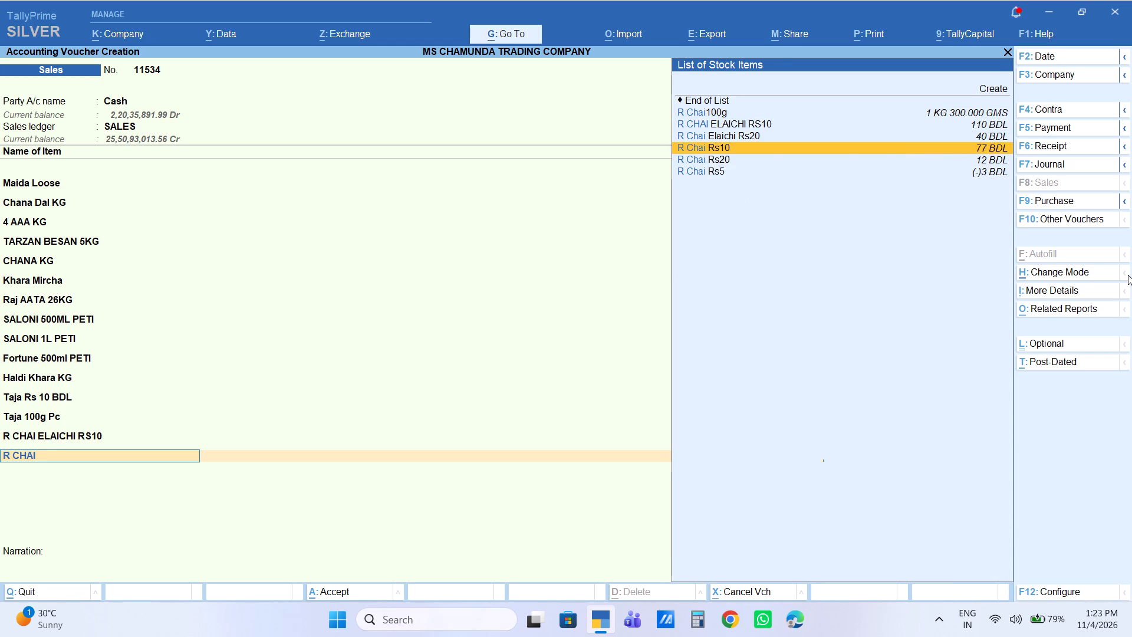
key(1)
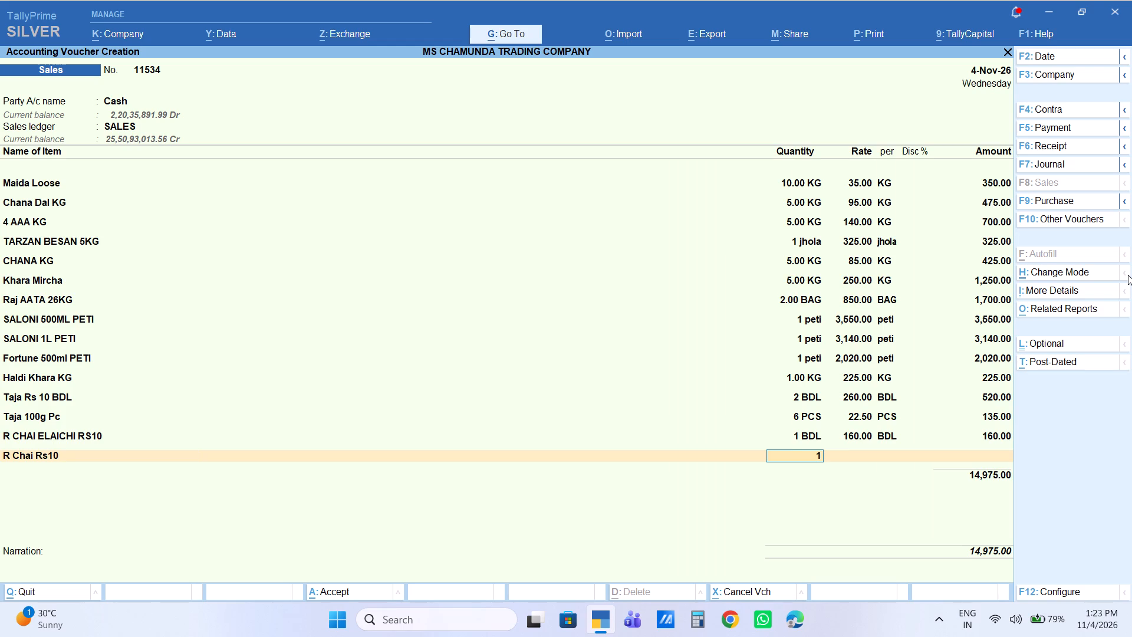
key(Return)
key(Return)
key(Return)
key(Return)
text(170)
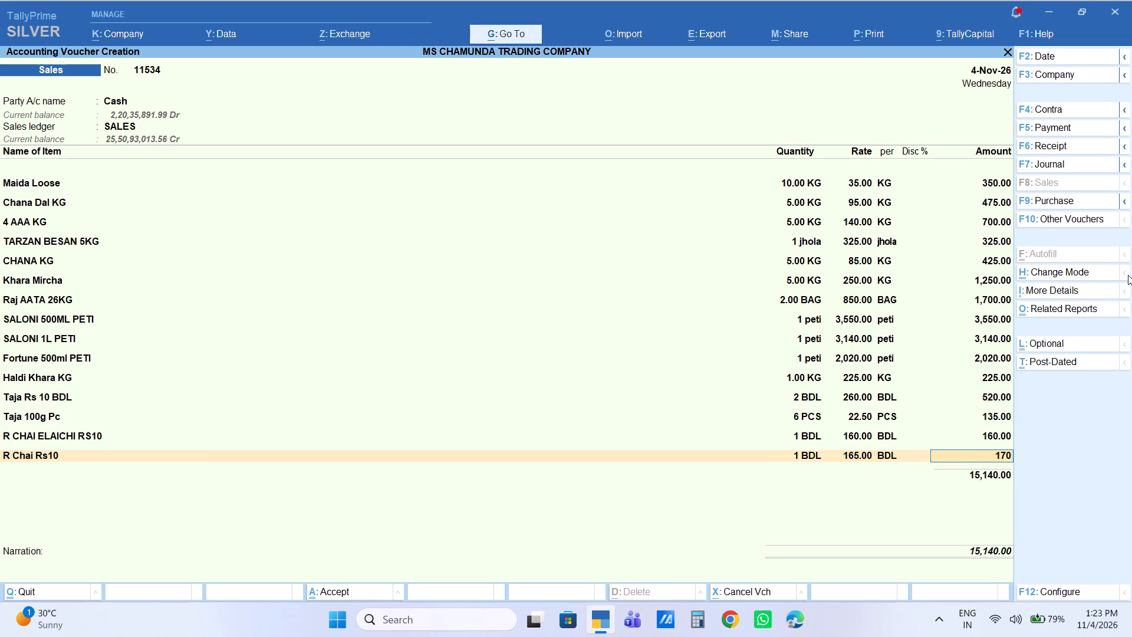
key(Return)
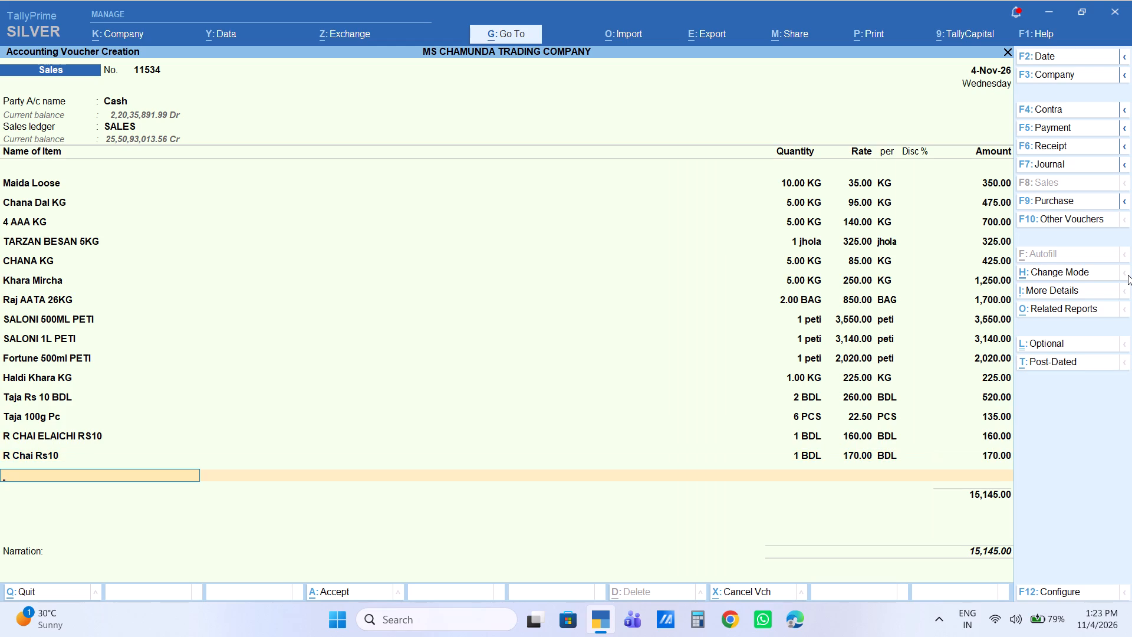
Add the item R Gold Chai250g below R Chai Rs10 with a quantity of 4 KG at the default rate of 485.
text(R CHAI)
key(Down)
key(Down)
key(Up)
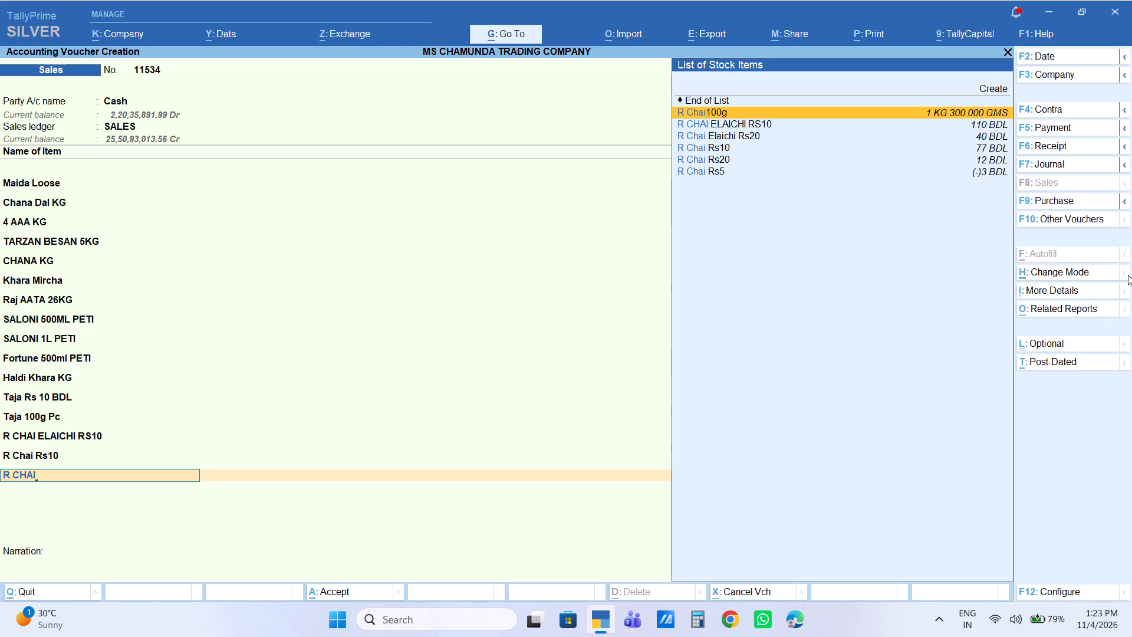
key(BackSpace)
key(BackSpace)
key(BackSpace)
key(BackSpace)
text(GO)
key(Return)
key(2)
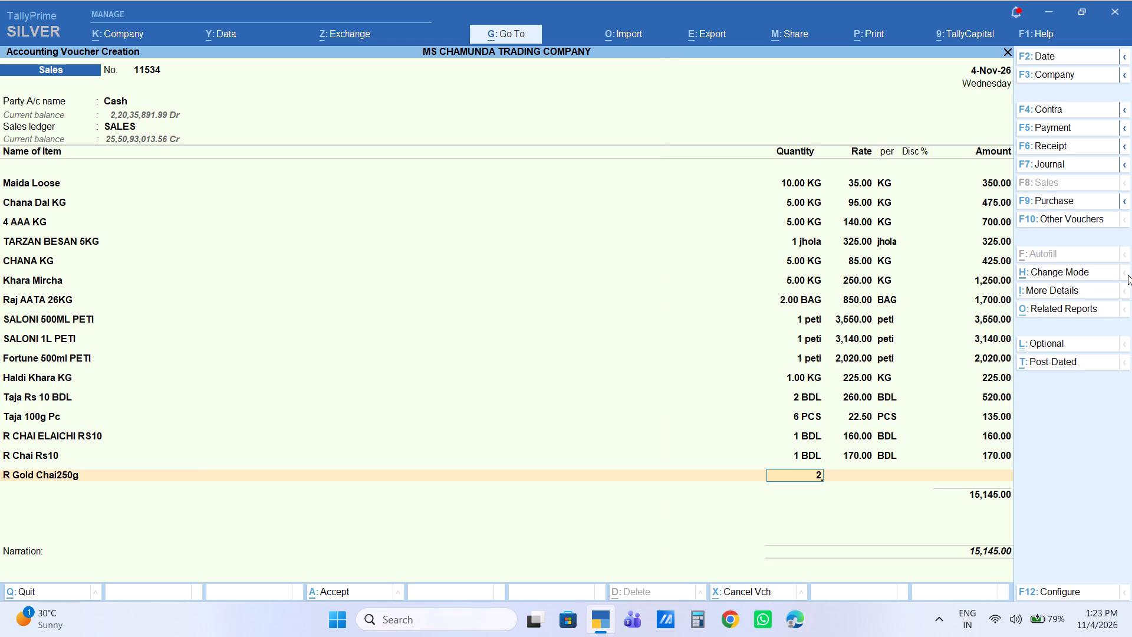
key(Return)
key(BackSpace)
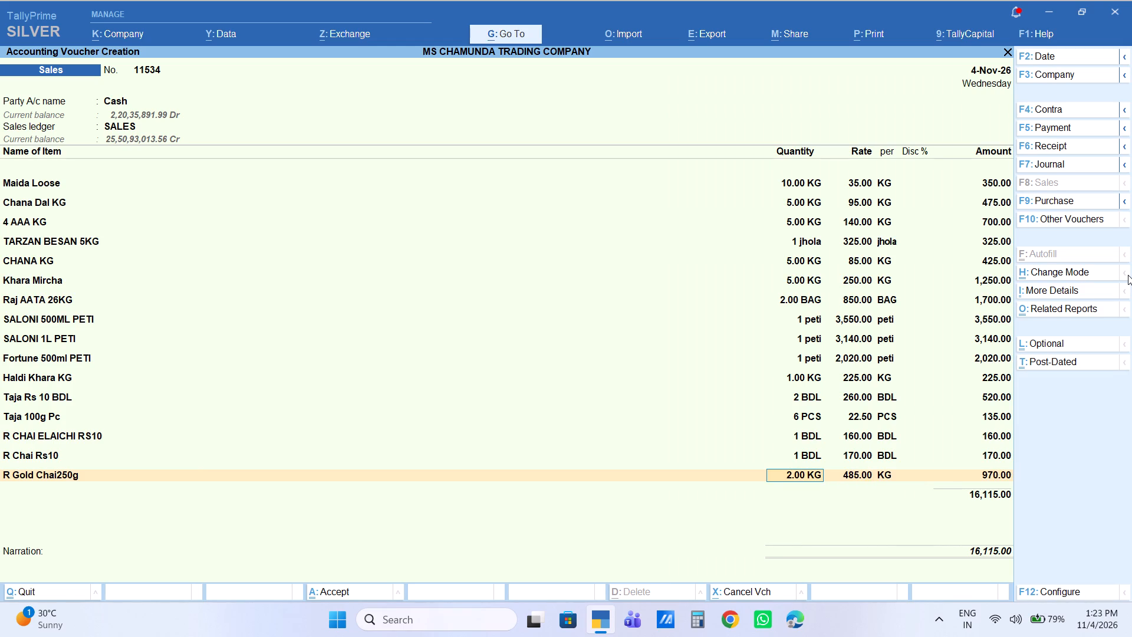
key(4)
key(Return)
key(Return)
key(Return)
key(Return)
Set the quantity of R Gold Chai250g to 1 KG and its amount to 490.
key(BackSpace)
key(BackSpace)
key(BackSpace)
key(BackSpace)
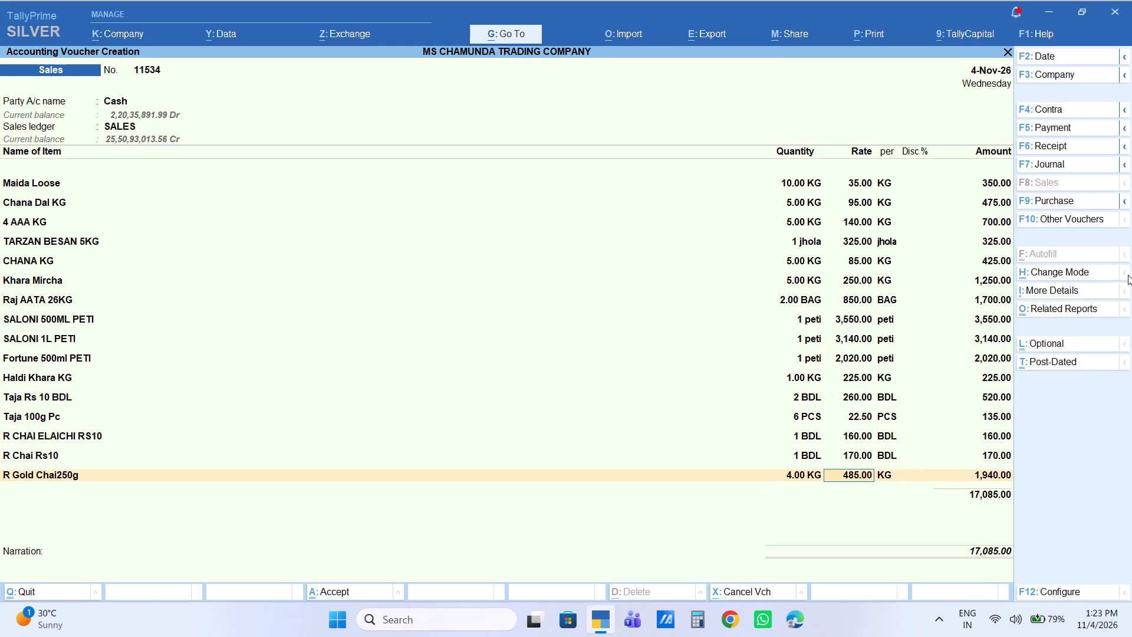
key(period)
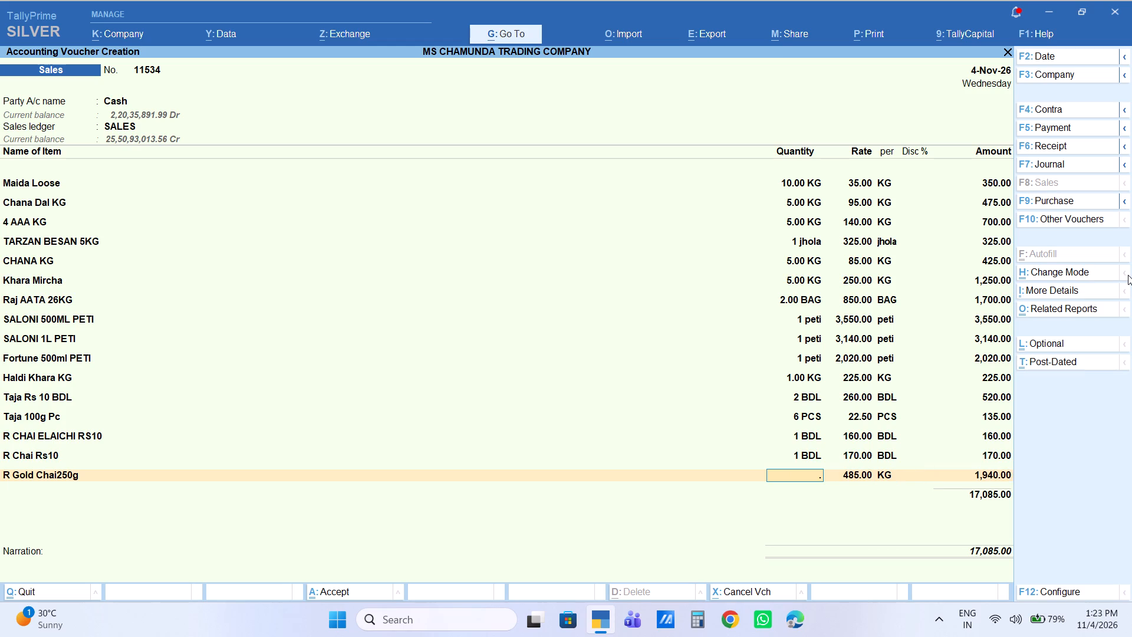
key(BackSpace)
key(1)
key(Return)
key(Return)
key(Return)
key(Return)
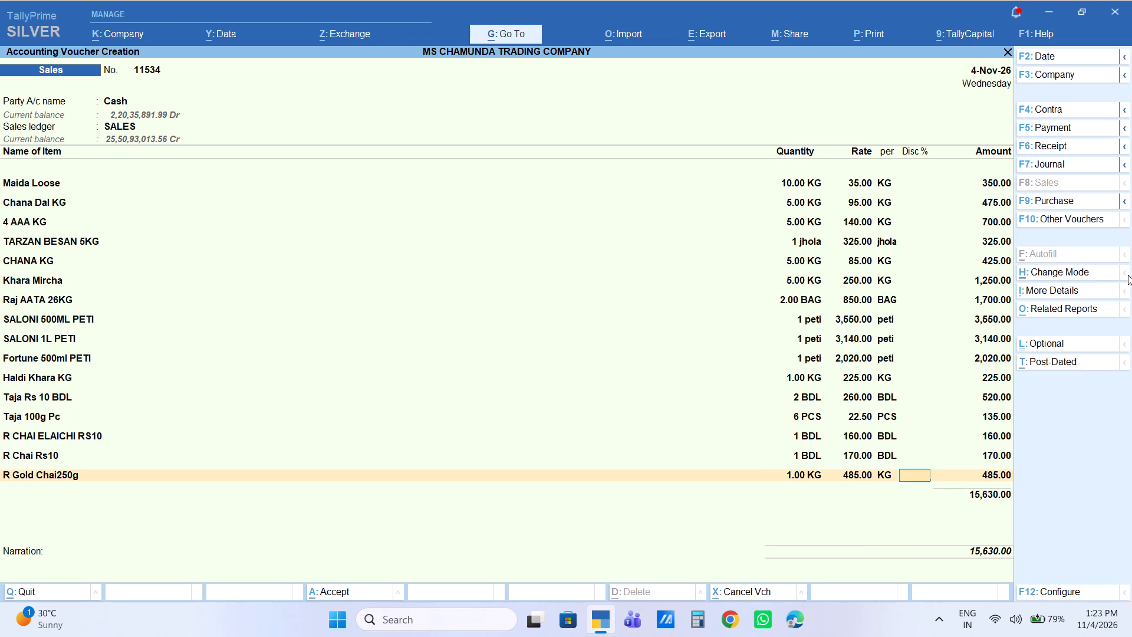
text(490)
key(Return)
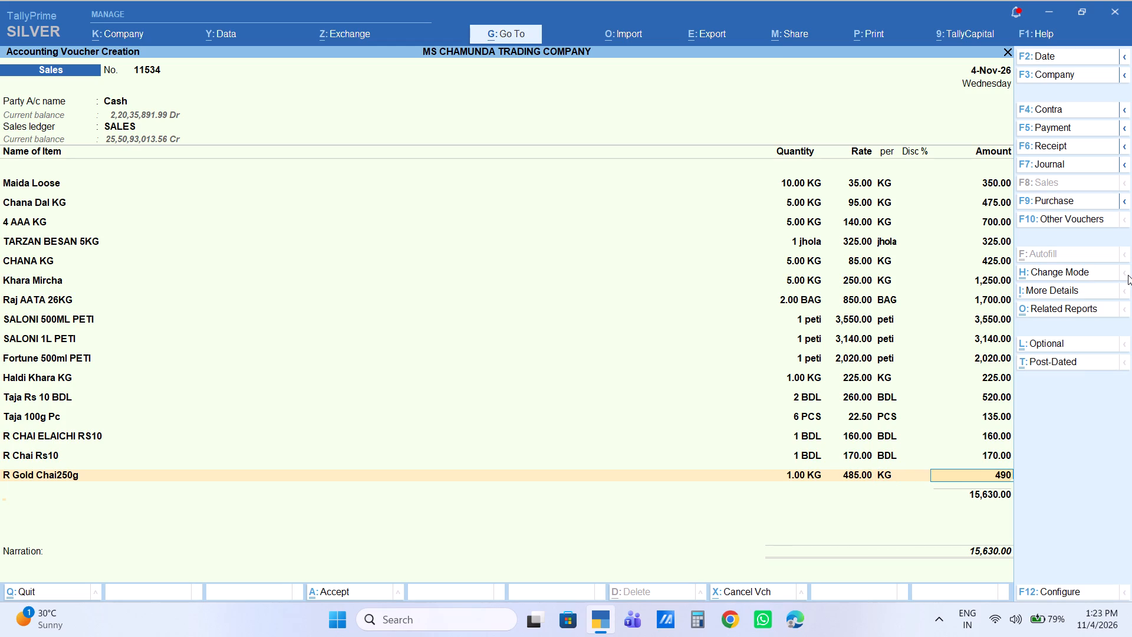
Add the item R Chai100g below R Gold Chai250g with a quantity of 0.6 KG at the default rate of 450.
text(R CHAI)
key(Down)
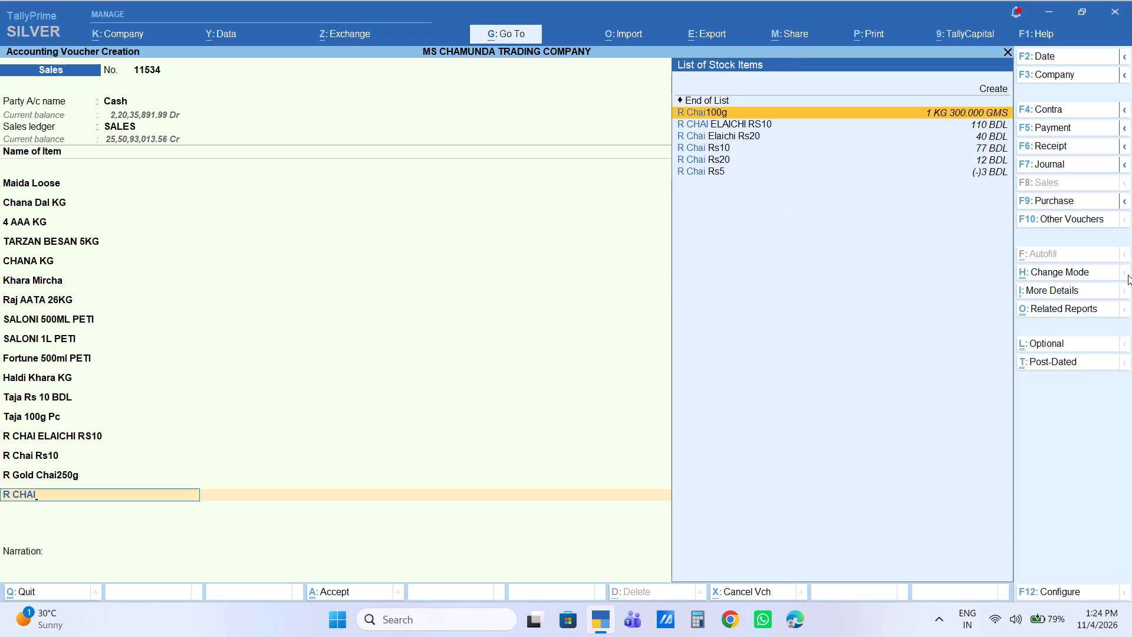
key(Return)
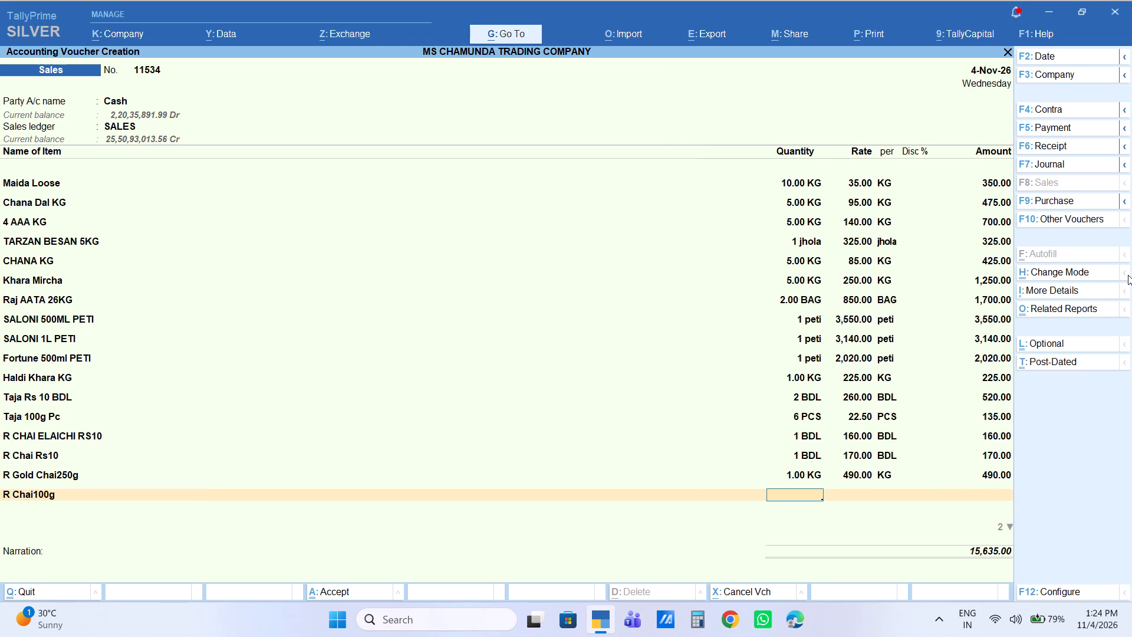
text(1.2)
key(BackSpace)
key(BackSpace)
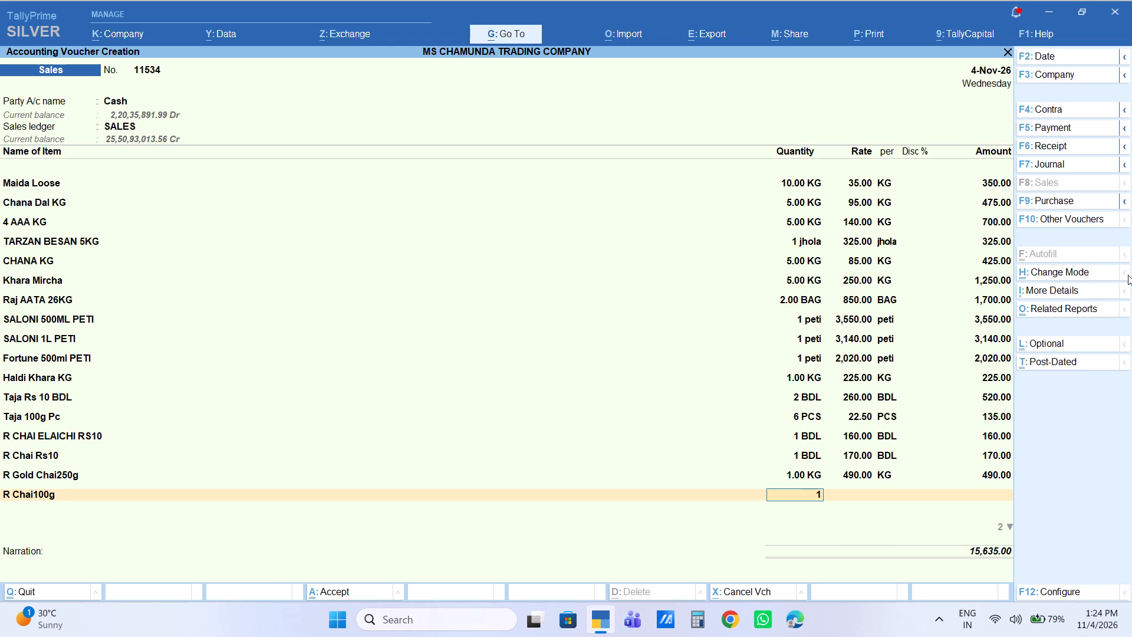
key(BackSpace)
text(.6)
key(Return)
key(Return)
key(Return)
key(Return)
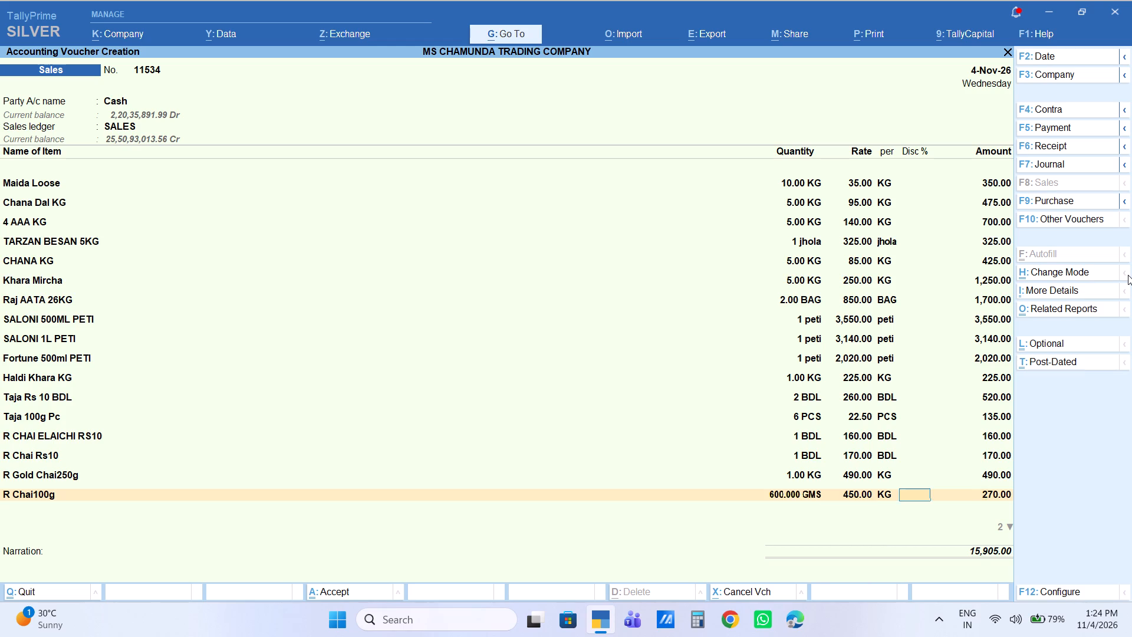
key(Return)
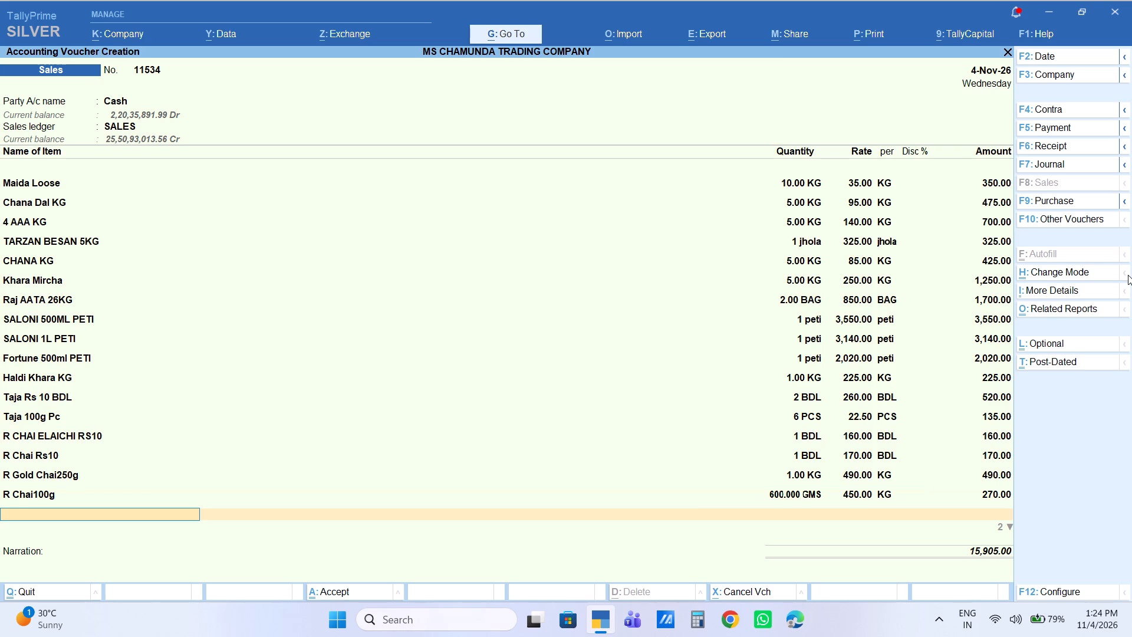
Add the item R Marich Rs5 below R Chai100g with a quantity of 1 BDL at the default rate of 200.
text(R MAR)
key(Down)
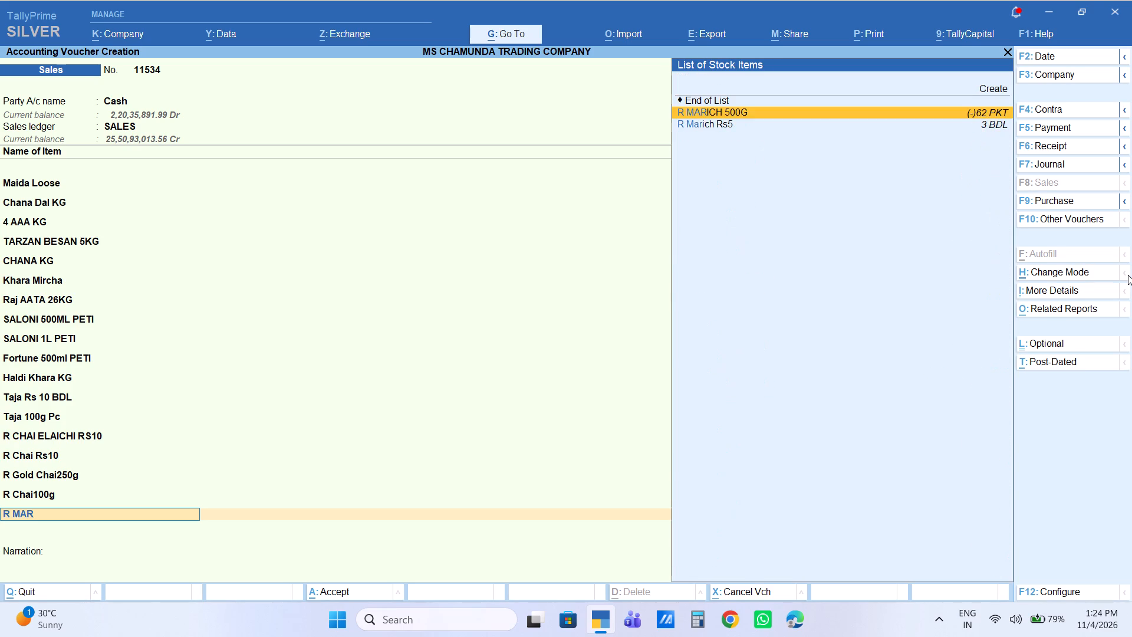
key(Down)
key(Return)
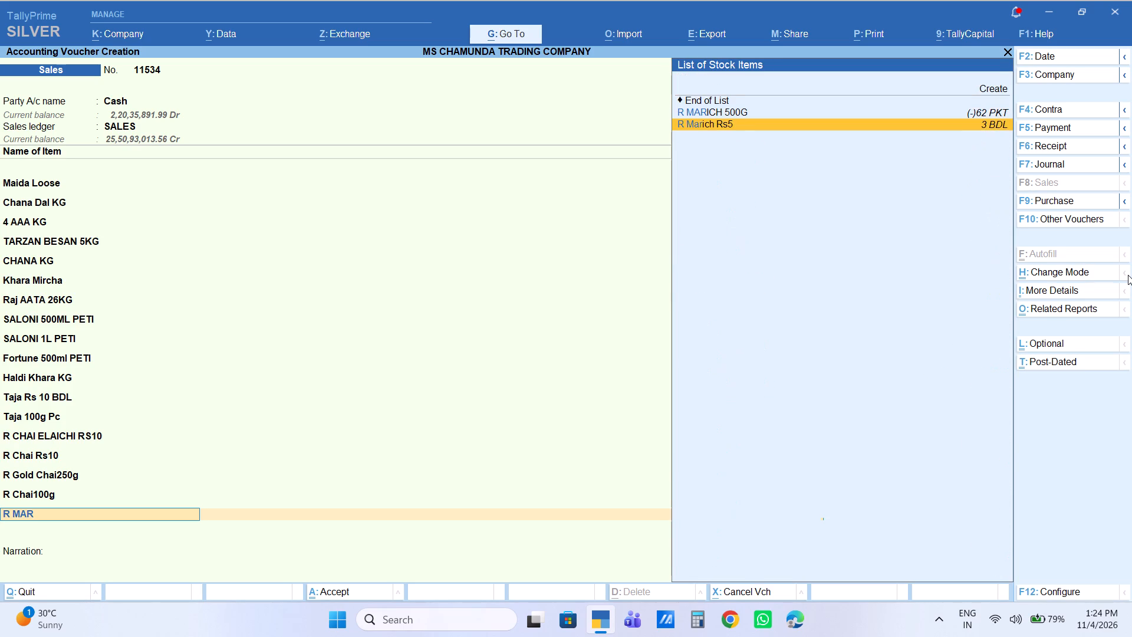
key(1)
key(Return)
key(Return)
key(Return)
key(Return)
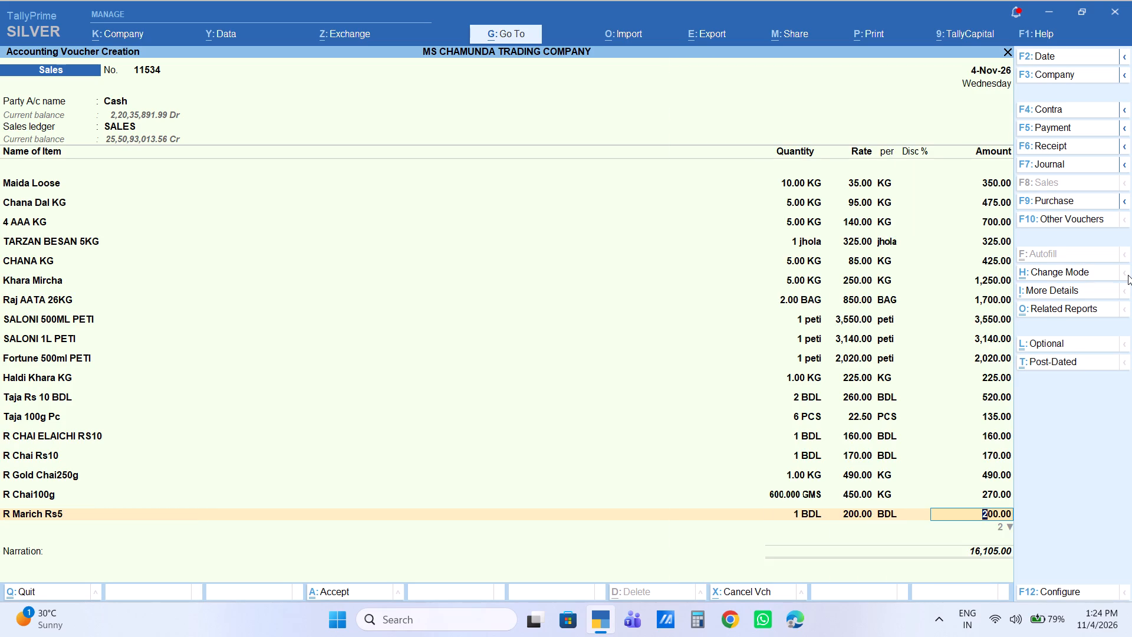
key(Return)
Add the item R Meat Rs5 BDL below R Marich Rs5 with a quantity of 1 BDL at the default rate of 190.
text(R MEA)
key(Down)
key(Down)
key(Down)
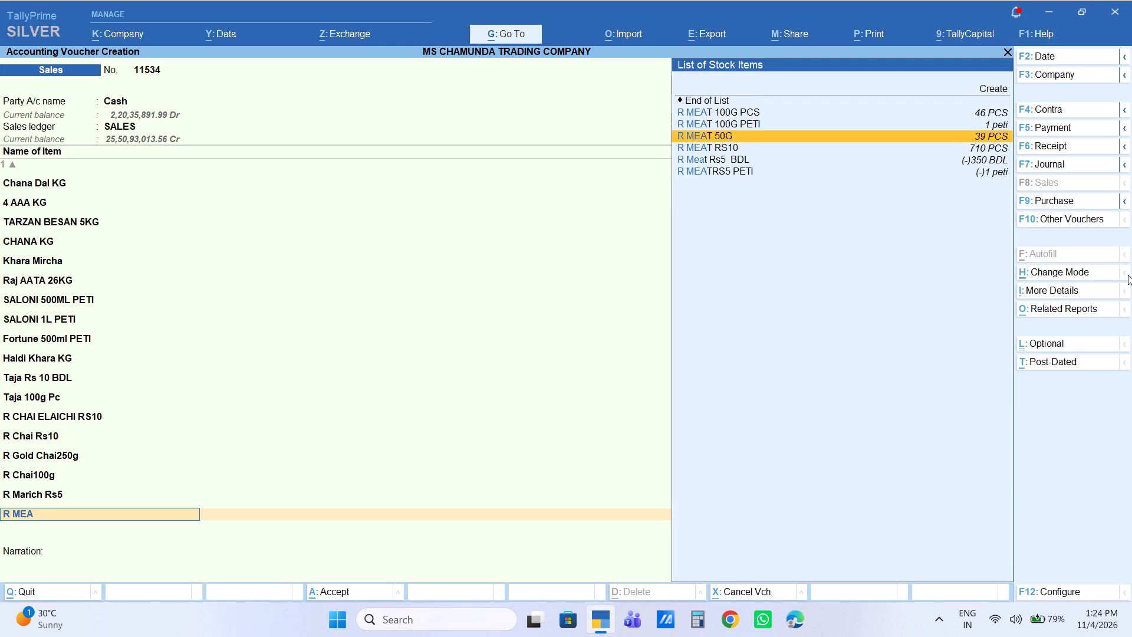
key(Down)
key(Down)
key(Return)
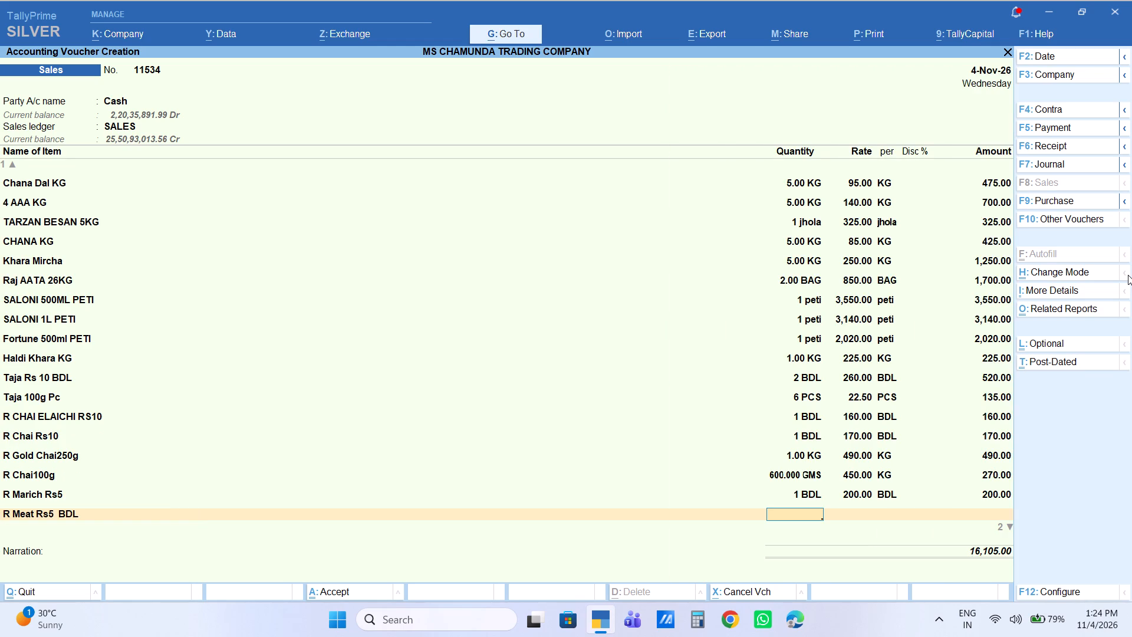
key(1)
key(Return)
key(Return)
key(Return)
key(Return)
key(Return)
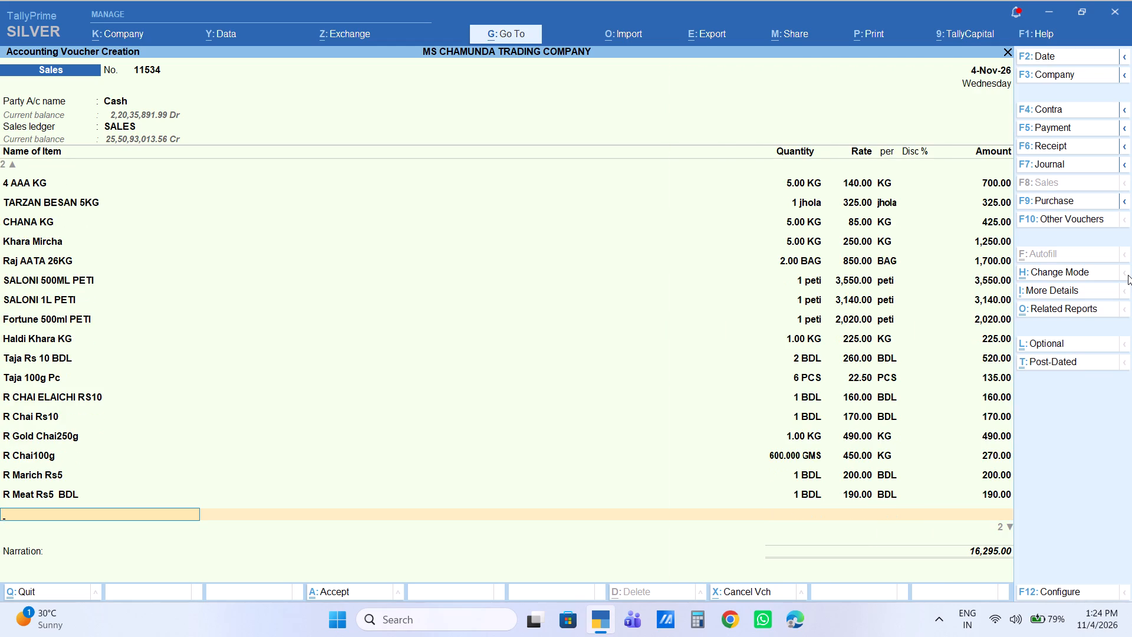
Add the item R GARAM RS5 BdL below R Meat Rs5 BDL with a quantity of 1 BDL at the default rate of 190.
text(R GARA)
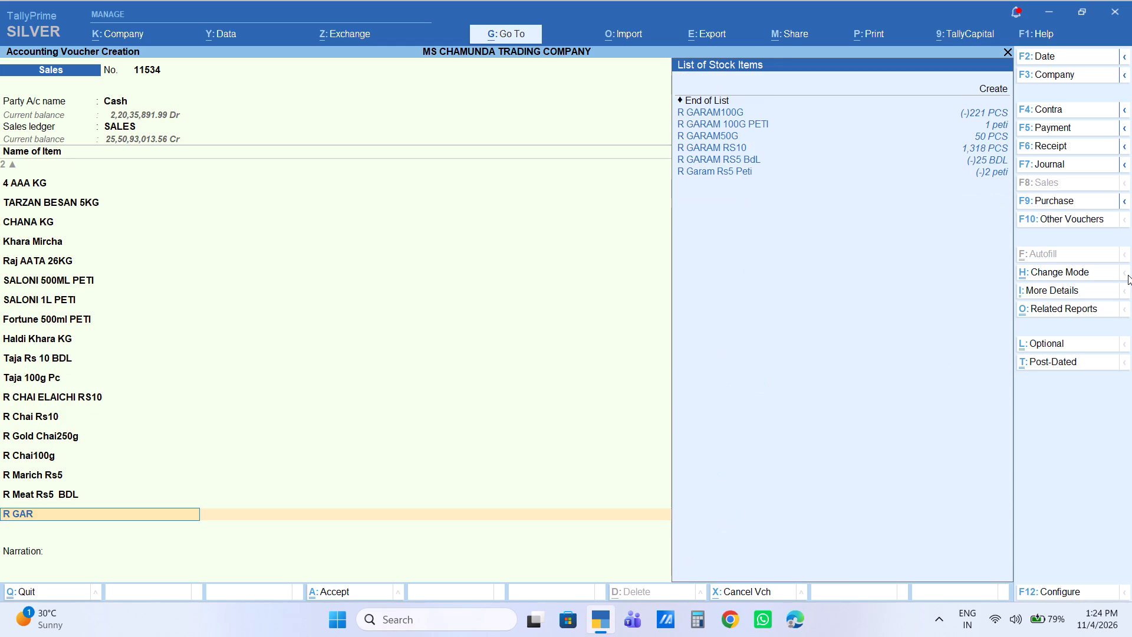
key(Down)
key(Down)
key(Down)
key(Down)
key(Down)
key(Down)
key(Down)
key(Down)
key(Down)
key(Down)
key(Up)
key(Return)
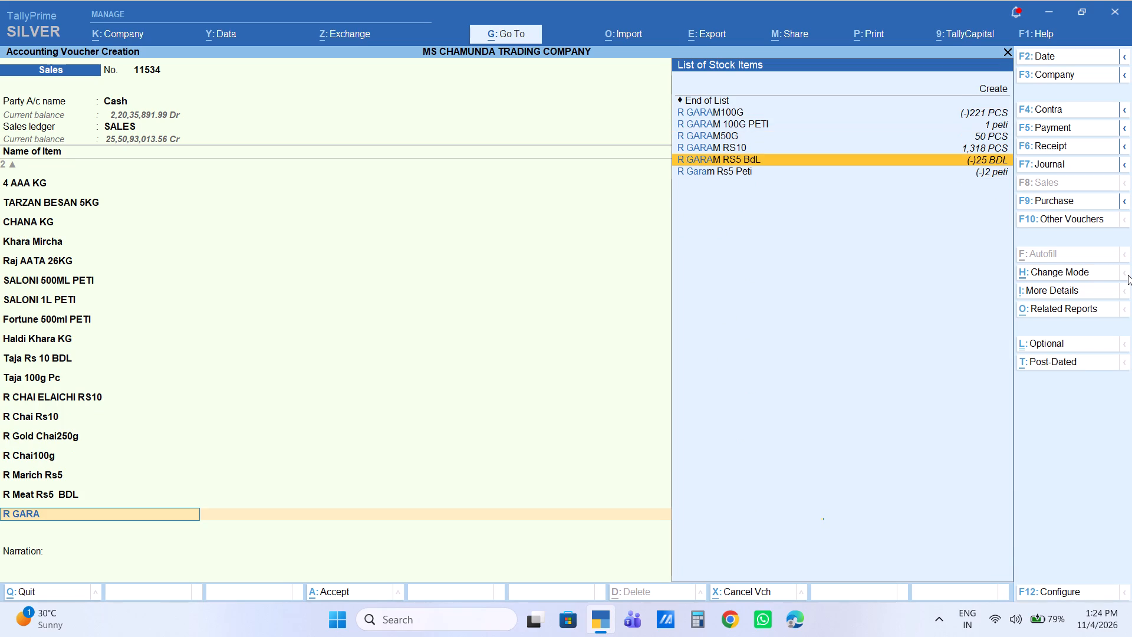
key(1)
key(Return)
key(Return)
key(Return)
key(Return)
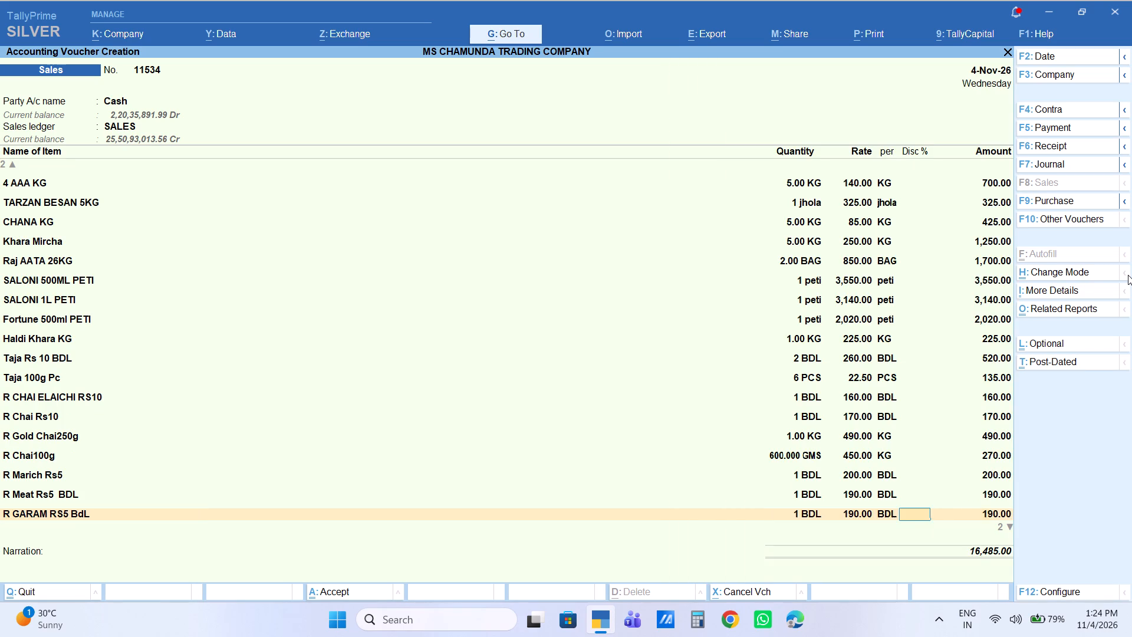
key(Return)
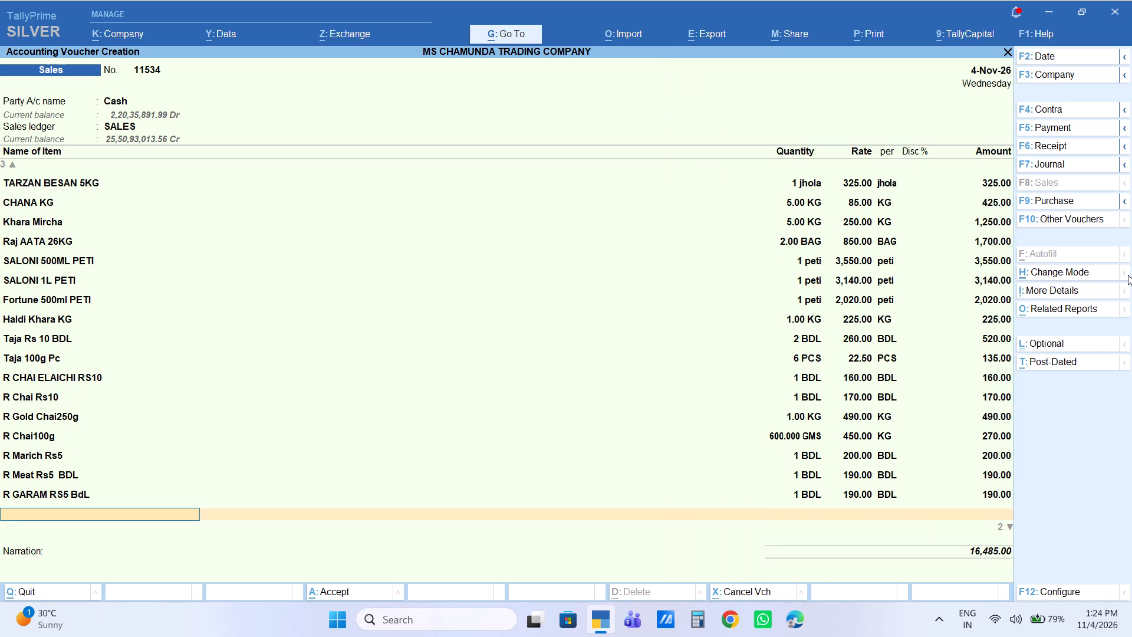
Add the item Wheel 1Kg below R GARAM RS5 BdL with a quantity of 1 BAG at the default rate of 1,920.
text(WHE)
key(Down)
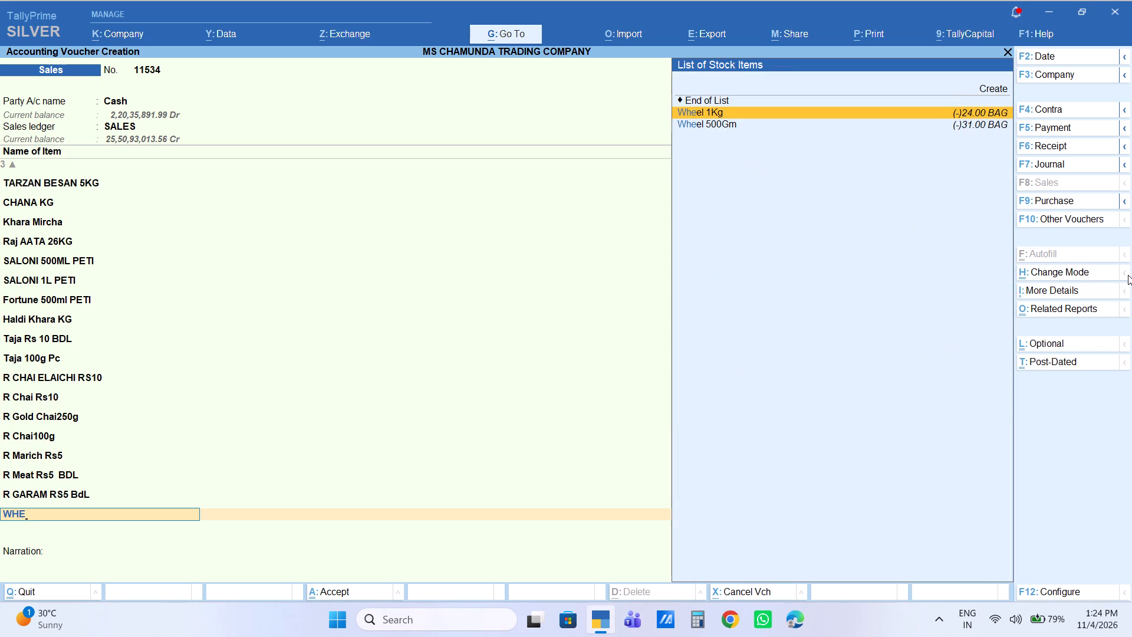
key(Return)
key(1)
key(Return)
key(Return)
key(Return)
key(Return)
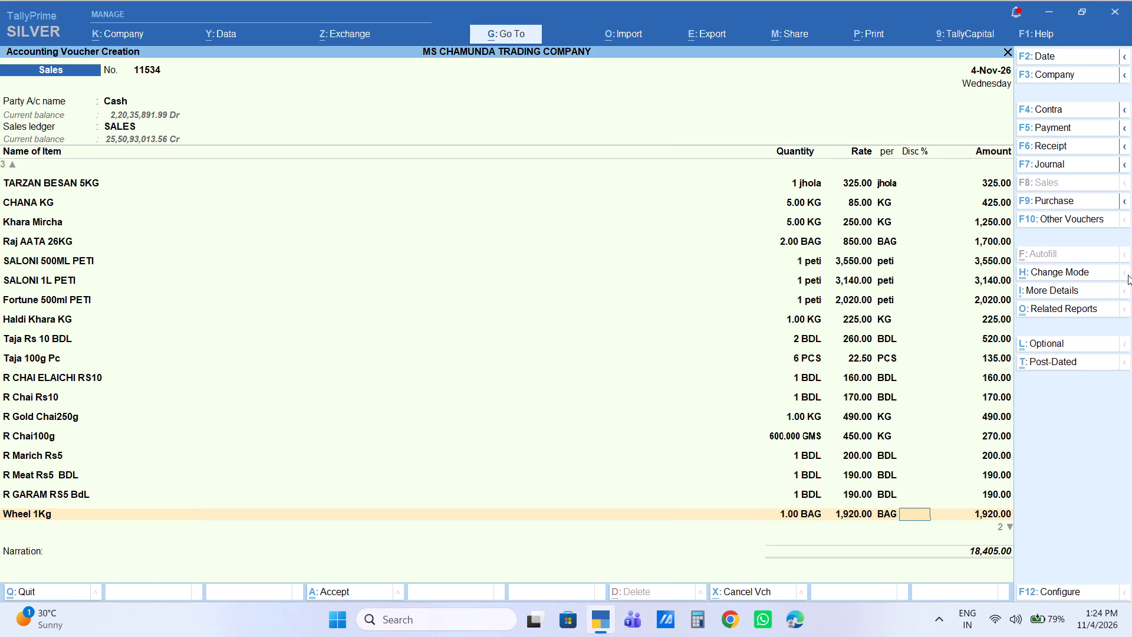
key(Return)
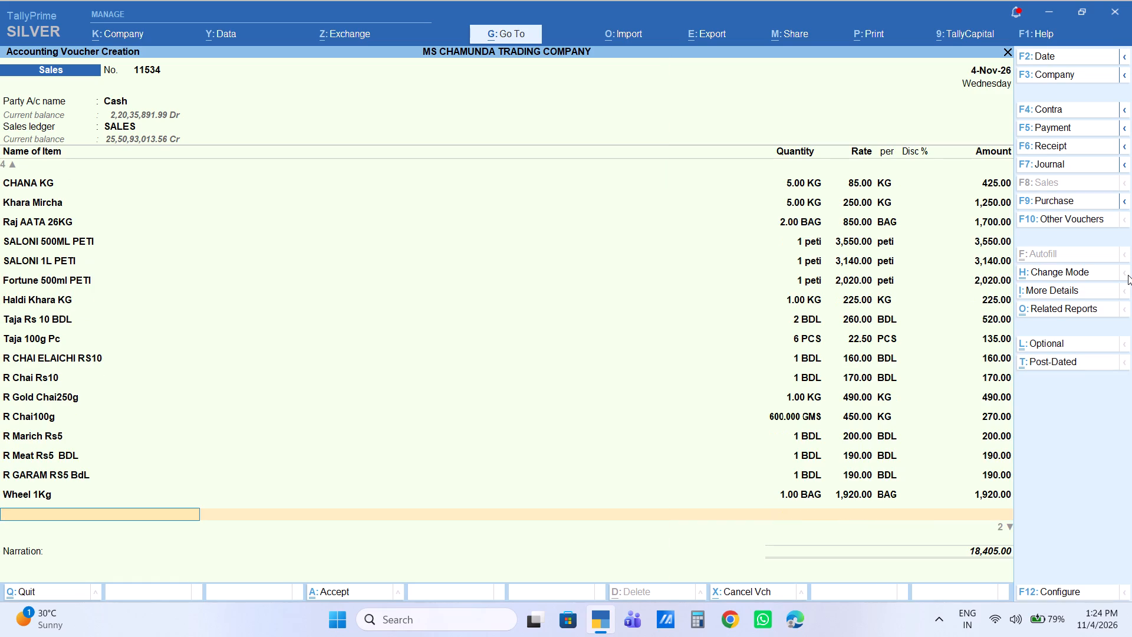
Add the item Rangin Mom Stand Rs2 below Wheel 1Kg with a quantity of 1 BDL at the default rate of 120.
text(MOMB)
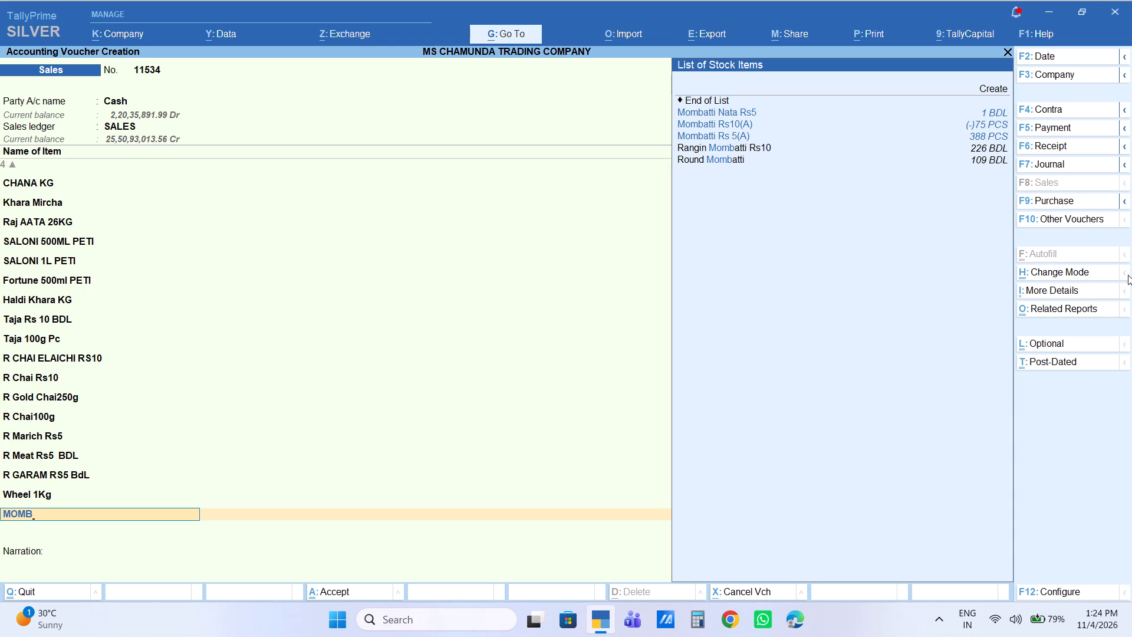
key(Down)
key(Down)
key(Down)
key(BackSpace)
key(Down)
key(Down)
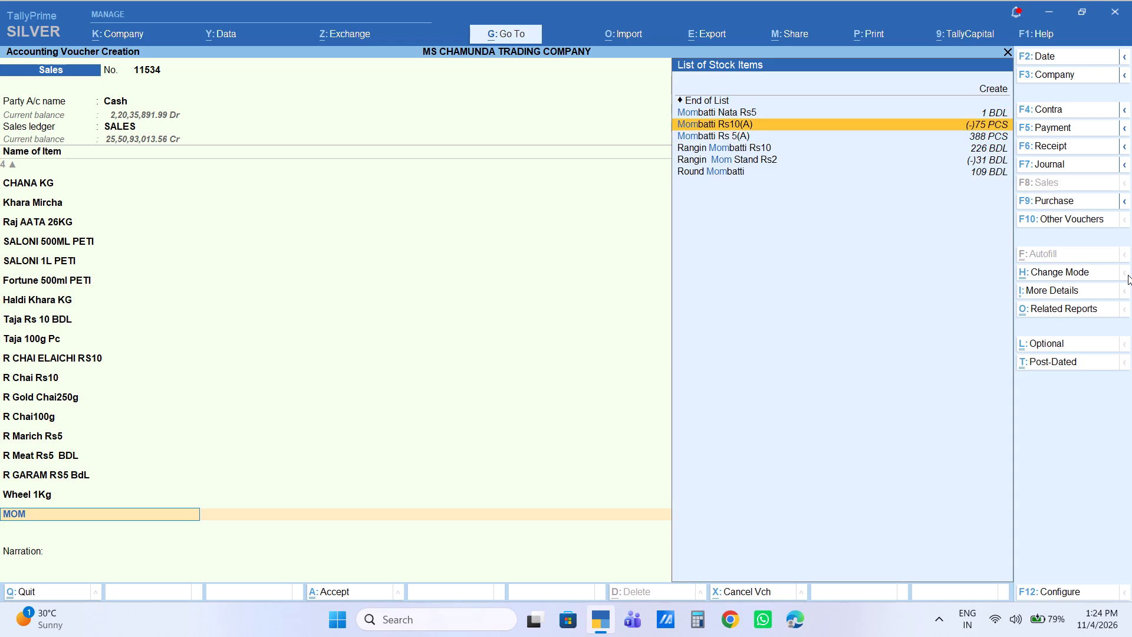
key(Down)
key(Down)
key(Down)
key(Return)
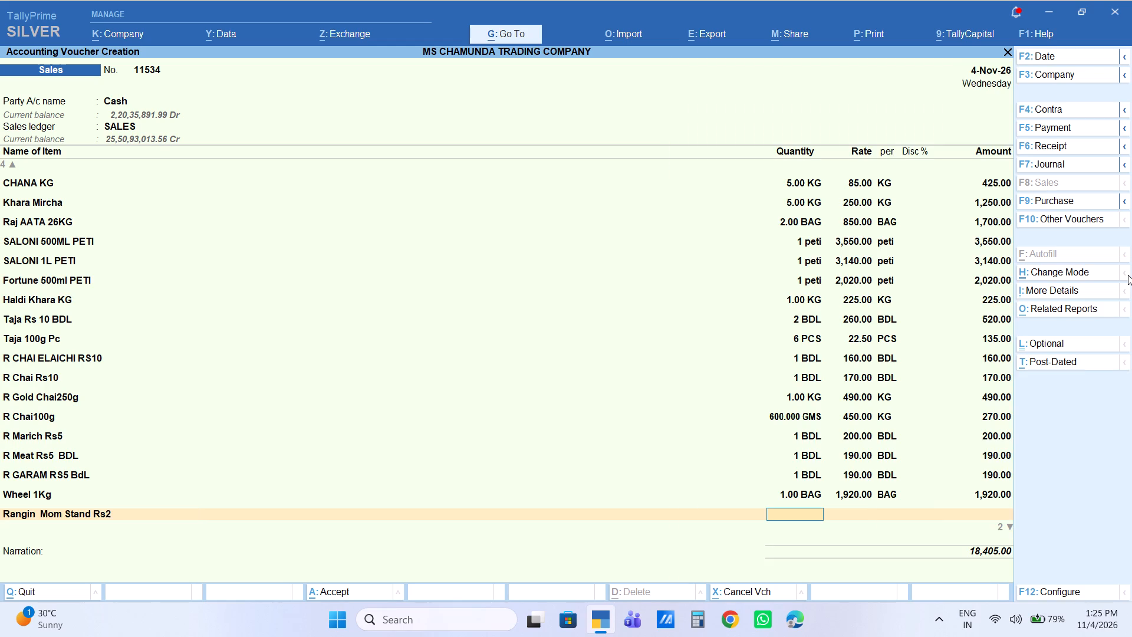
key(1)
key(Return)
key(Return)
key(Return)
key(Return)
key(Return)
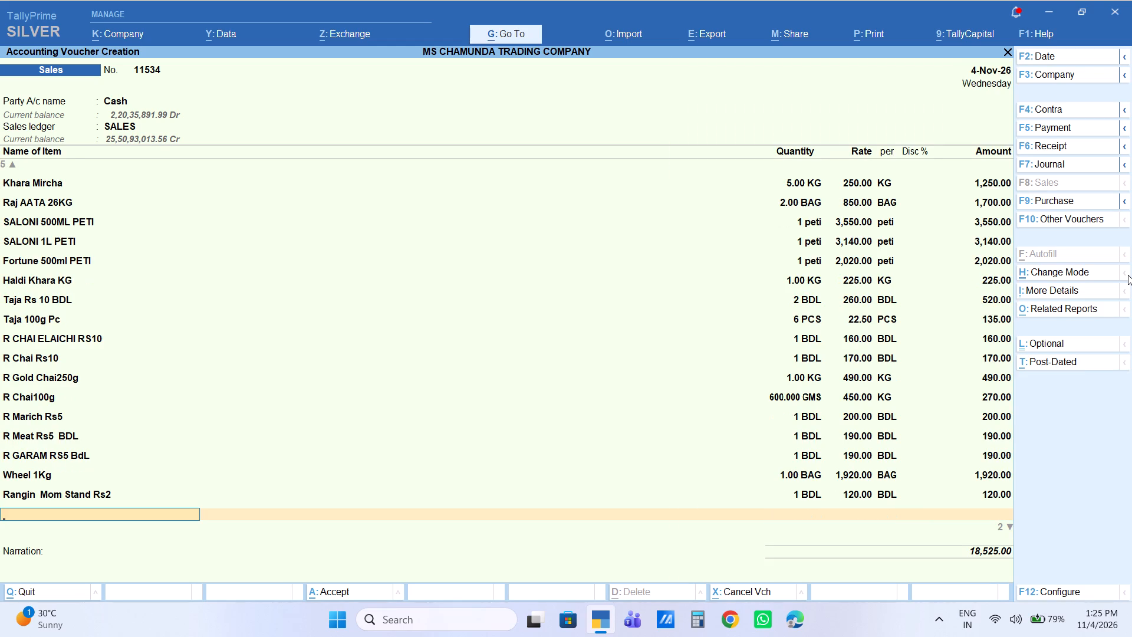
Add the item Round Mombatti below Rangin Mom Stand Rs2 with a quantity of 6 BDL and an amount of 300.
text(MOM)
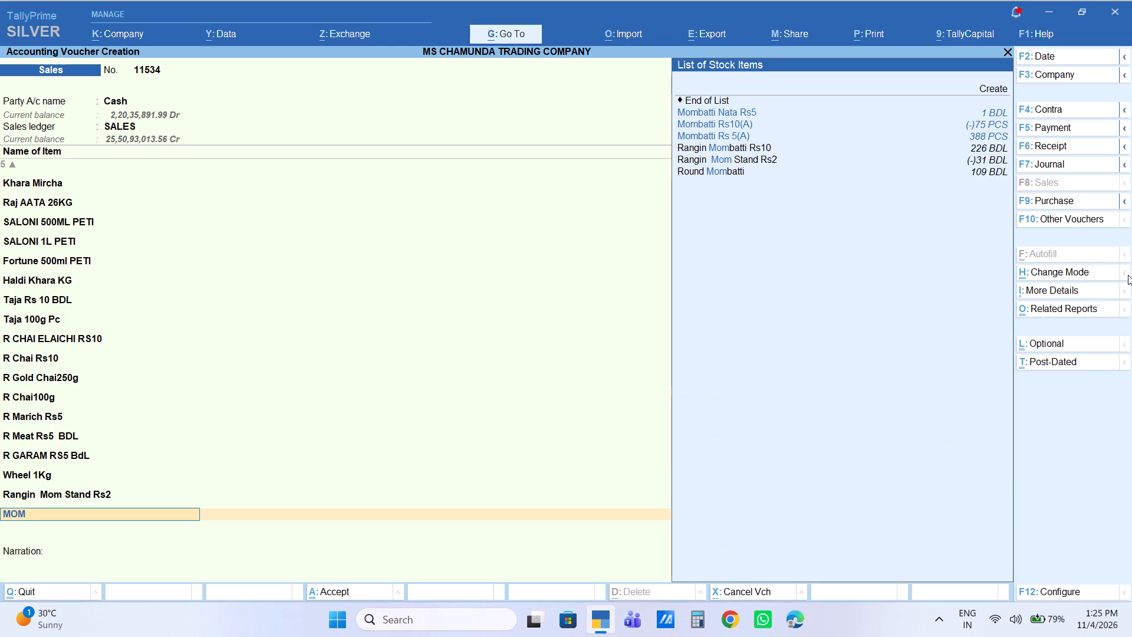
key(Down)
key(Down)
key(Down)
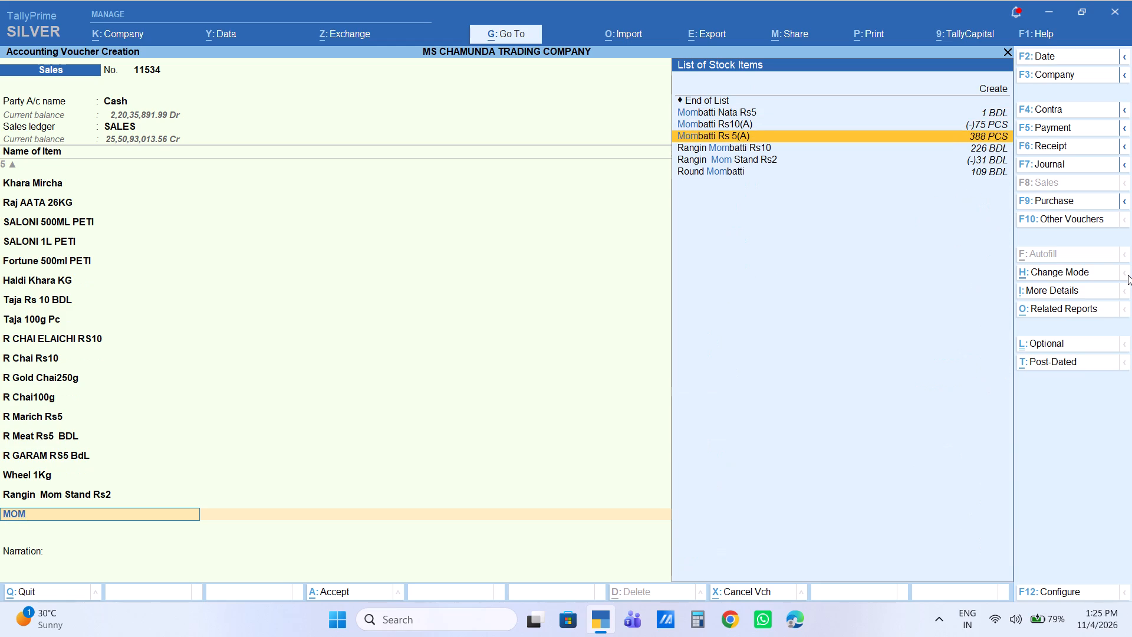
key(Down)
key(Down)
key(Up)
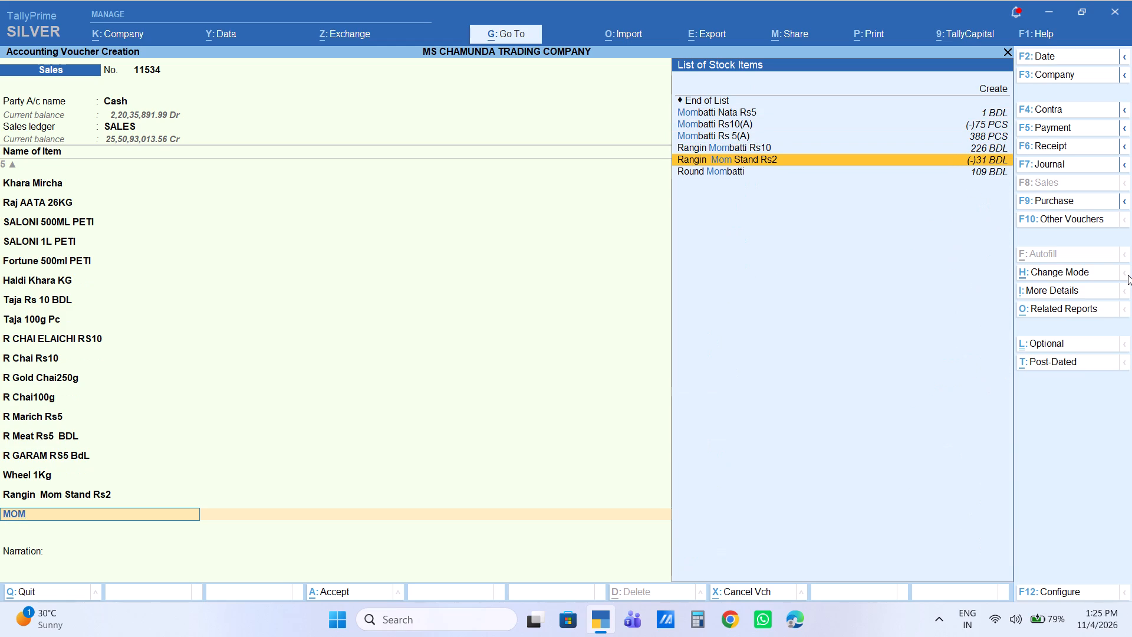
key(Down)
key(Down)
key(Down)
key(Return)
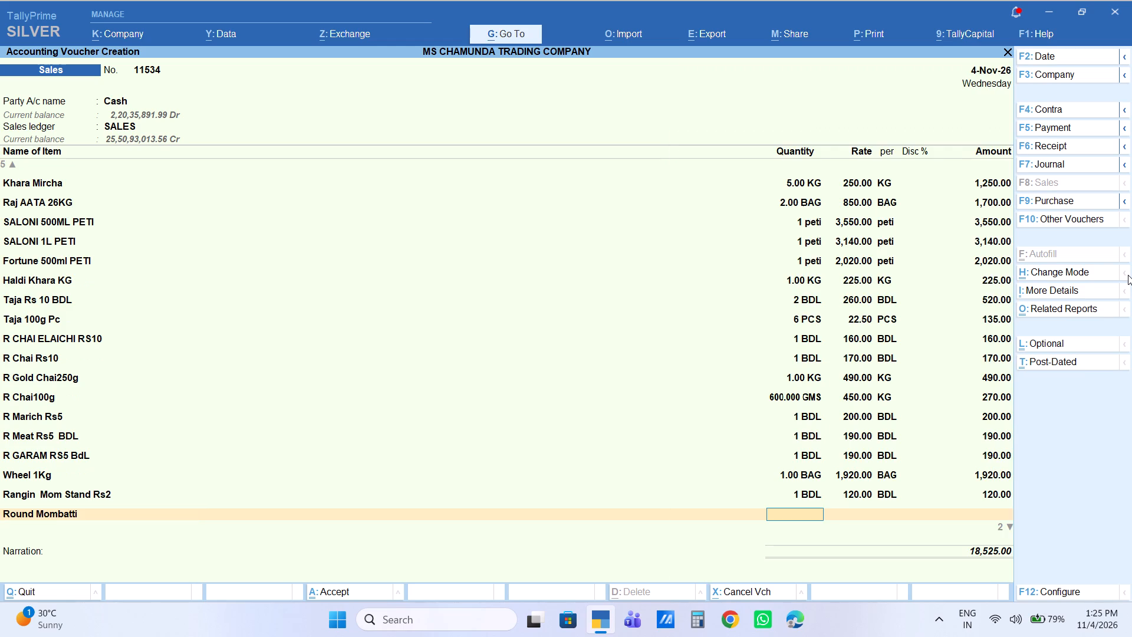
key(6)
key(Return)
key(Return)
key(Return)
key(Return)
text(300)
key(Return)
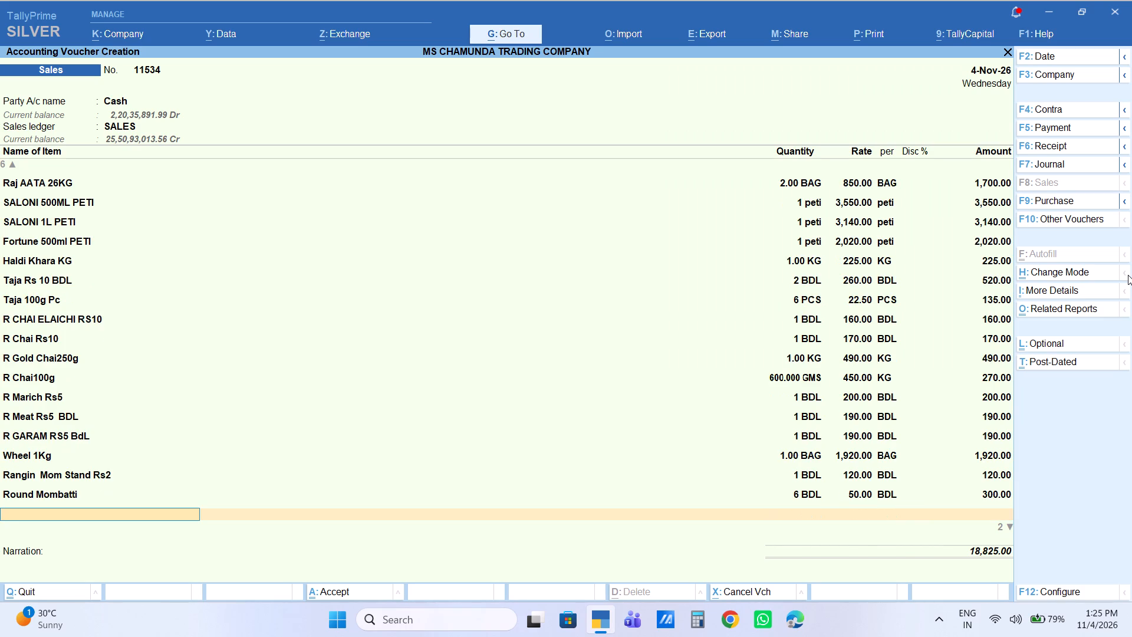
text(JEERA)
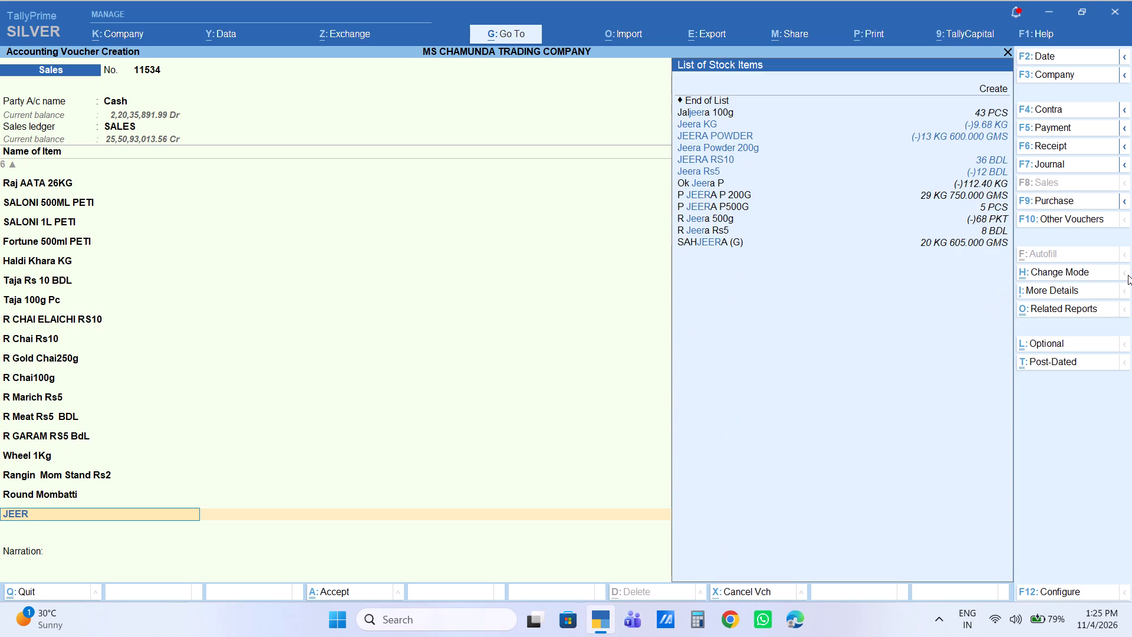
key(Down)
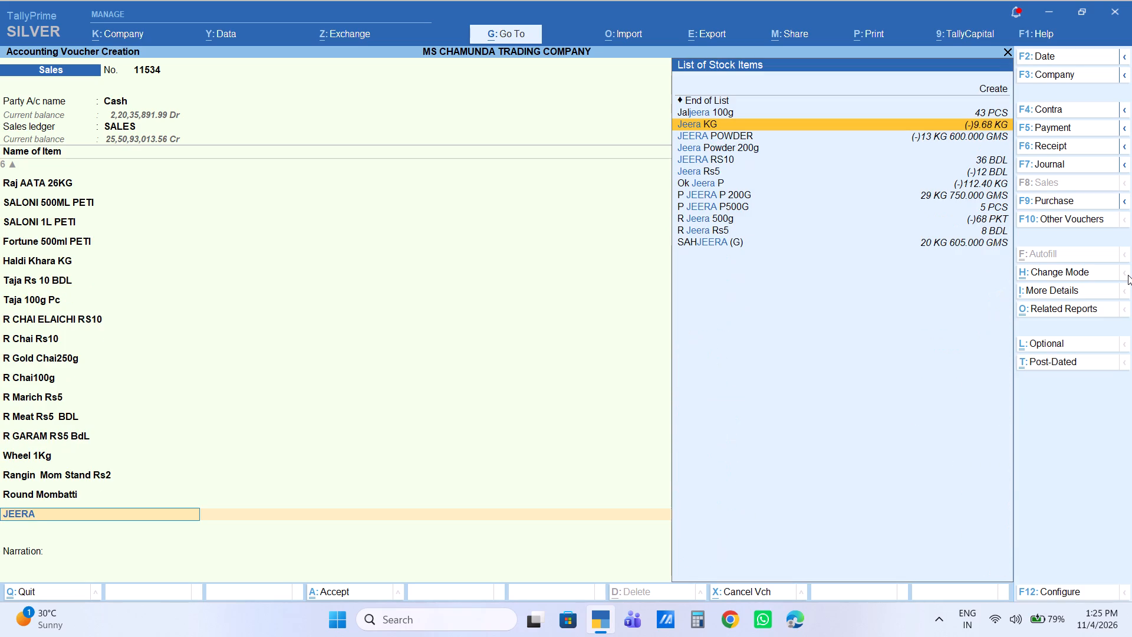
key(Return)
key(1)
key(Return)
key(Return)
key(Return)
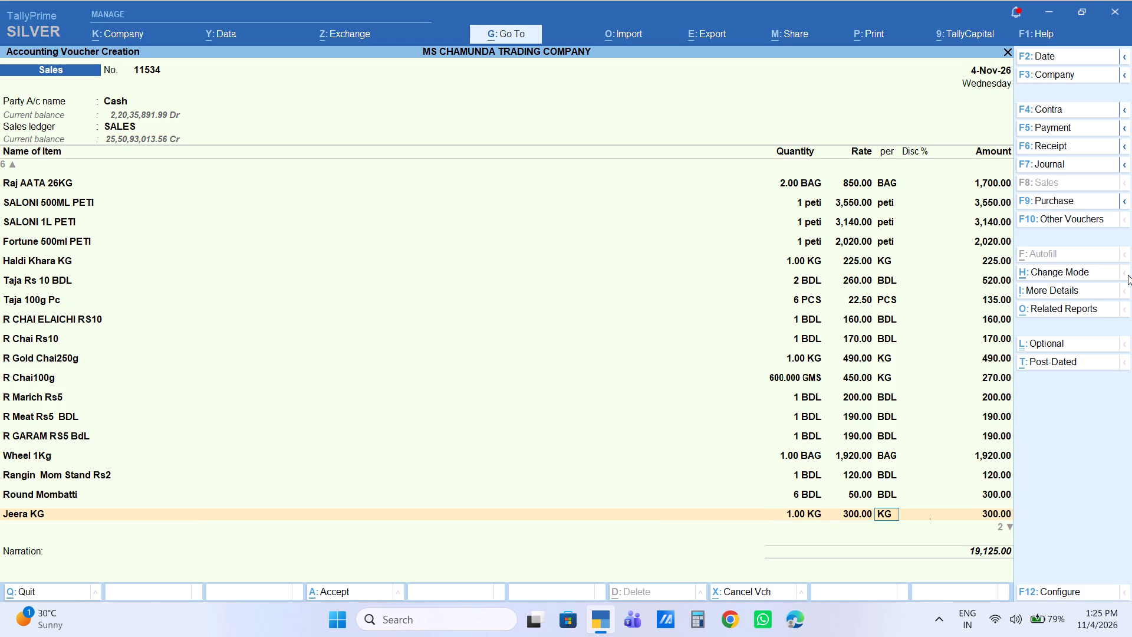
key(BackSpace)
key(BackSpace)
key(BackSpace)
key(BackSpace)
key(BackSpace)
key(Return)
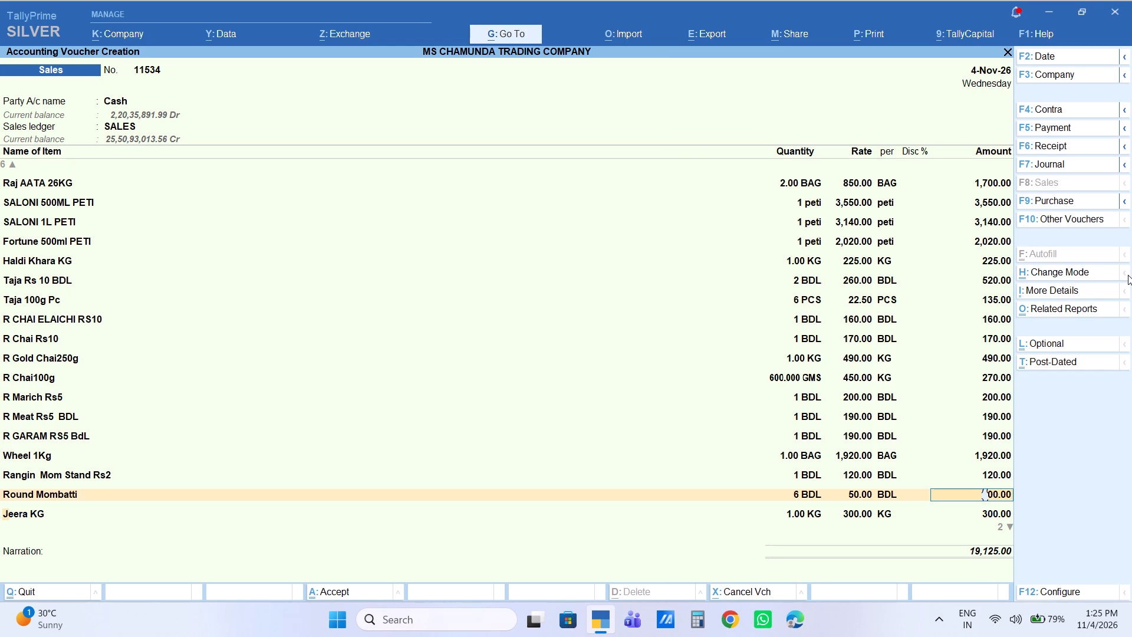
Add the item Jeera Rs5 below Round Mombatti with a quantity of 1 BDL at the default rate of 125.
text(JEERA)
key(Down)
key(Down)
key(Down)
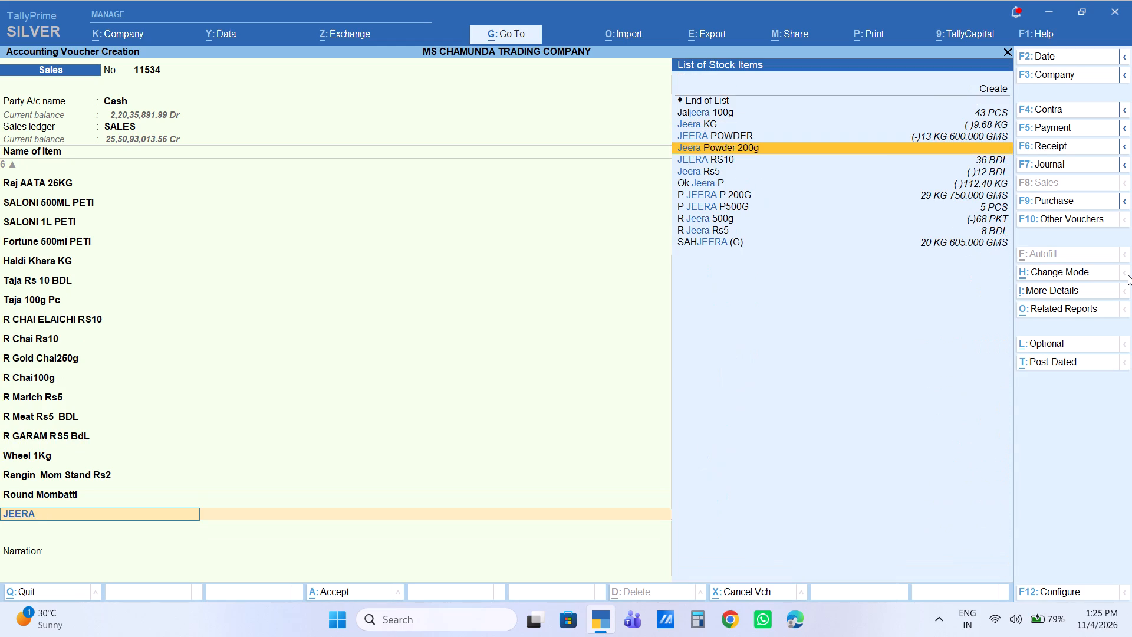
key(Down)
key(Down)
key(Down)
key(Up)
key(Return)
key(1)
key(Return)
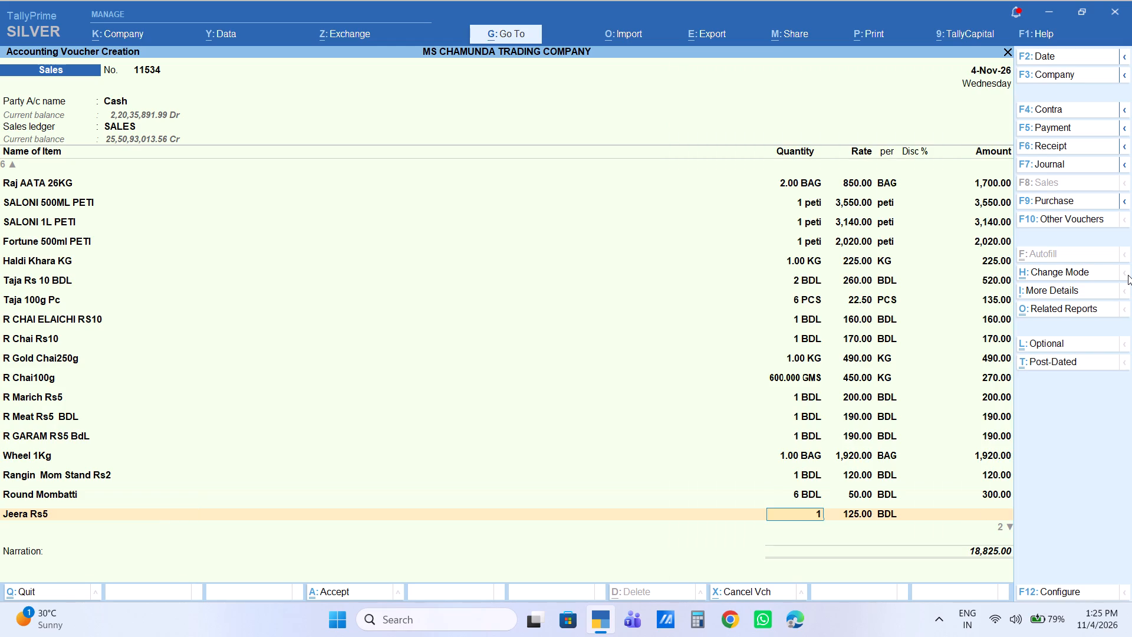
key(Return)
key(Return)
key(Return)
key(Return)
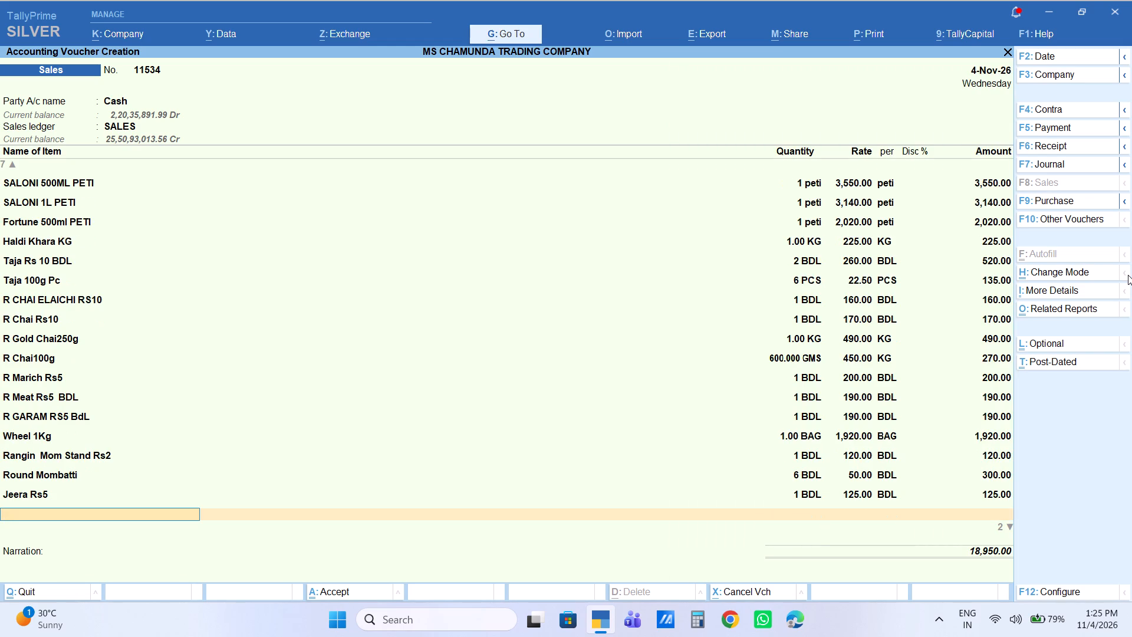
Add the item Marich Rs5 below Jeera Rs5 with a quantity of 1 BDL and an amount of 125.
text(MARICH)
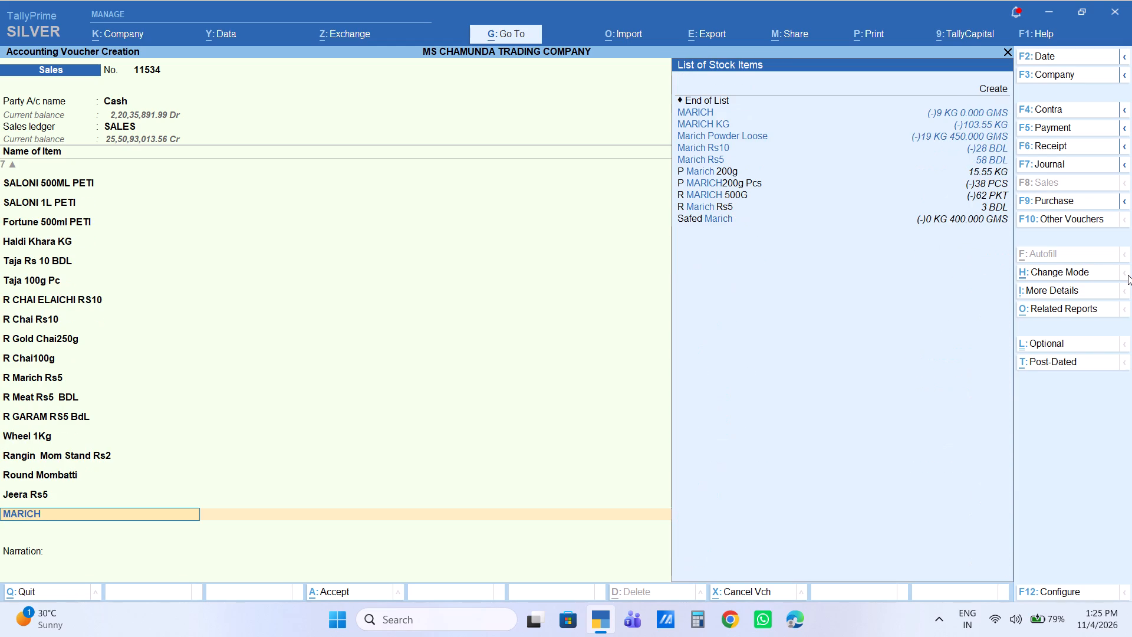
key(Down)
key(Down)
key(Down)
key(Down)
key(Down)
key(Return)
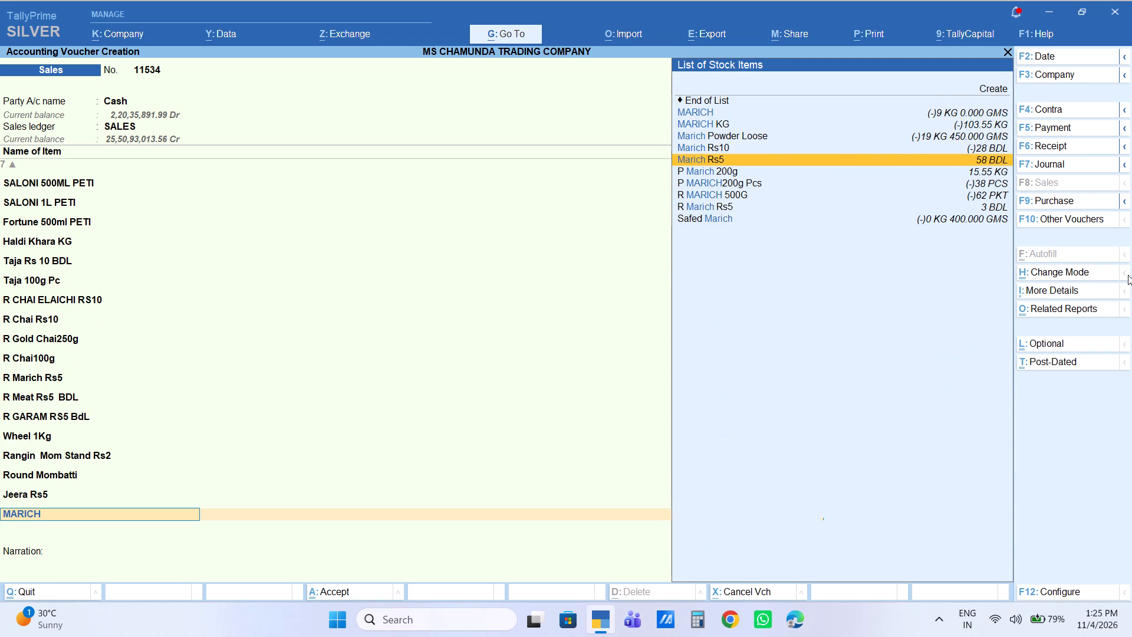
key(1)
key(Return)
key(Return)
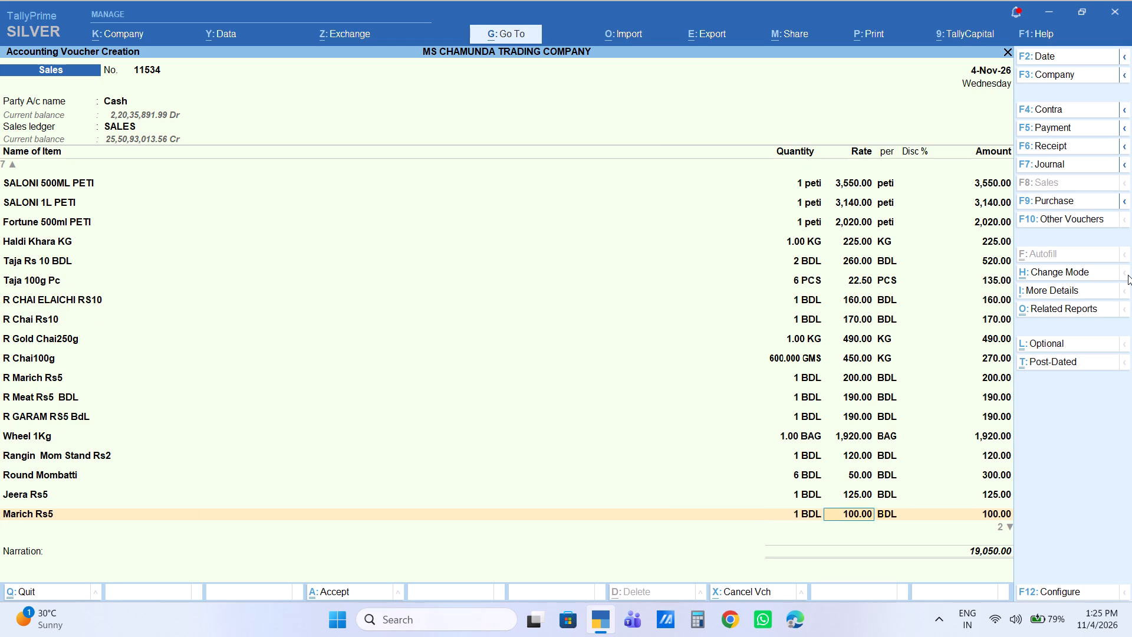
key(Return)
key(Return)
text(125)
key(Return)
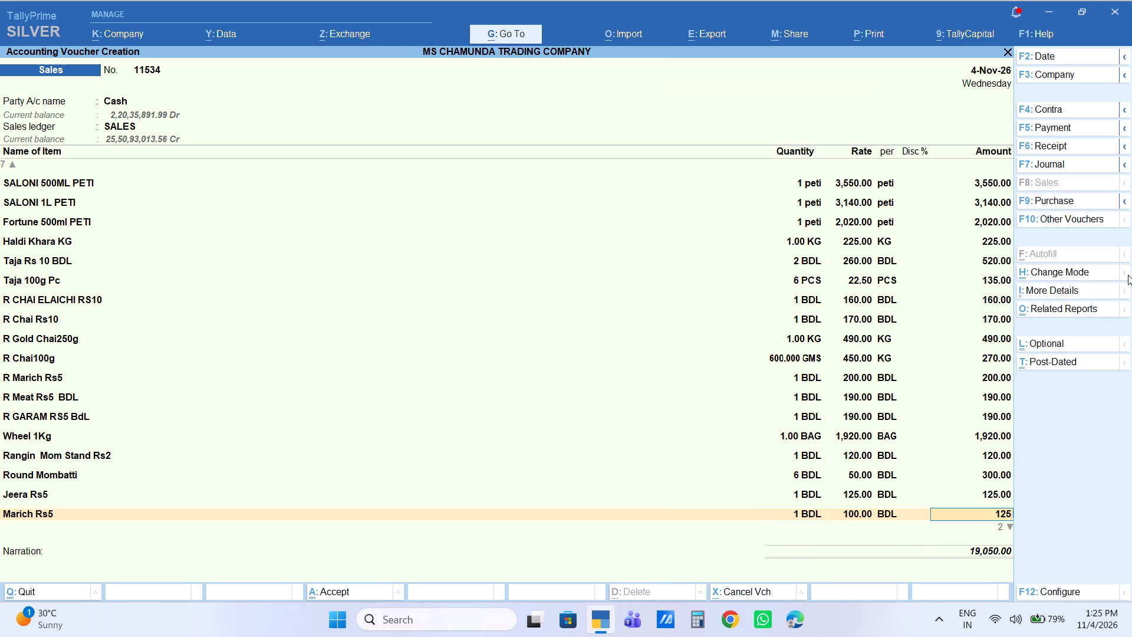
Add the item A Dreamlite Rs5 below Marich Rs5.
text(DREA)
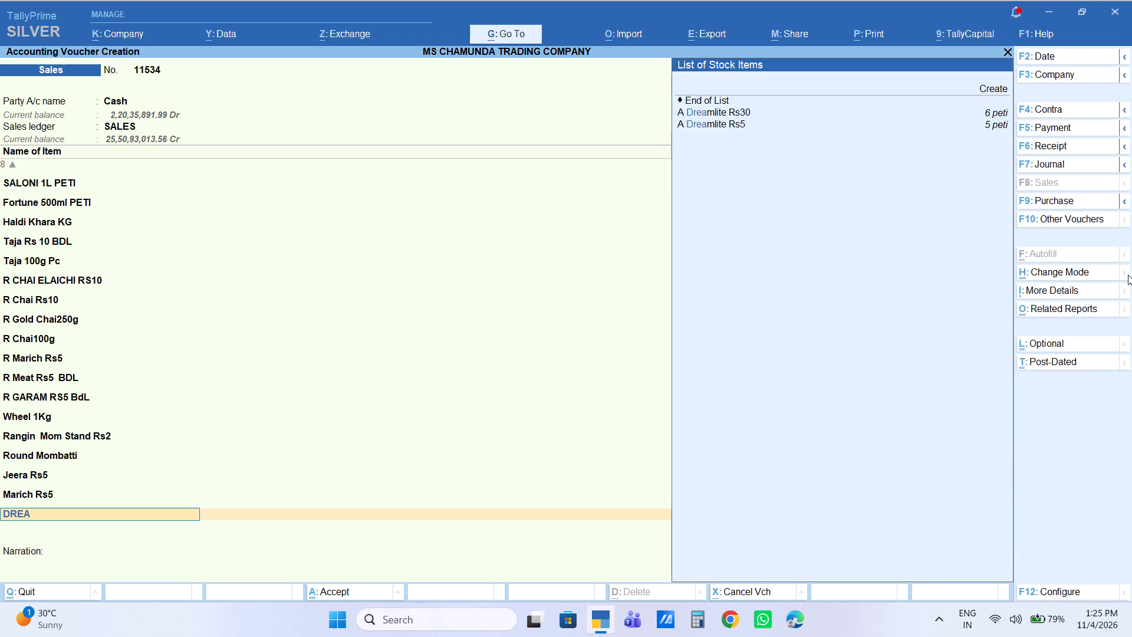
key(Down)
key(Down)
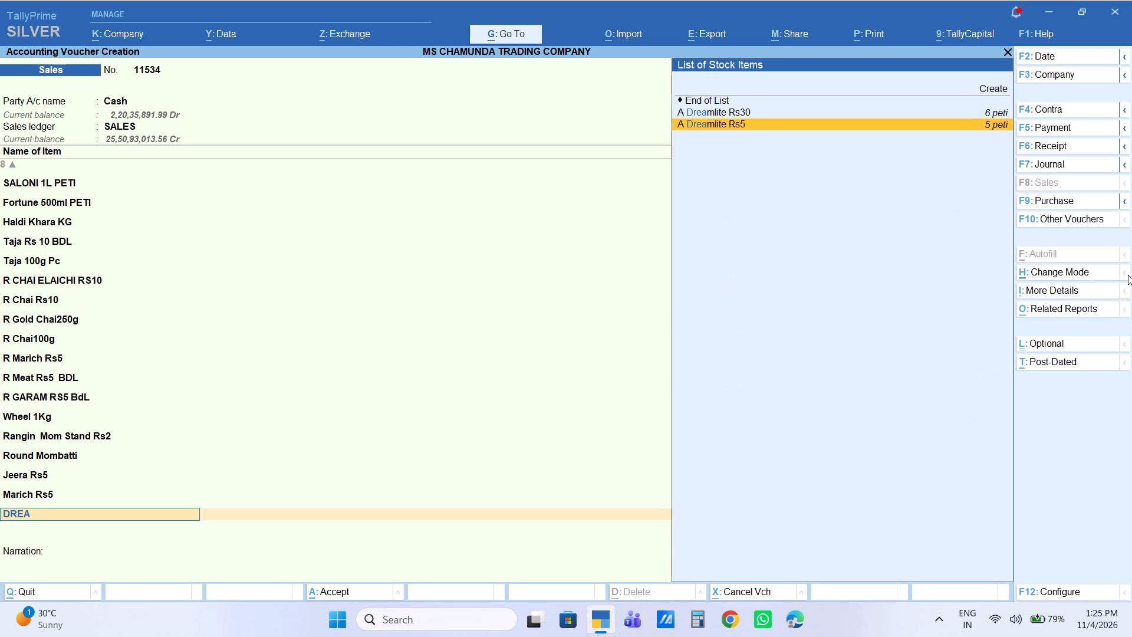
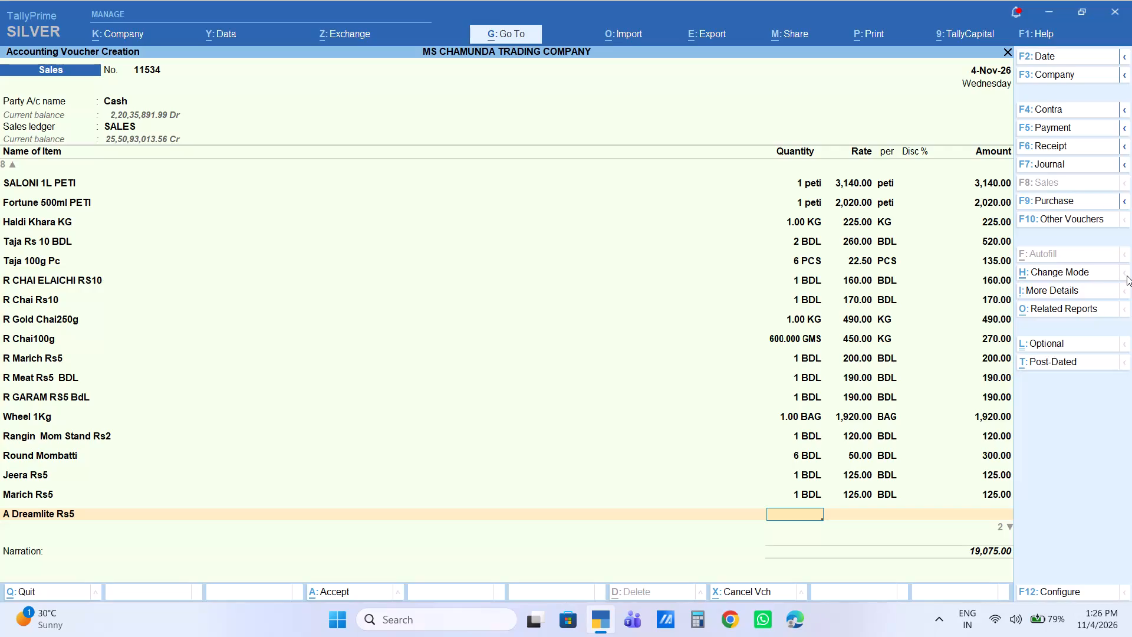
Give the A Dreamlite Rs5 line a quantity of 2 peti at the default rate of 520.
key(2)
key(Return)
key(Return)
key(Return)
key(Return)
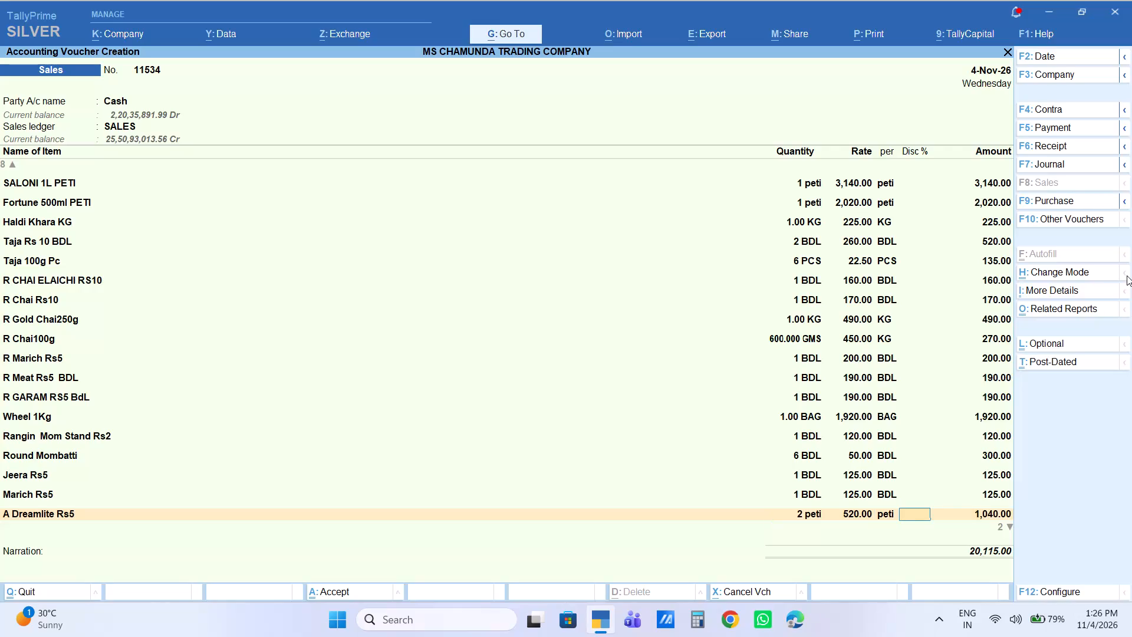
key(Return)
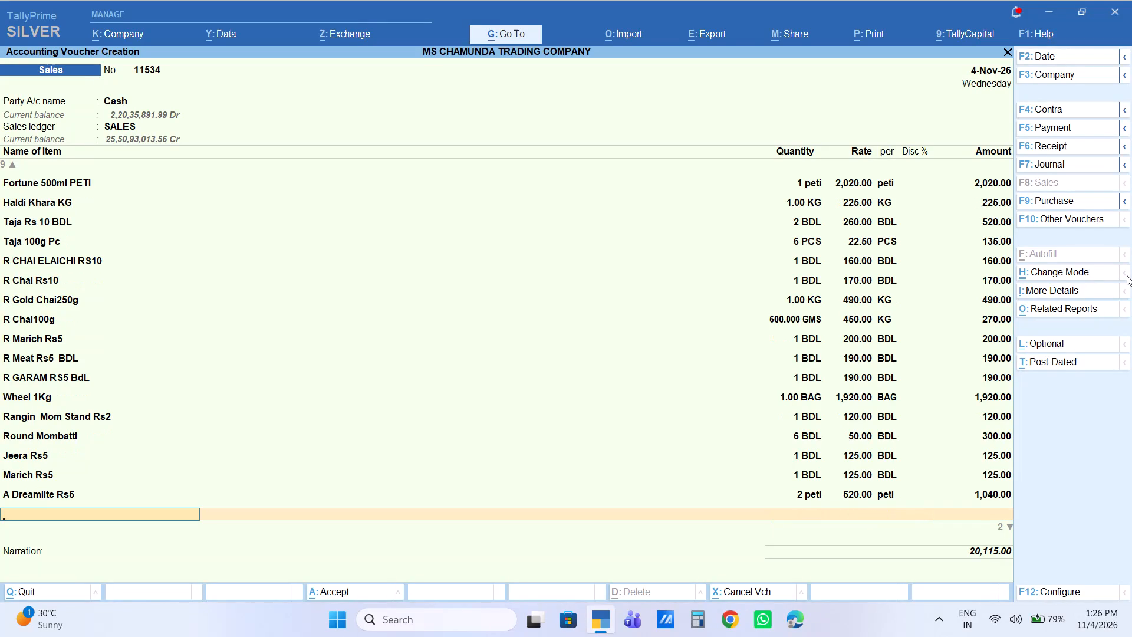
Add the item B Marrie Gold Rs5 below A Dreamlite Rs5 with a quantity of 1 peti at the default rate of 620.
text(B MAR)
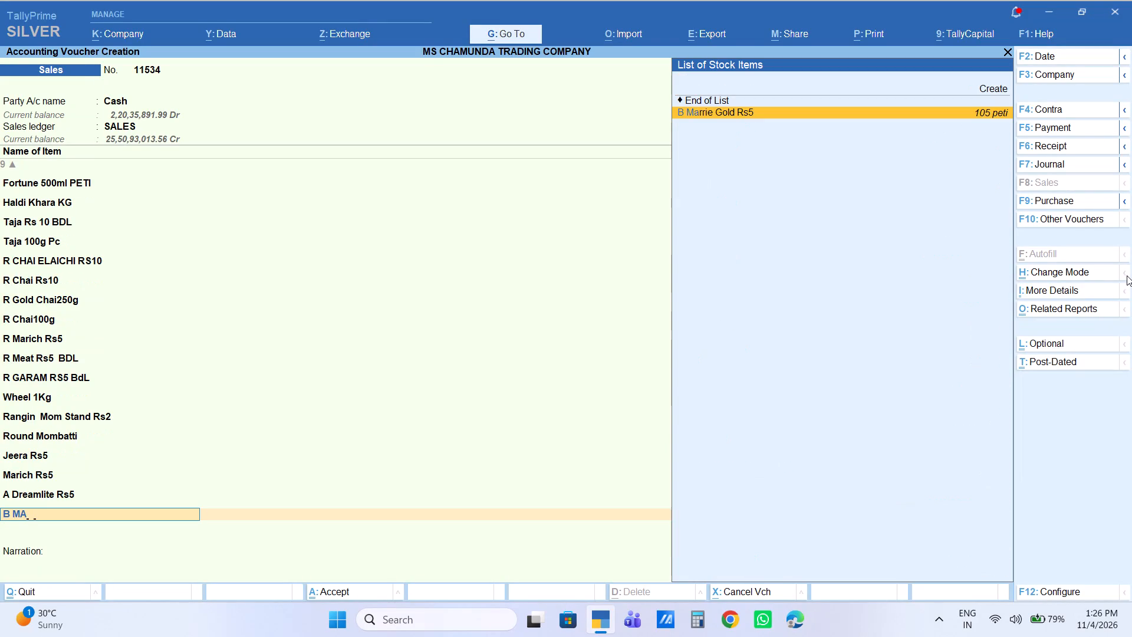
key(Return)
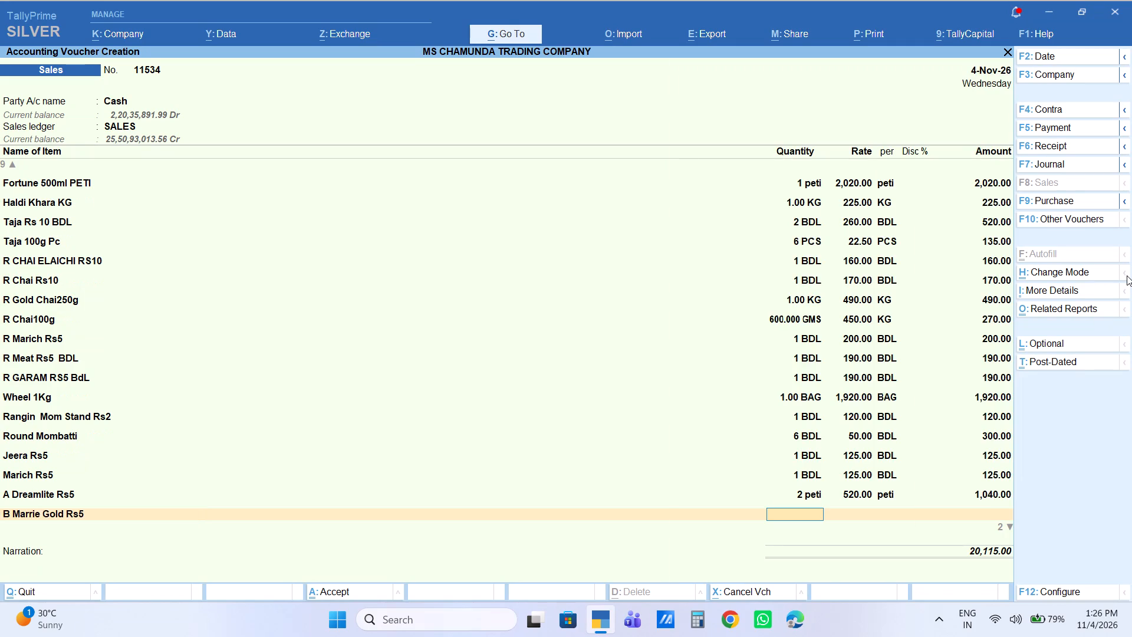
key(1)
key(Return)
key(Return)
key(Return)
key(Return)
key(Return)
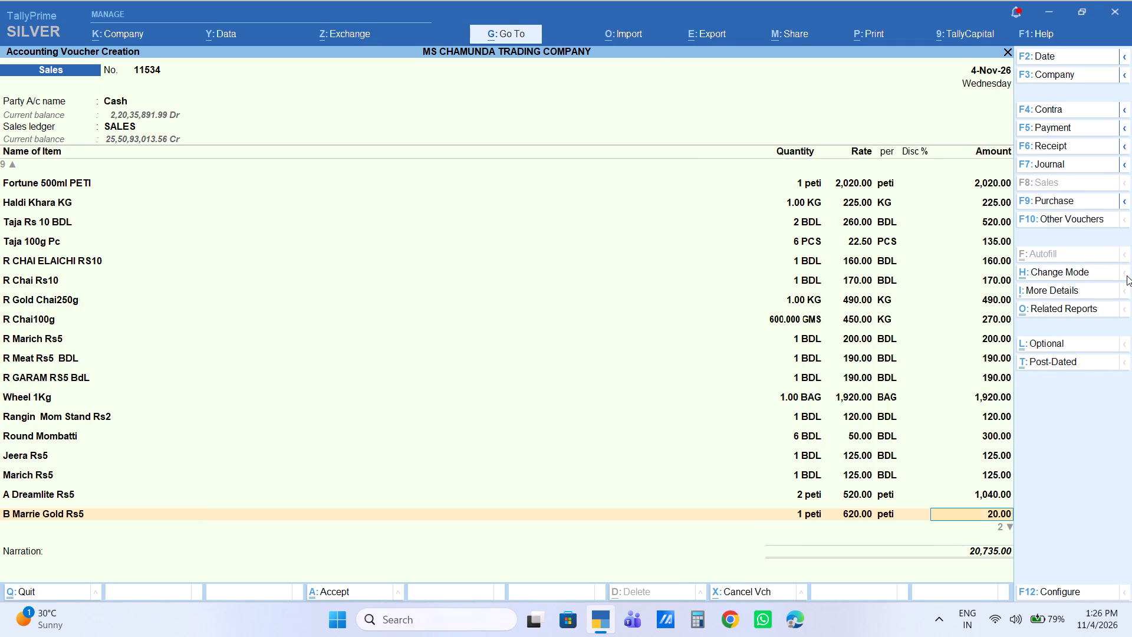
Add the item P Happy Happy Rs5 below B Marrie Gold Rs5 with a quantity of 1 peti at the default rate of 620.
text(HAPPUY)
key(Return)
key(Return)
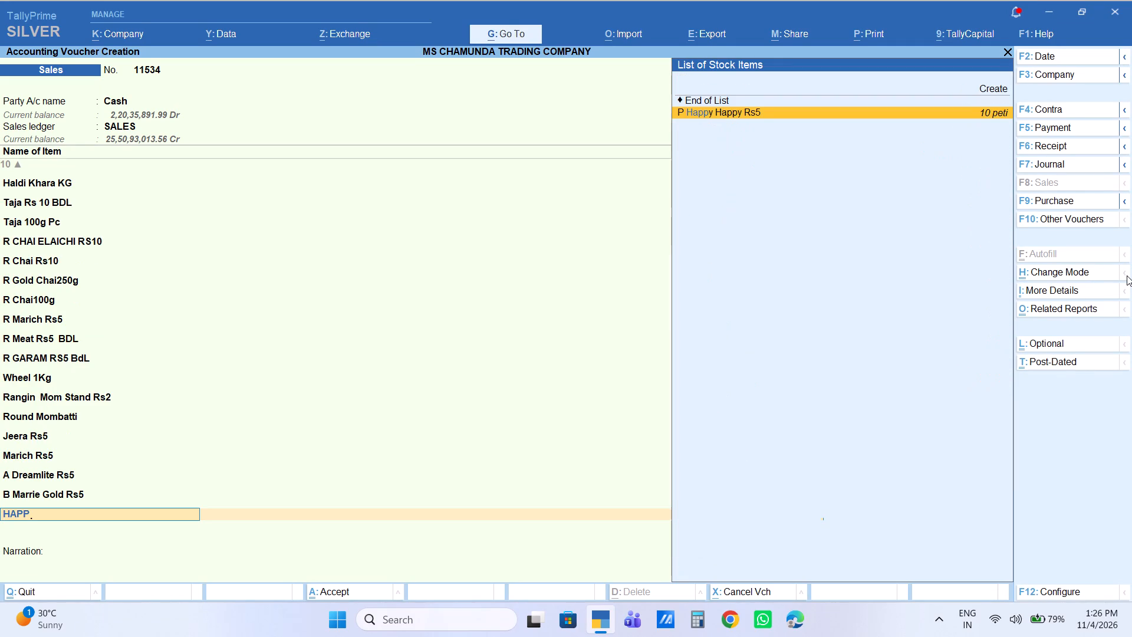
key(1)
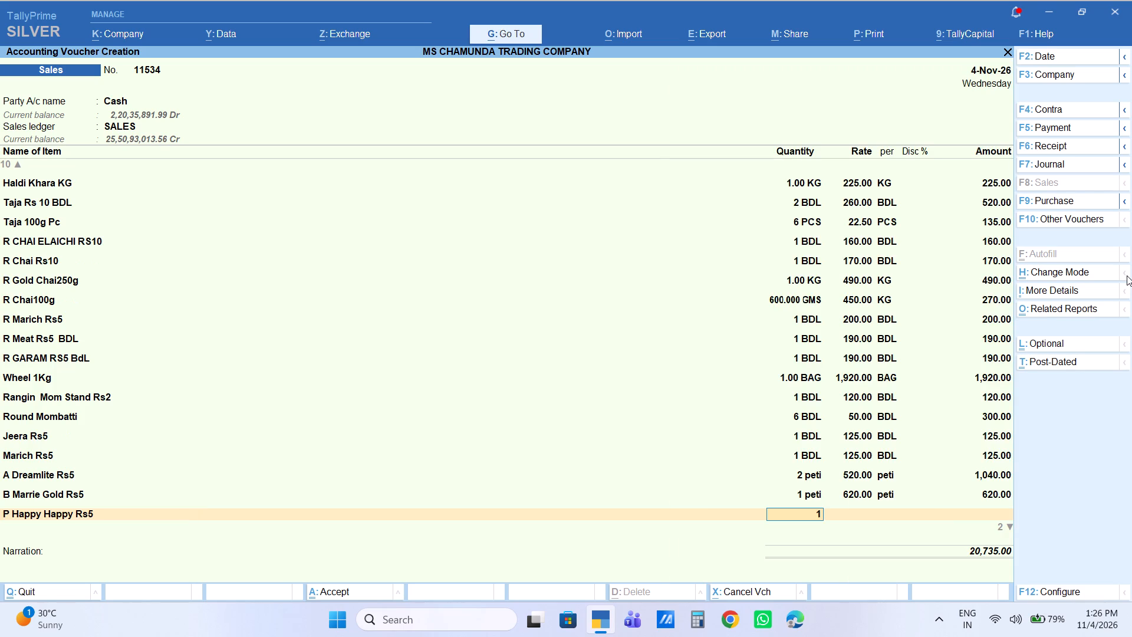
key(Return)
key(Return)
key(Return)
key(Return)
key(Return)
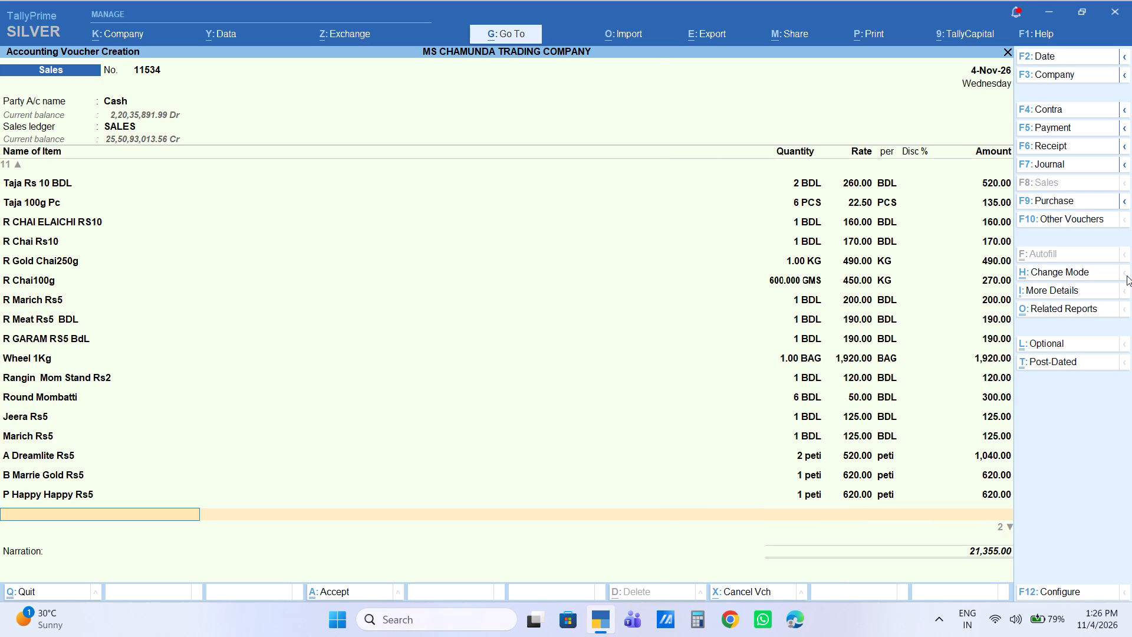
Add the item Parle G Rs5 below P Happy Happy Rs5 with a quantity of 1 peti at the default rate of 630.
text(PARLE)
key(Down)
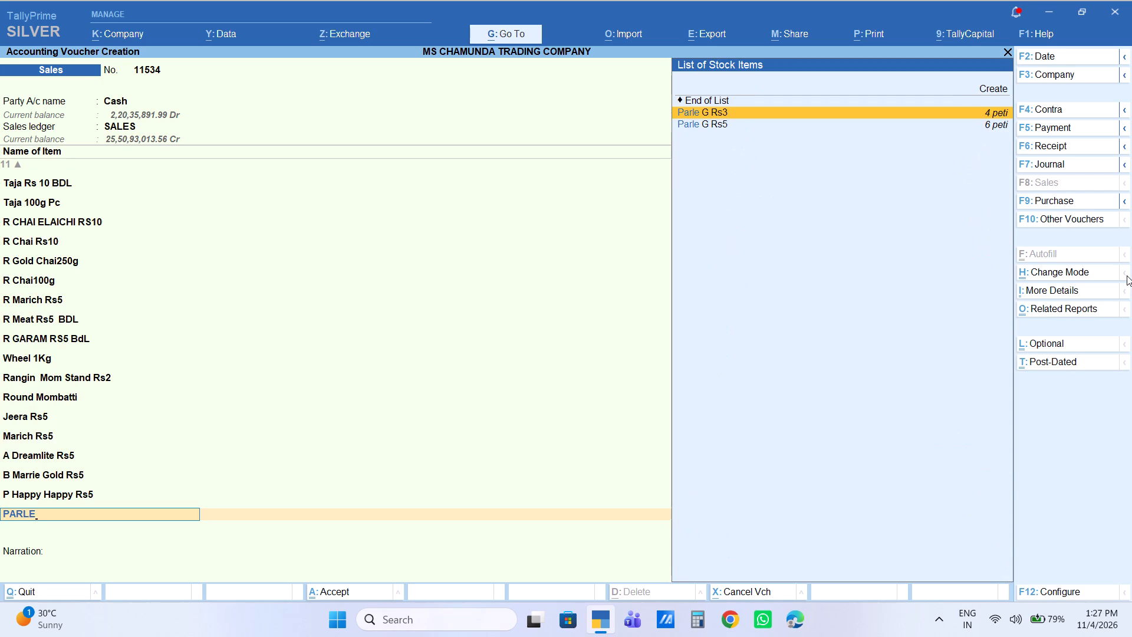
key(Return)
key(BackSpace)
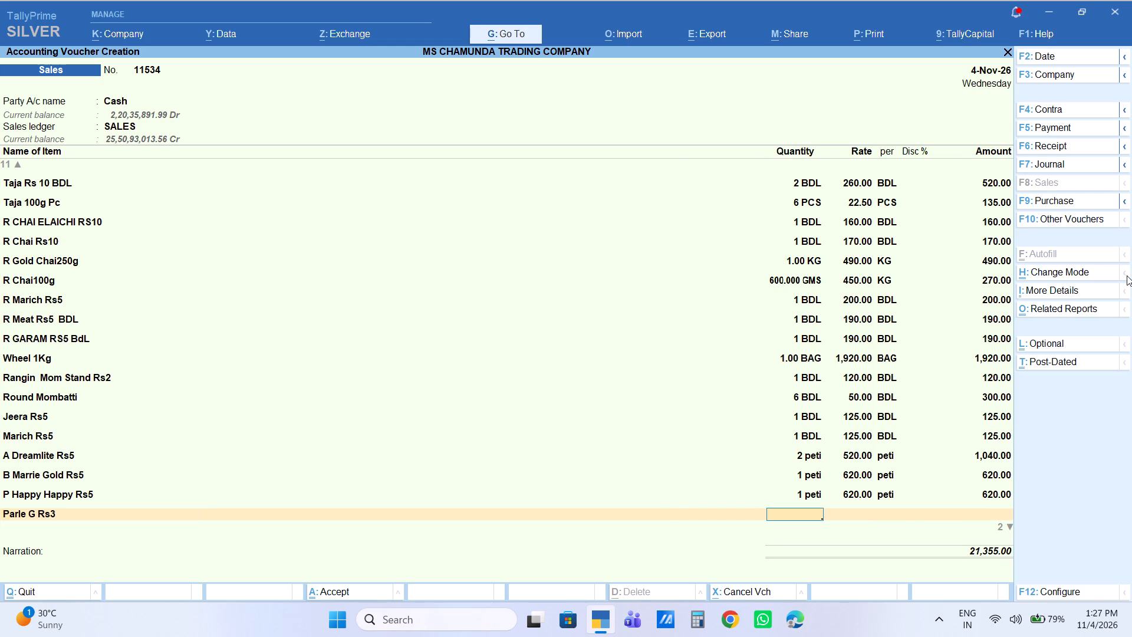
key(Up)
key(Down)
key(Down)
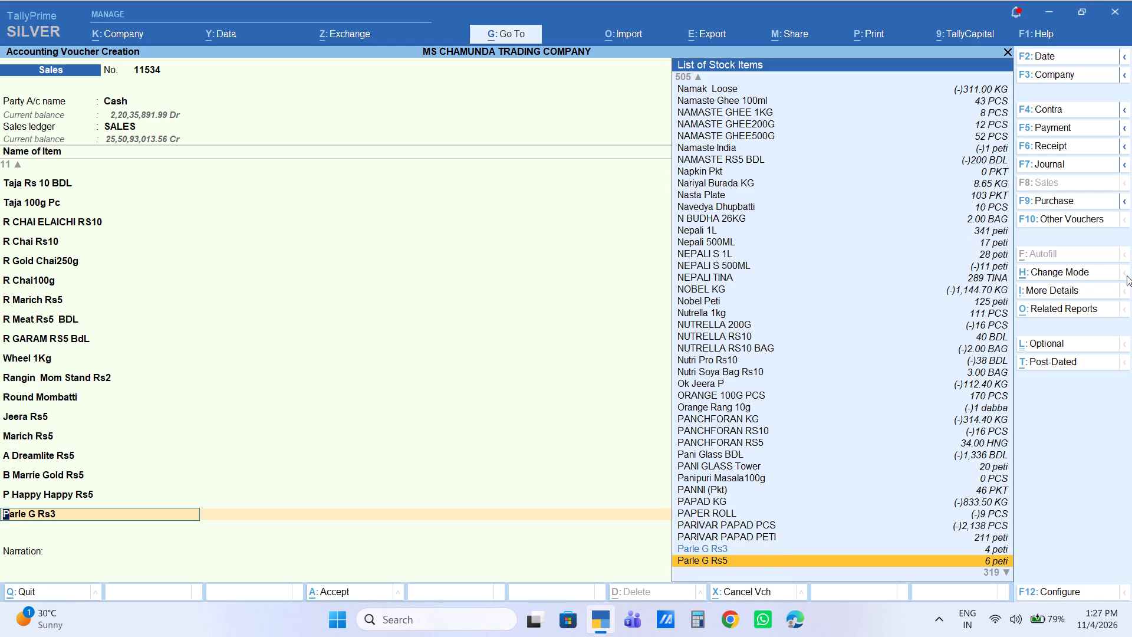
key(Return)
key(1)
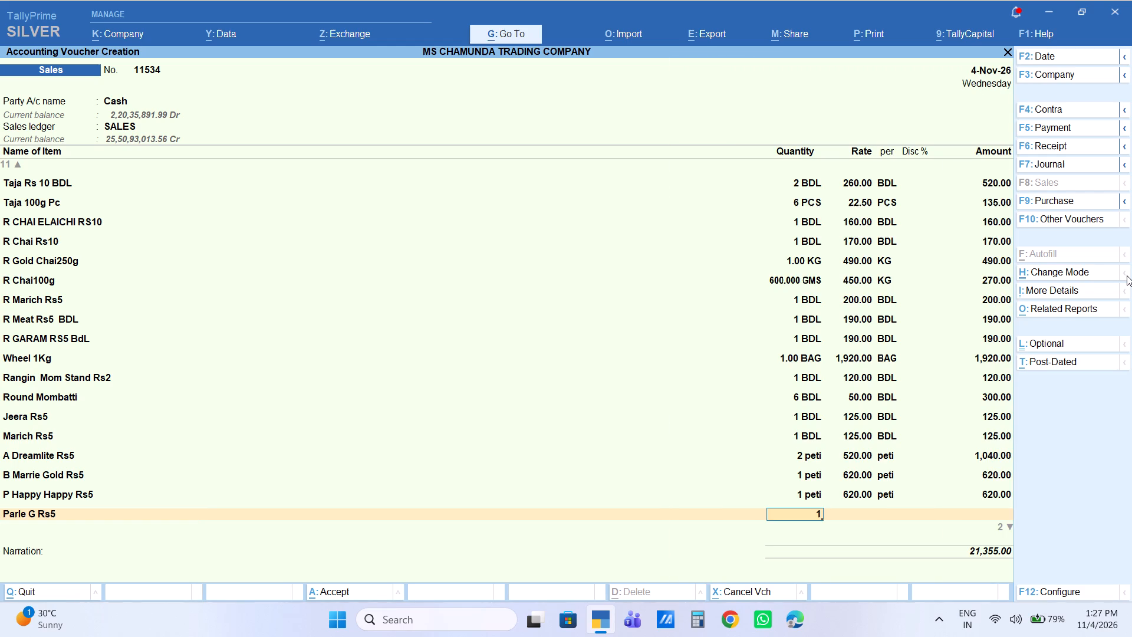
key(Return)
key(Return)
key(Return)
key(Return)
key(Return)
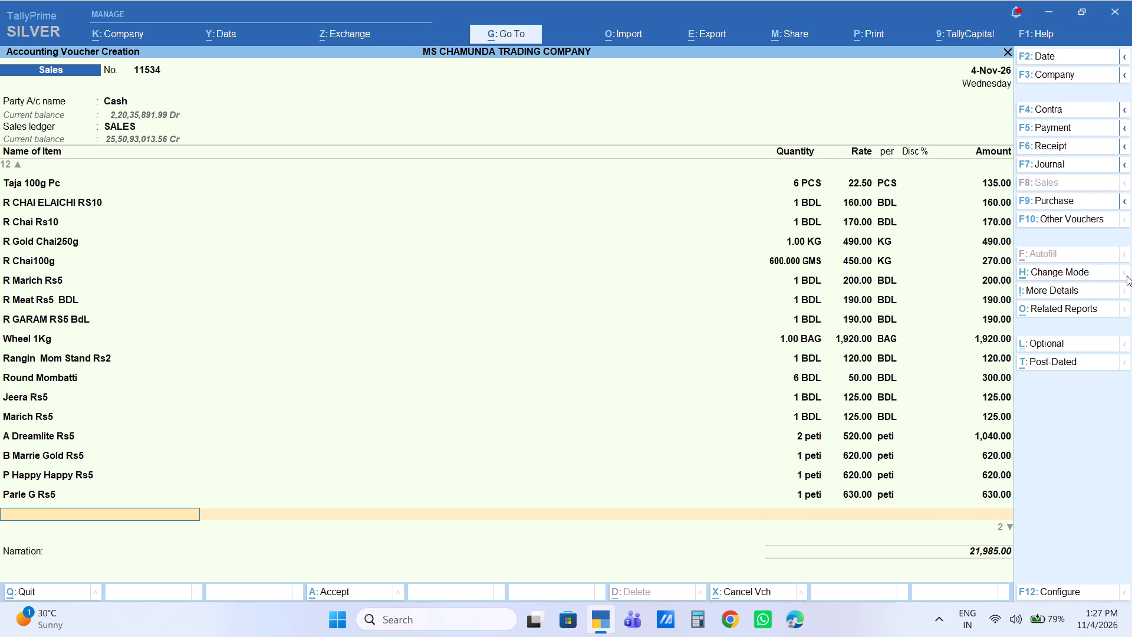
Add the item Ghanti Sevai Bag below Parle G Rs5 with a quantity of 1 BAG and an amount of 360.
text(GHANT)
key(Down)
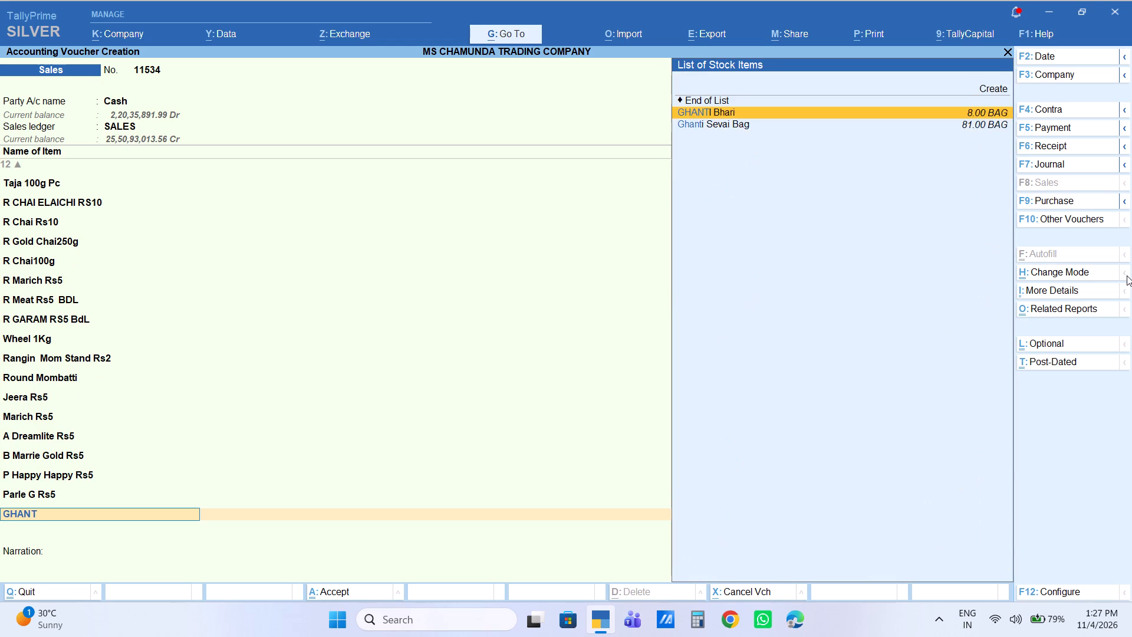
key(Down)
key(Return)
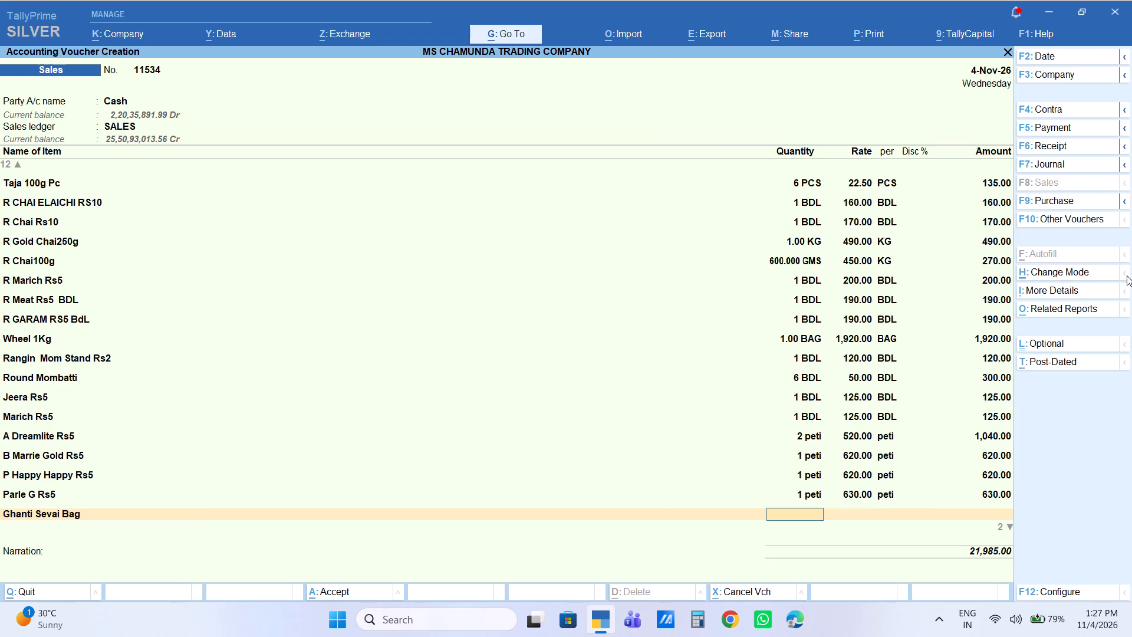
key(1)
key(Return)
key(Return)
key(Return)
key(Return)
text(36)
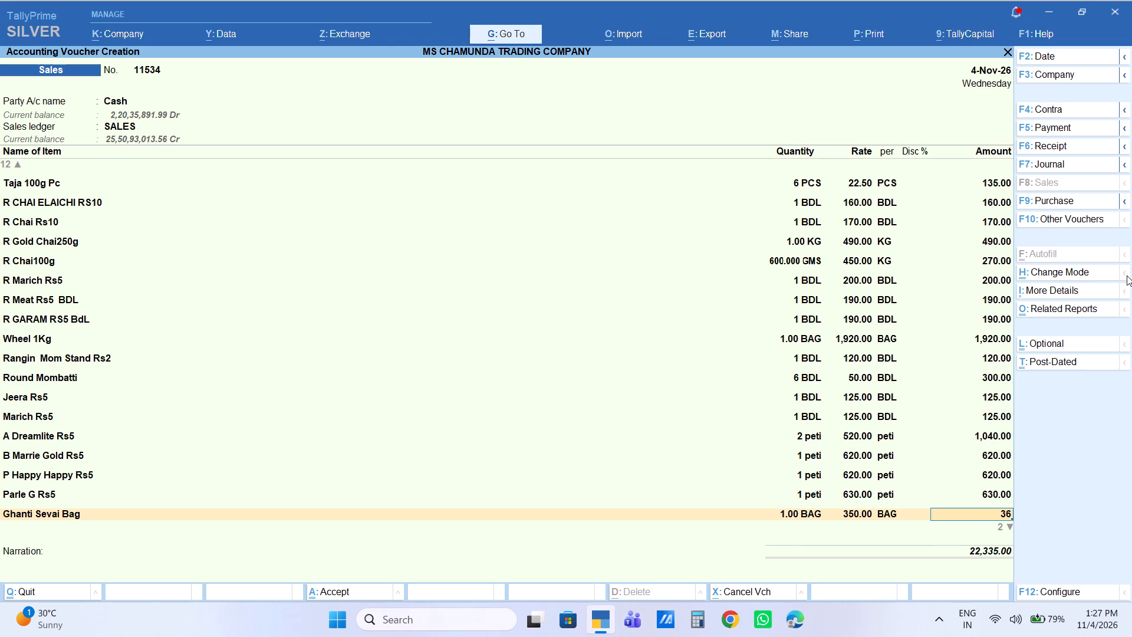
key(0)
key(Return)
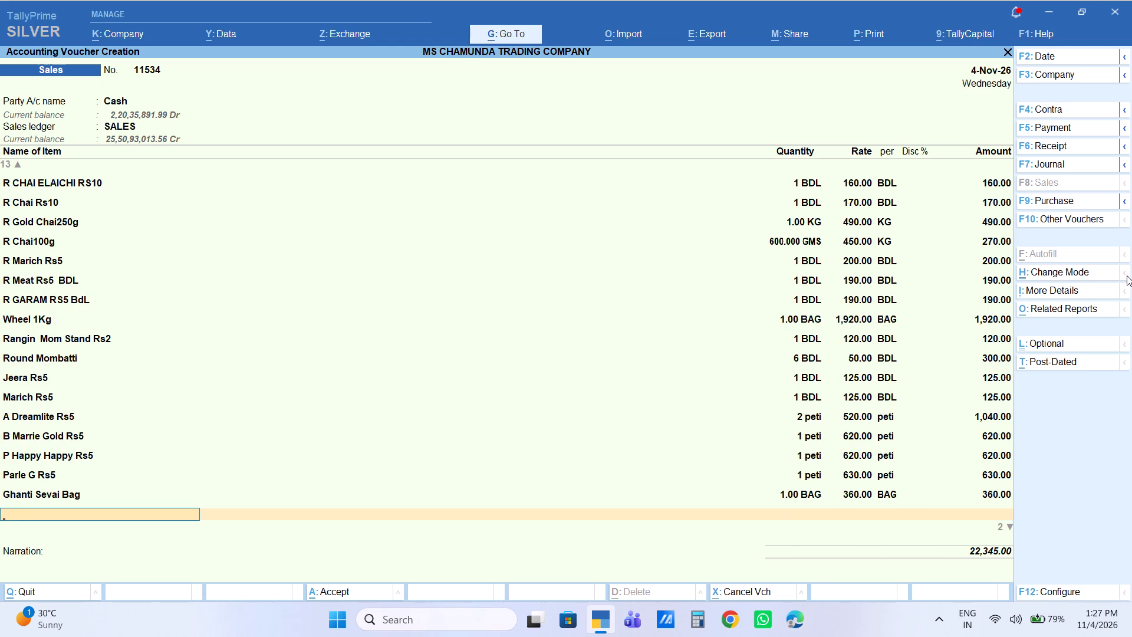
Add the item SOOJI Loose below Ghanti Sevai Bag with a quantity of 5 KG at the default rate of 38.
text(SOOJI)
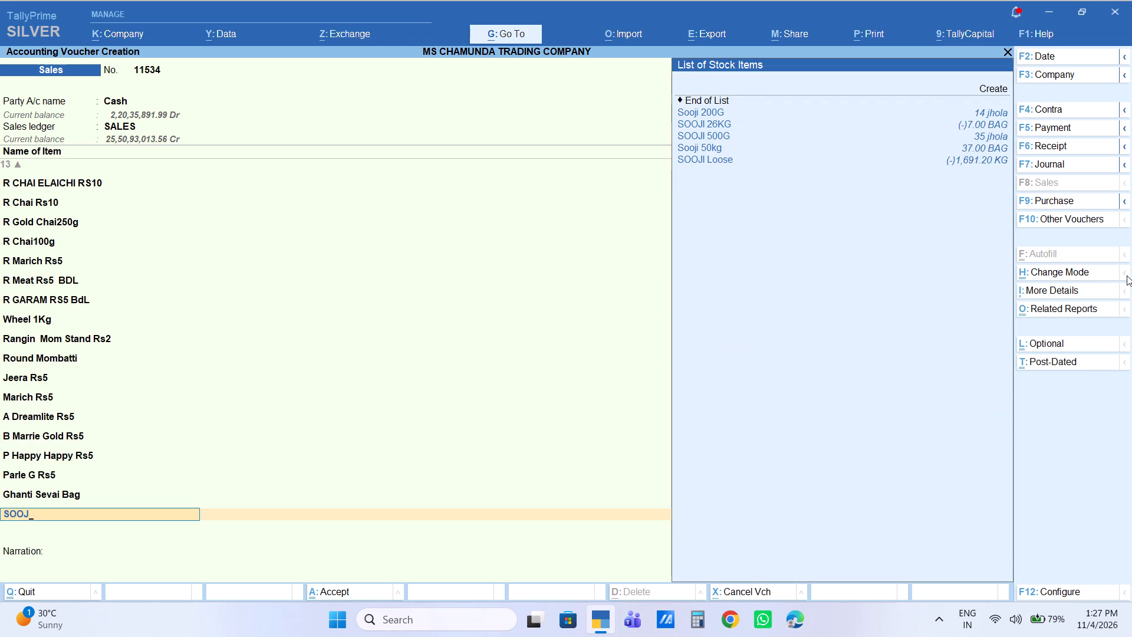
key(Down)
key(Down)
key(Down)
key(Down)
key(Down)
key(Down)
key(Down)
key(Down)
key(Down)
key(Down)
key(Down)
key(Down)
key(Return)
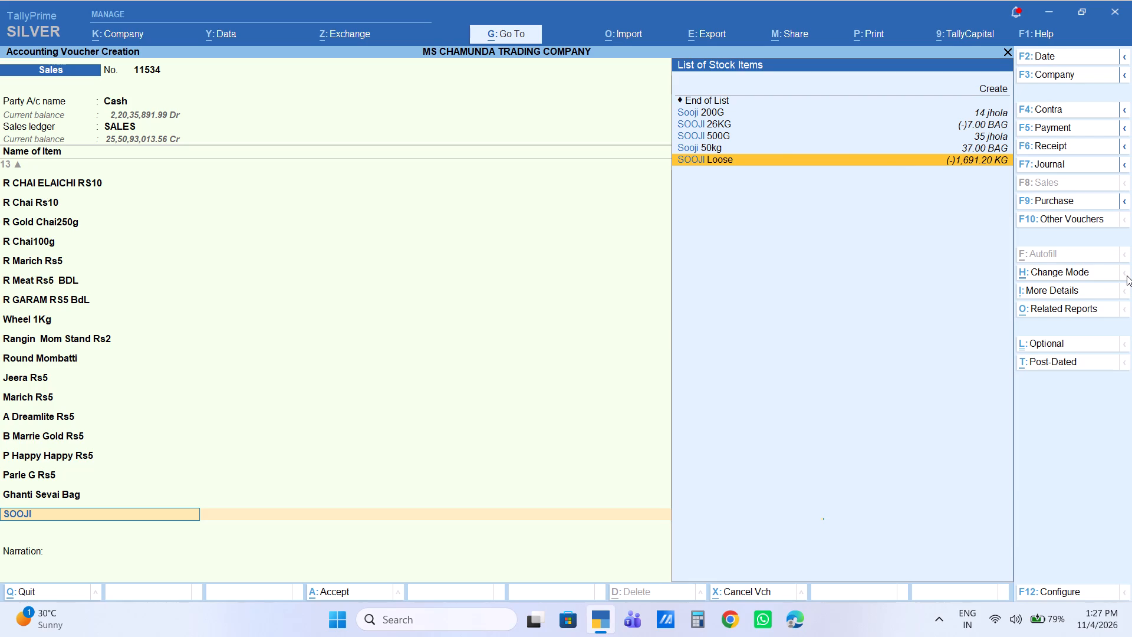
key(5)
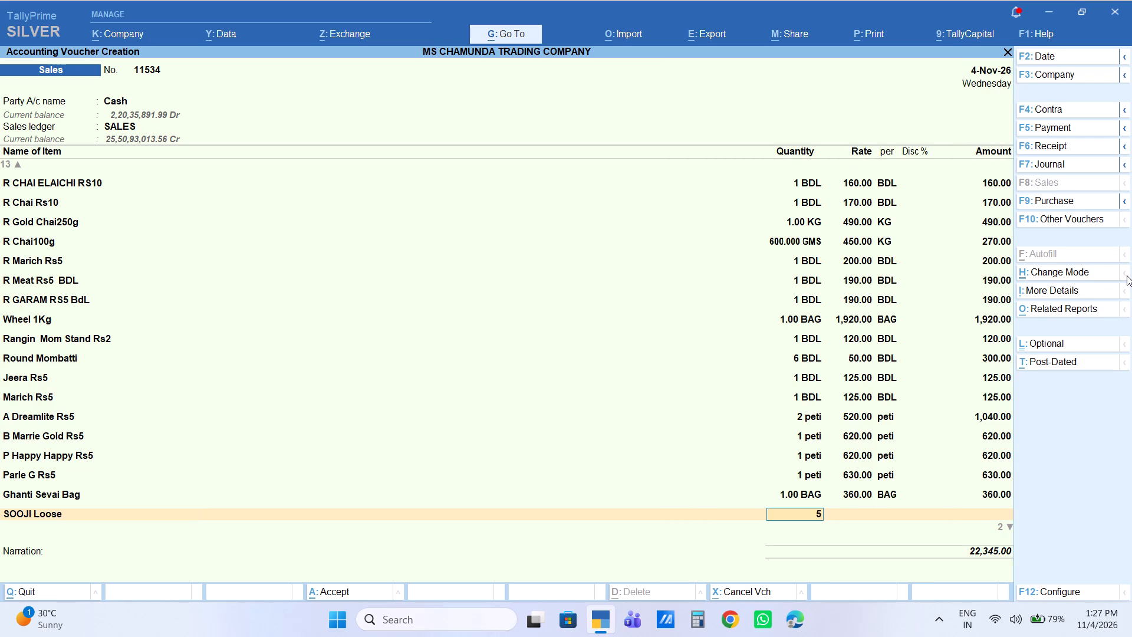
key(Return)
key(Return)
key(Return)
key(Return)
key(Return)
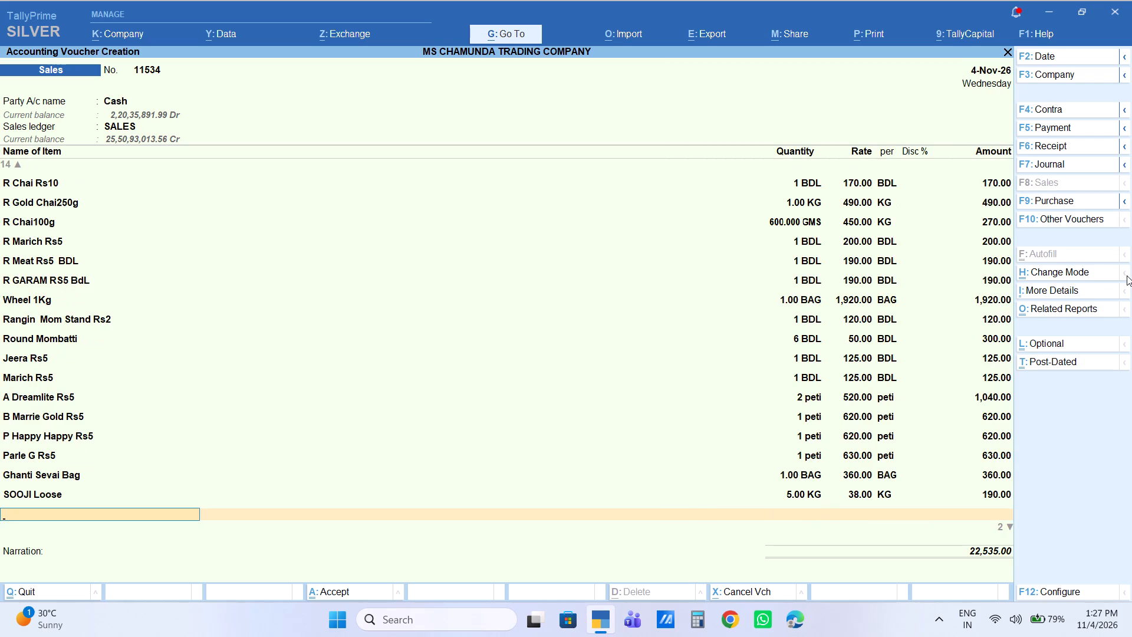
Add the item Sabudana Loose below SOOJI Loose with a quantity of 3 KG and an amount of 285.
text(SABUDFA)
key(Down)
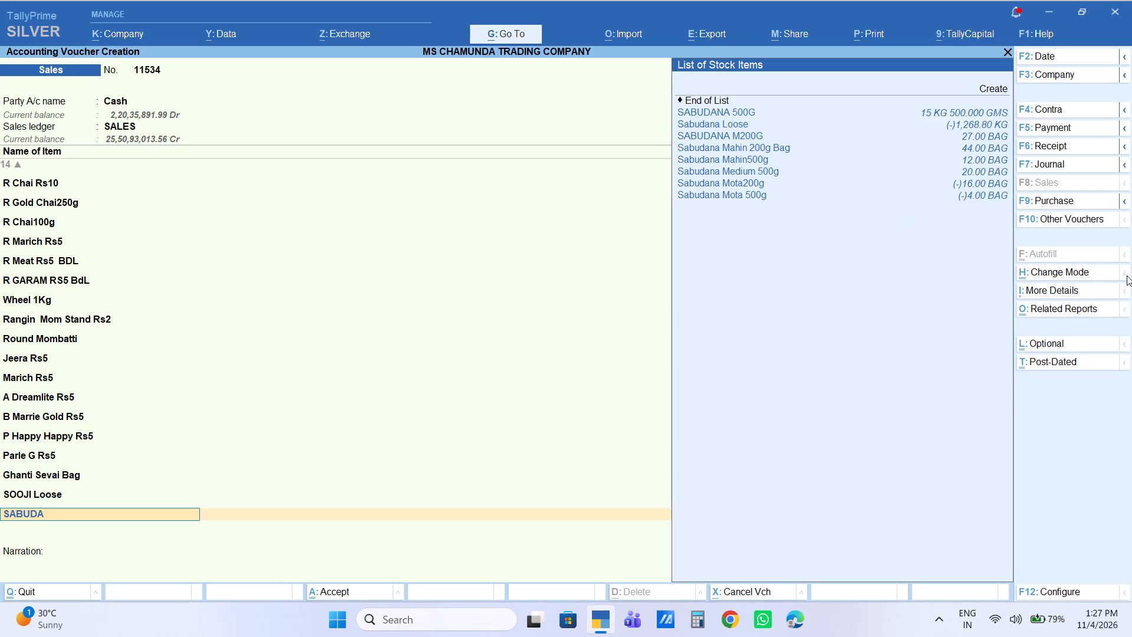
key(Down)
key(Return)
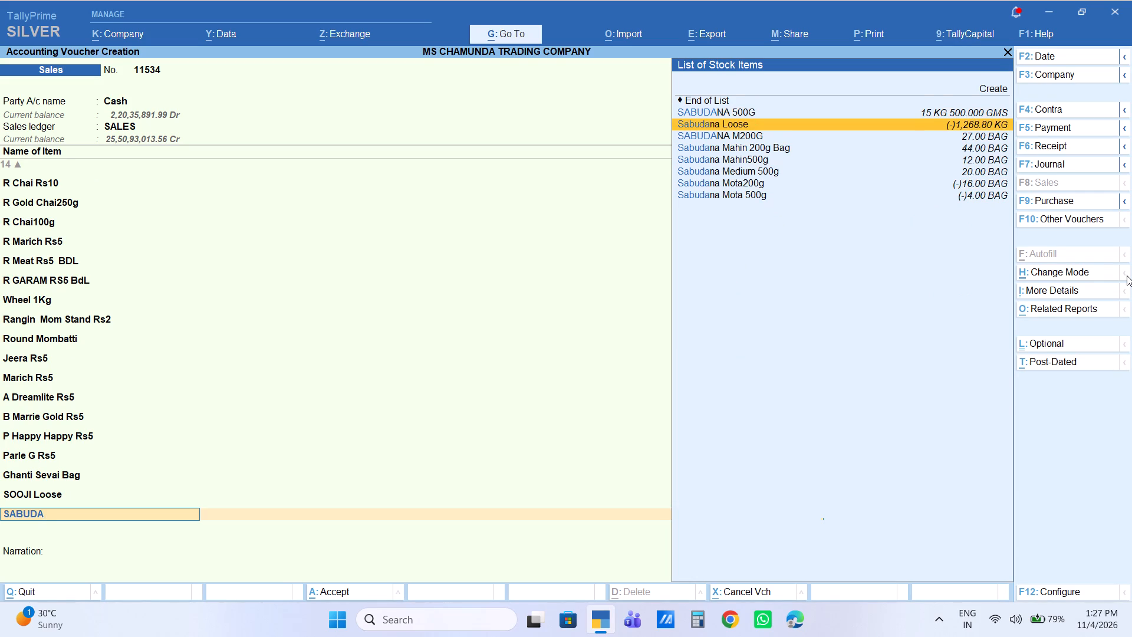
key(3)
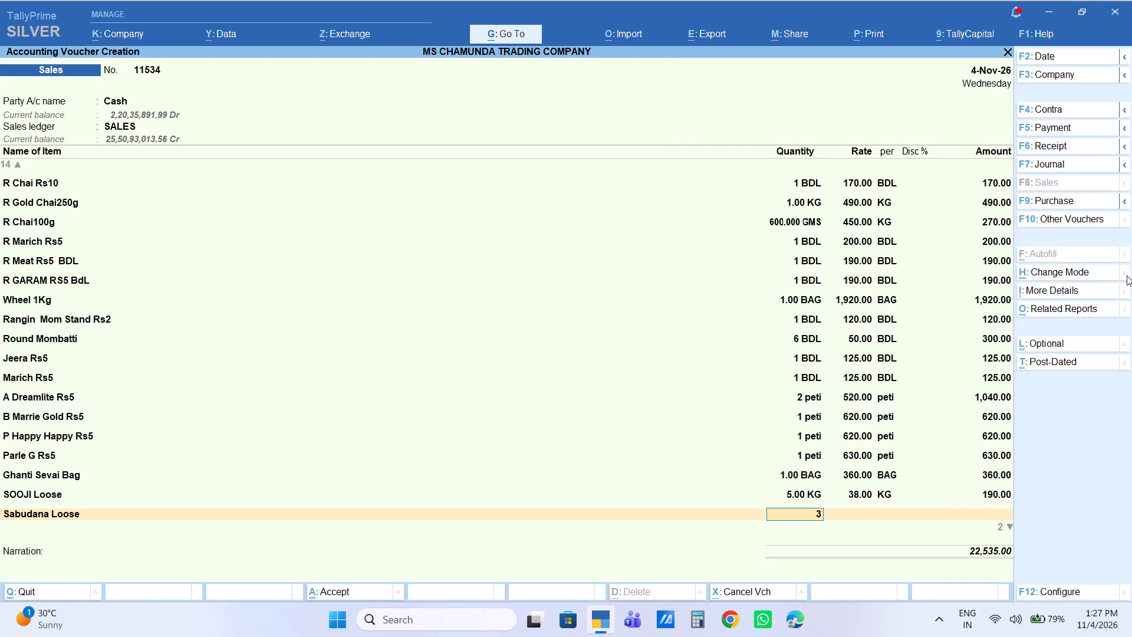
key(Return)
key(Return)
key(Return)
key(Return)
text(2825)
key(BackSpace)
key(BackSpace)
key(5)
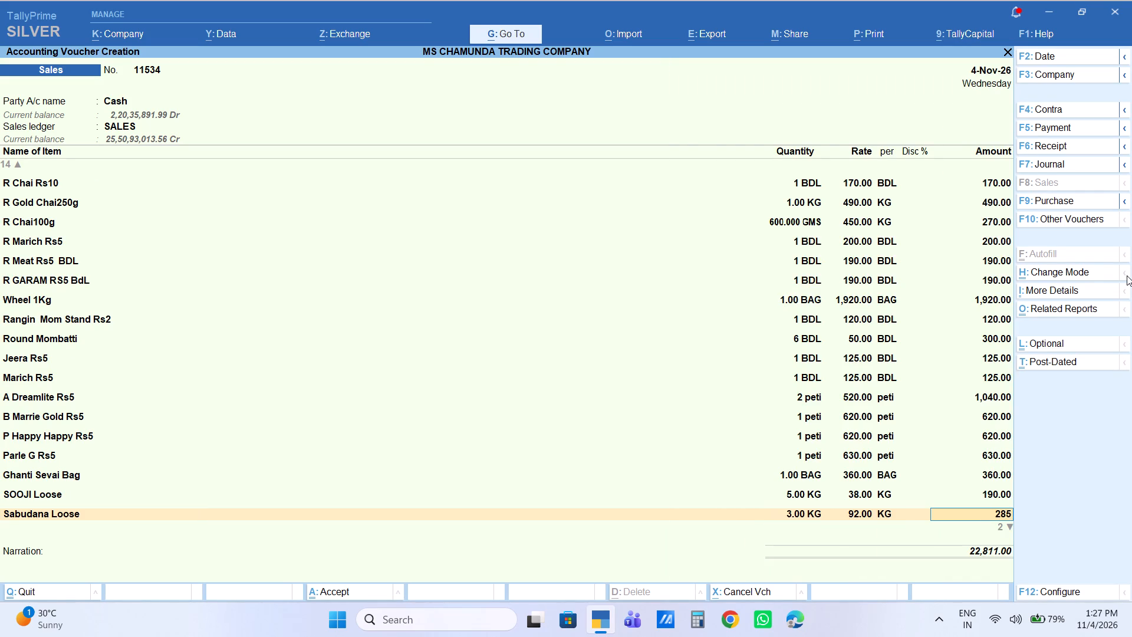
key(Return)
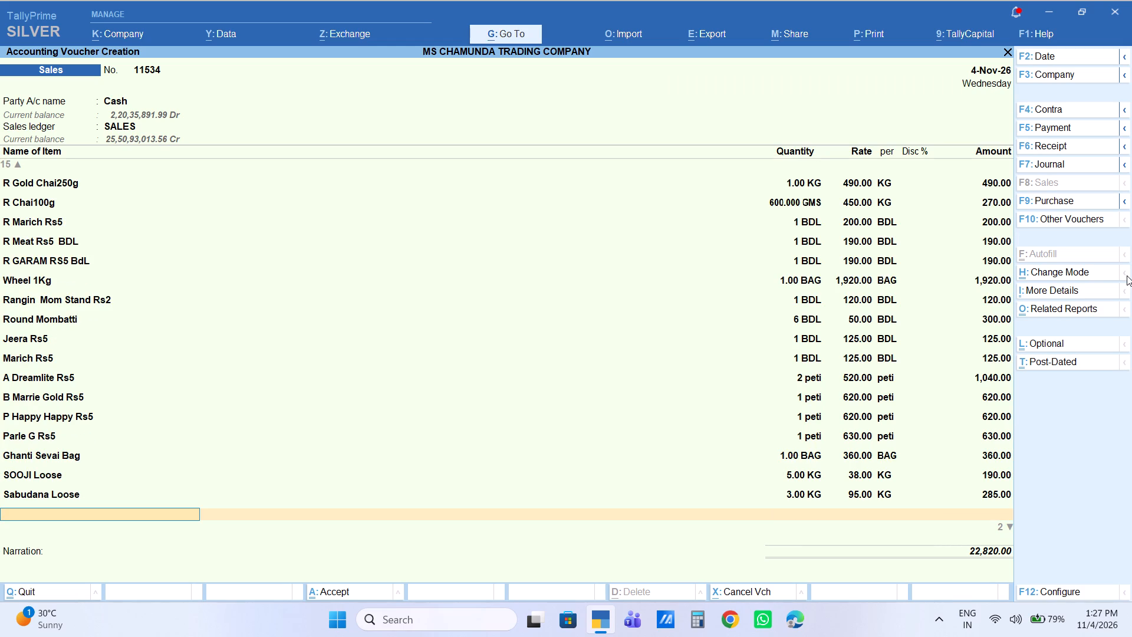
Add the item CHINI DF 50KG below Sabudana Loose with a quantity of 1 BAG and an amount of 3350.
text(DF)
key(Return)
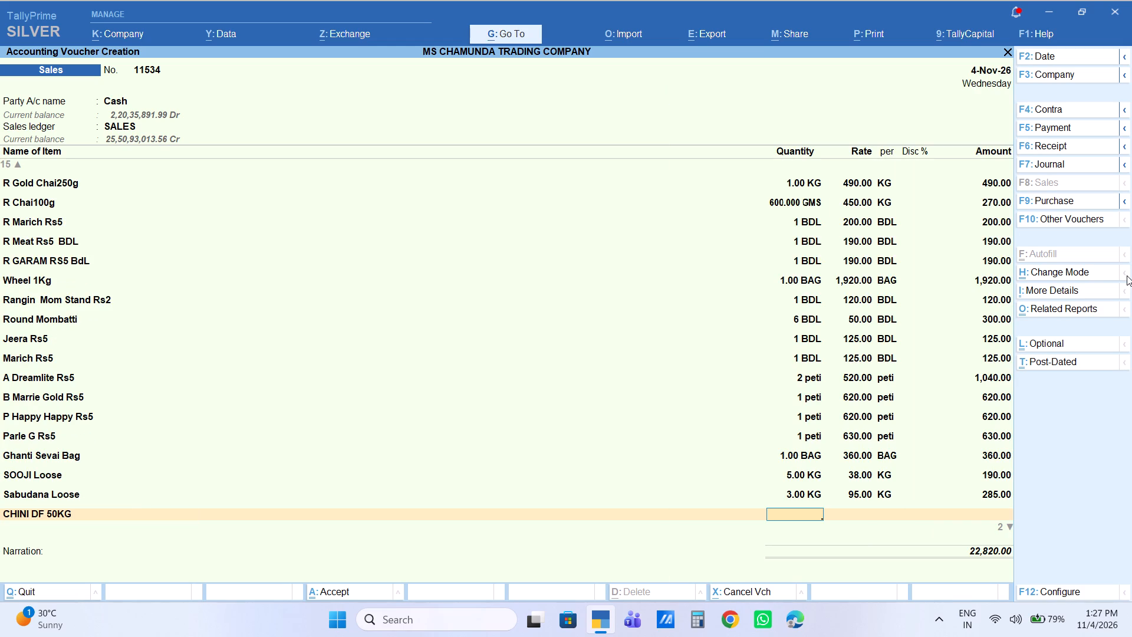
key(1)
key(Return)
key(Return)
key(Return)
key(Return)
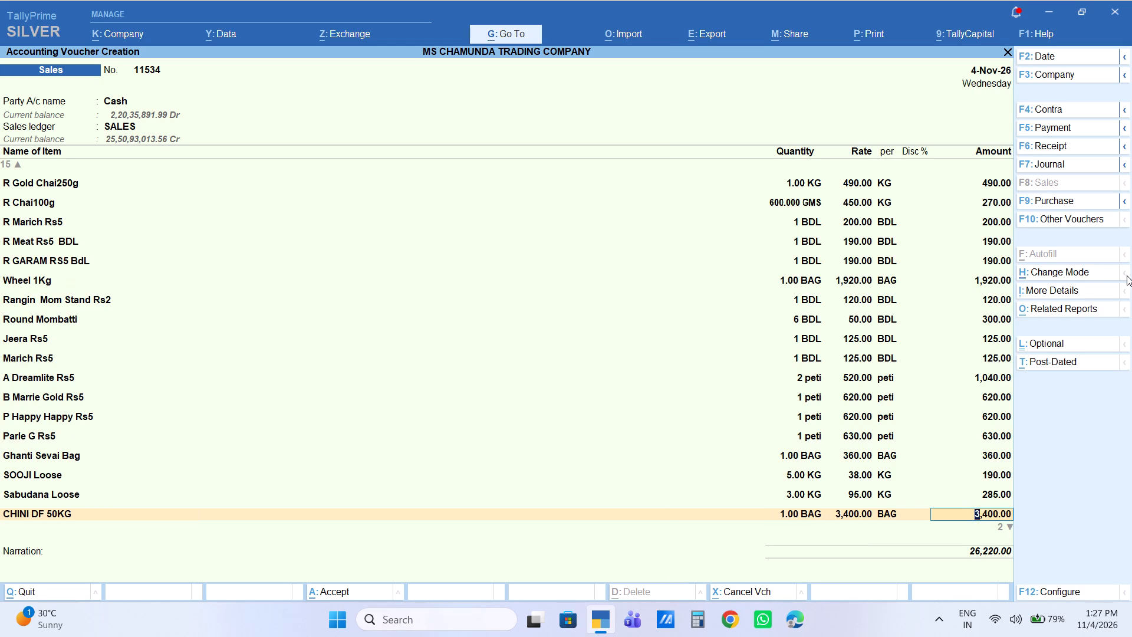
text(35)
key(BackSpace)
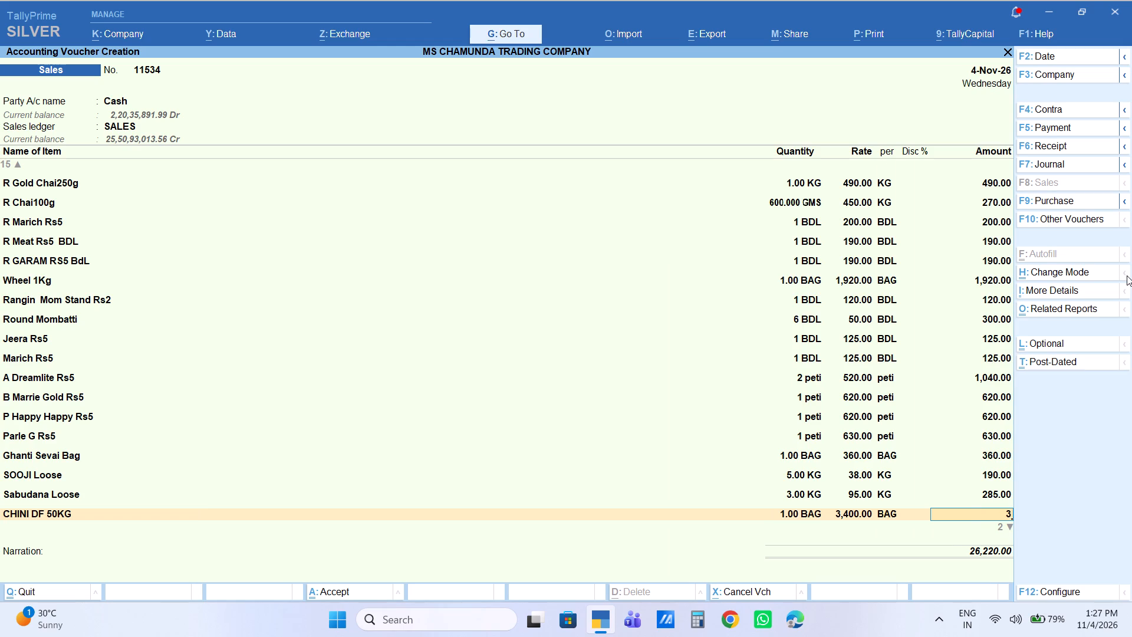
text(350)
key(Return)
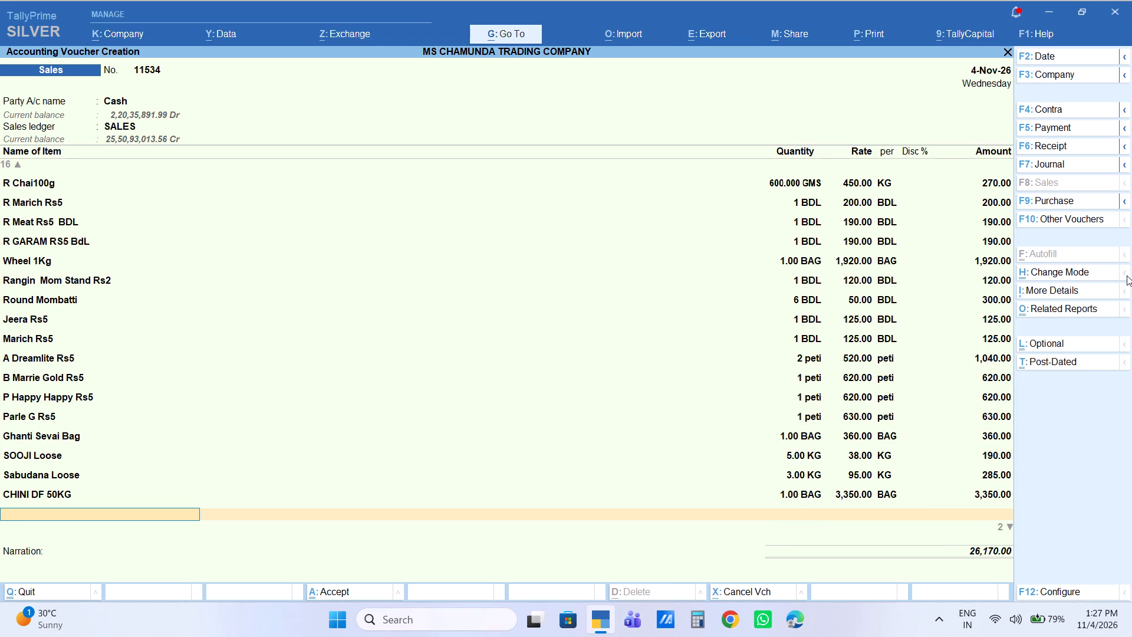
Add the item A 2in1 Rs5 below CHINI DF 50KG with a quantity of 1 peti at the default rate of 590.
text(2IN1)
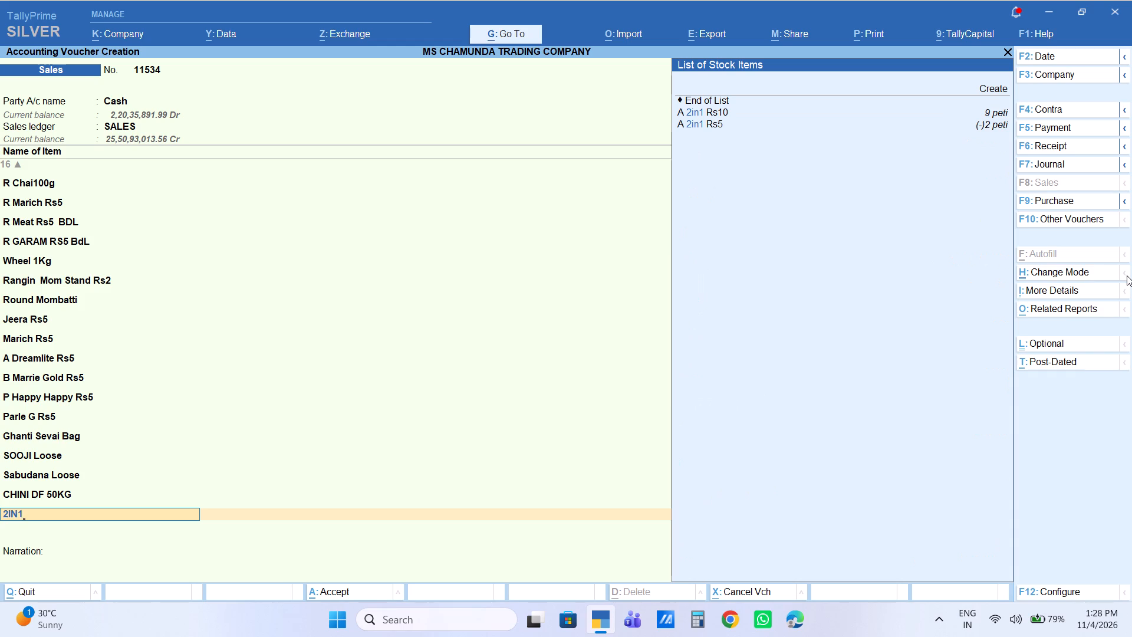
key(Down)
key(Down)
key(Return)
key(1)
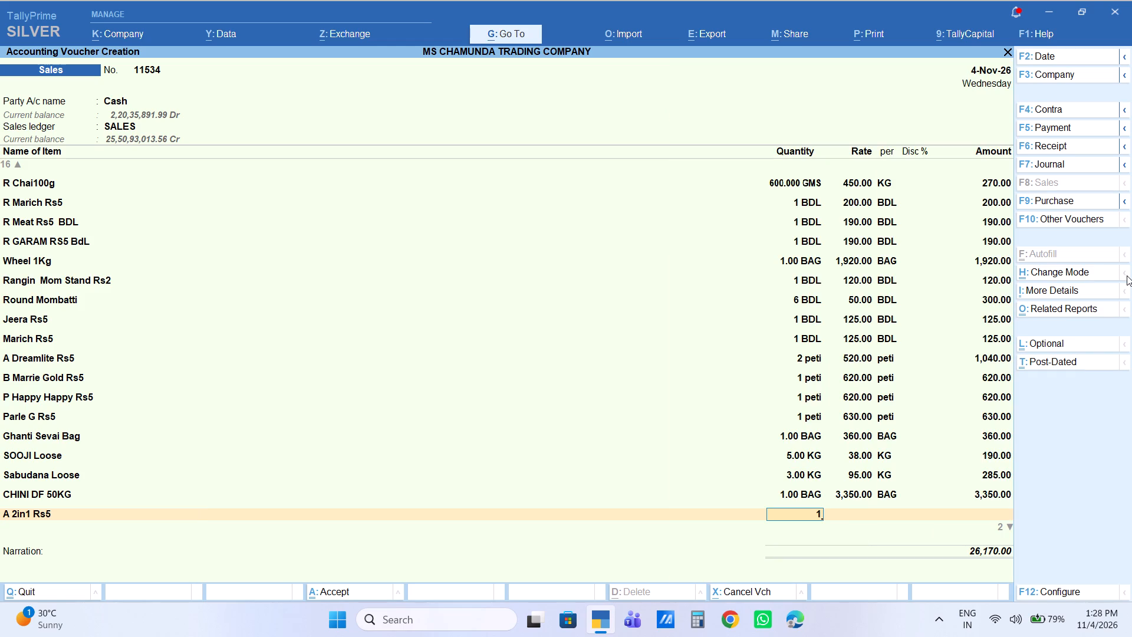
key(Return)
key(Return)
key(Return)
key(Return)
key(Return)
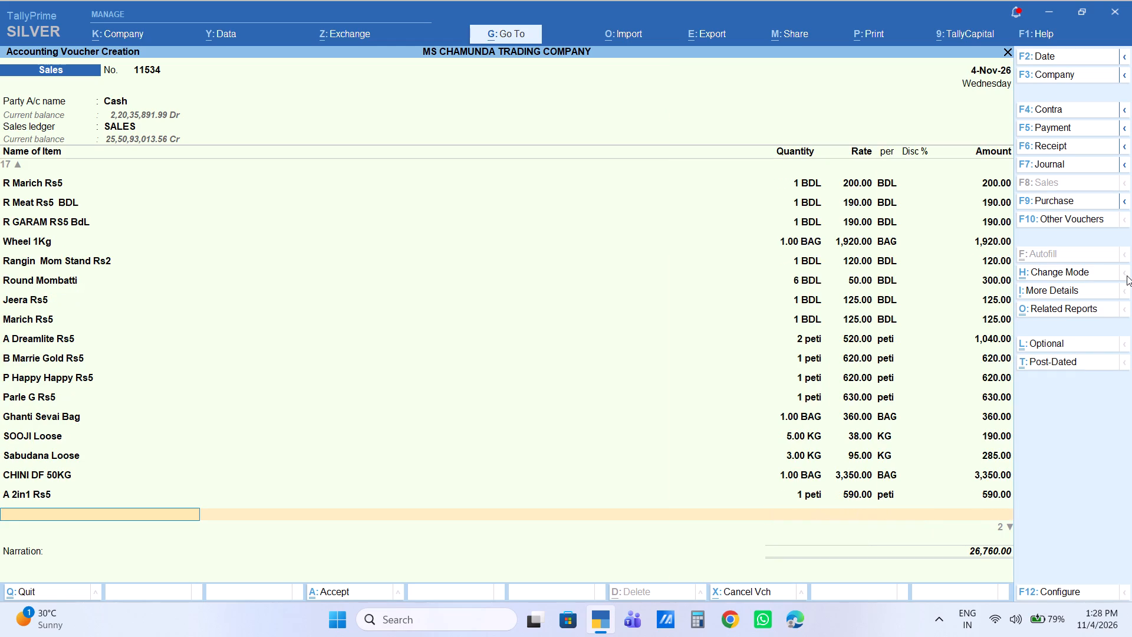
Add the item Sarso Mota Kg below A 2in1 Rs5 with a quantity of 2 KG at the default rate of 120.
text(SARSO)
key(Down)
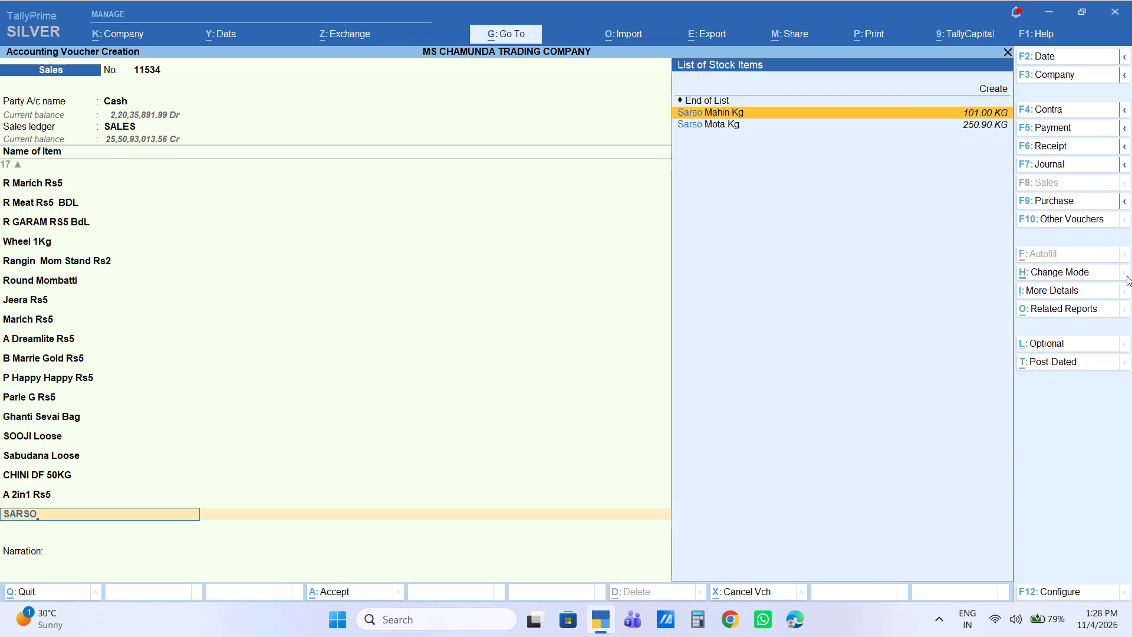
key(Down)
key(Return)
key(2)
key(Return)
key(Return)
key(Return)
key(Return)
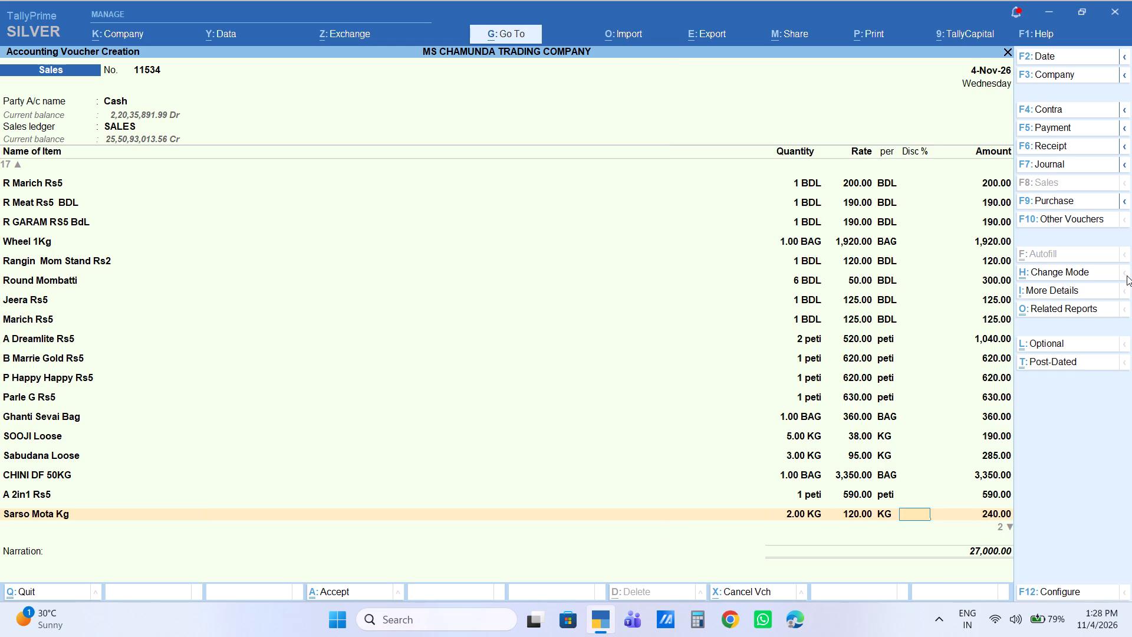
key(Return)
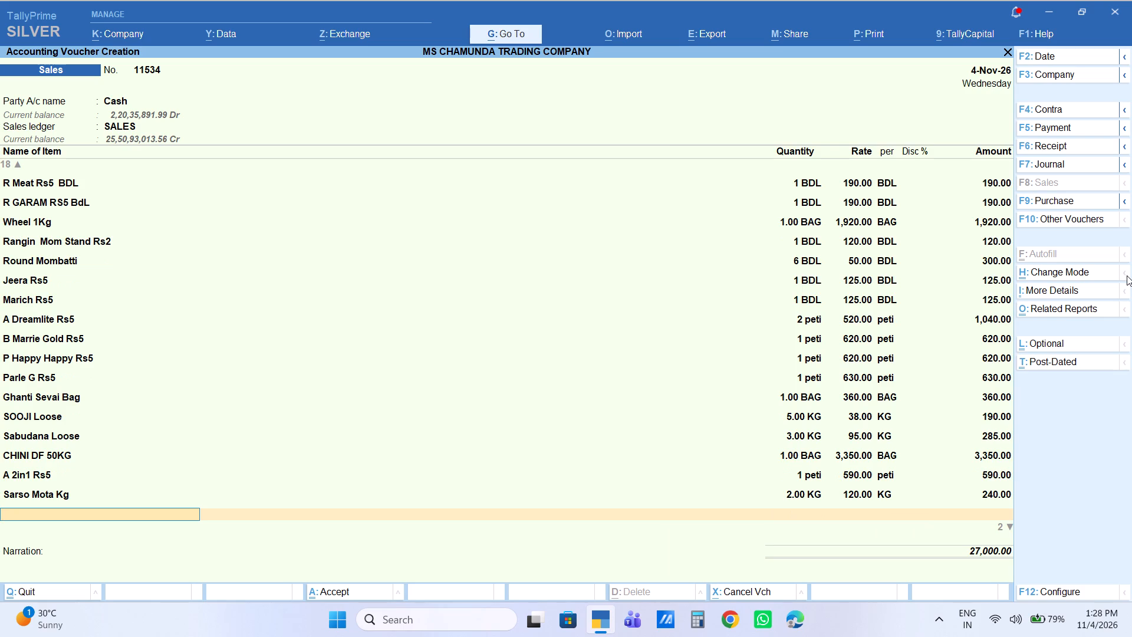
Add the item L MISHRI Cutting below Sarso Mota Kg with a quantity of 2 KG at the default rate of 70.
text(MISHR)
key(Down)
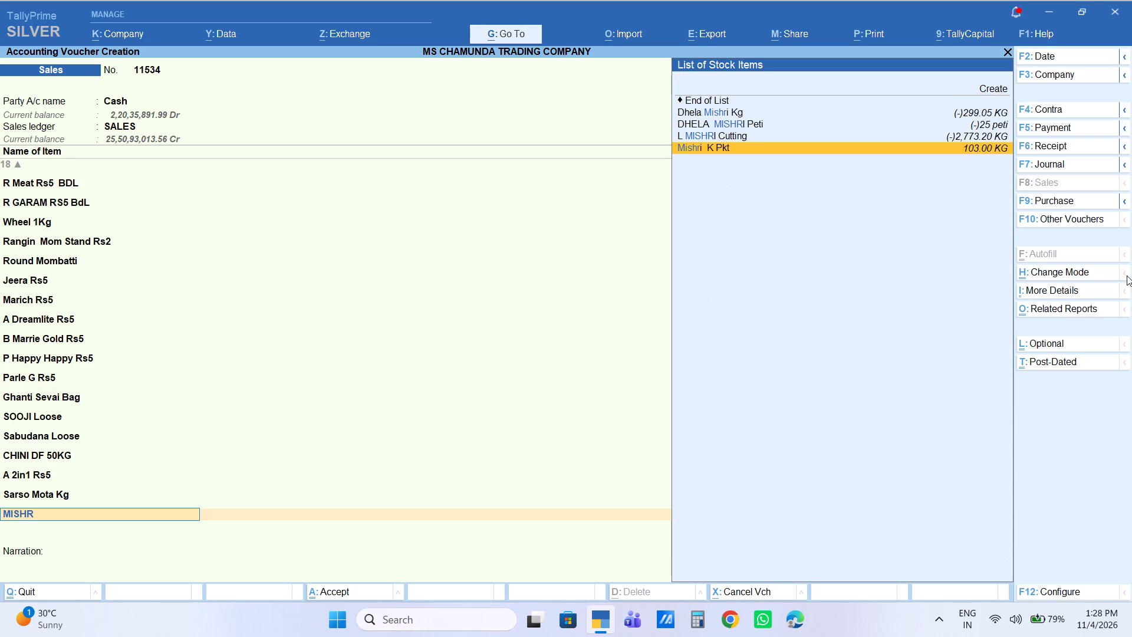
key(Down)
key(Up)
key(Return)
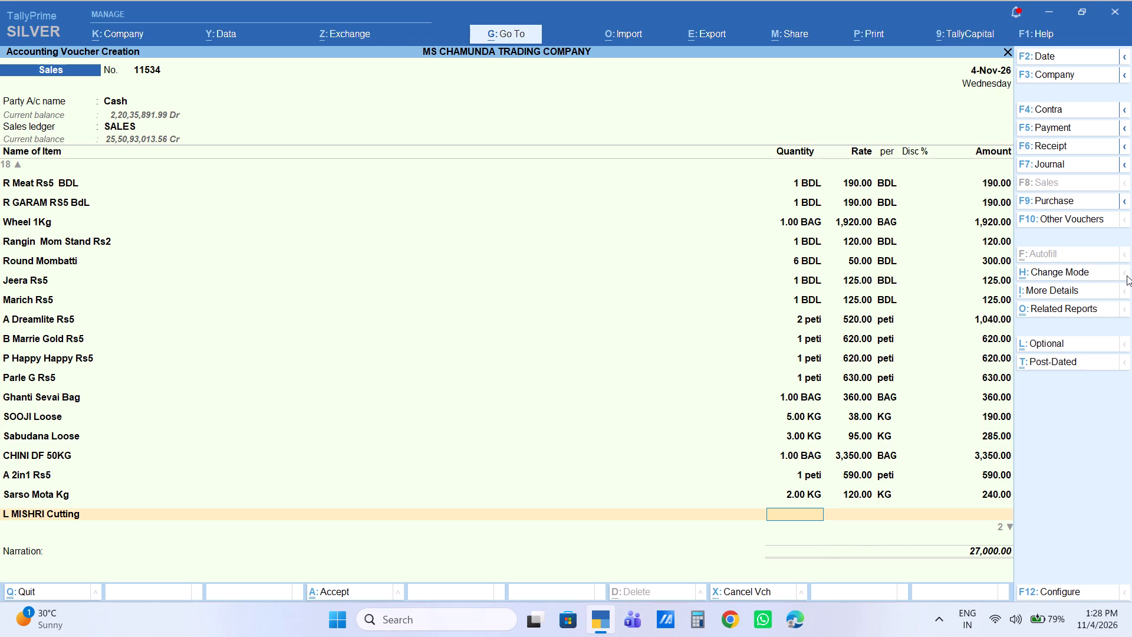
key(2)
key(Return)
key(Return)
key(Return)
key(Return)
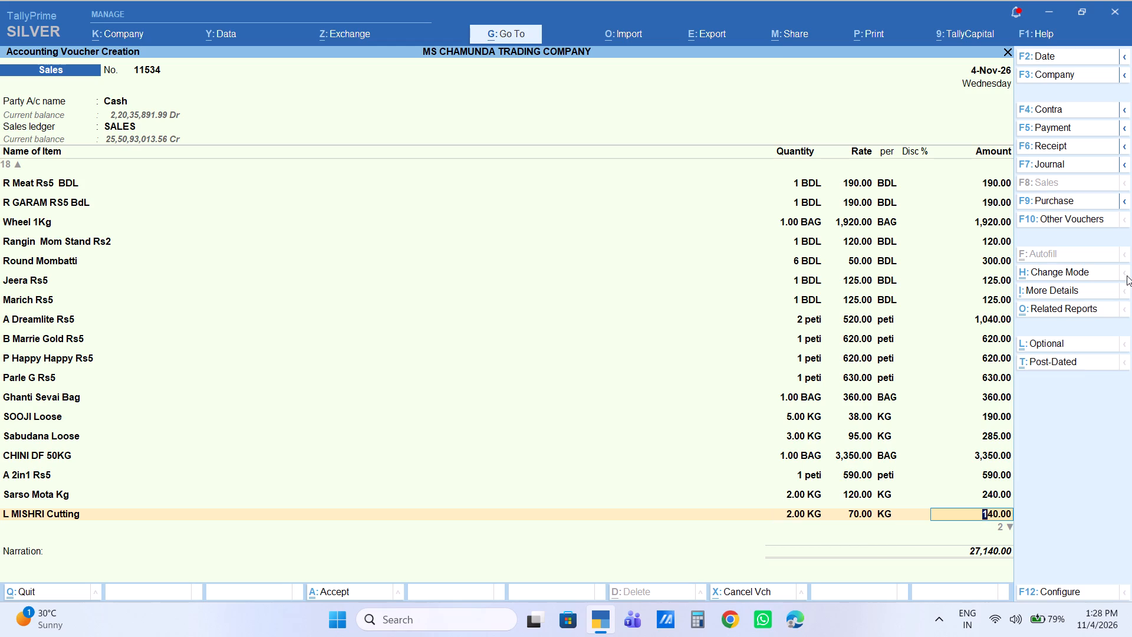
key(Return)
Add the item BADAM VIJAY KG below L MISHRI Cutting with a quantity of 2 KG at the default rate of 150.
text(BADA)
key(Down)
key(Down)
key(Down)
key(Down)
key(Down)
key(Down)
key(Down)
key(Down)
key(Down)
key(Down)
key(Down)
key(Down)
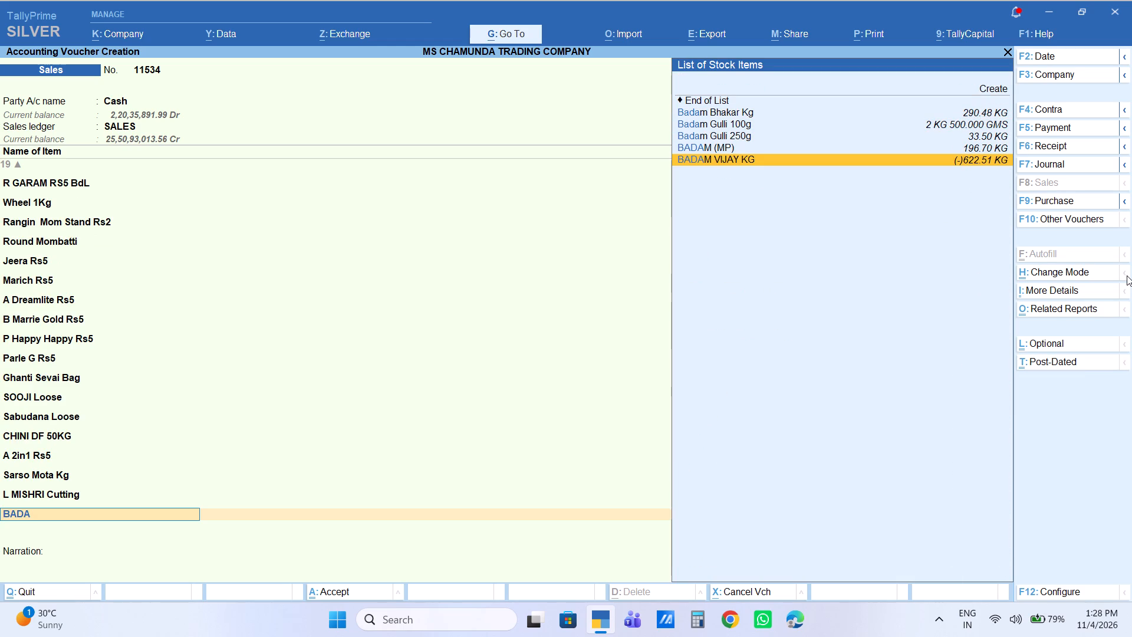
key(Return)
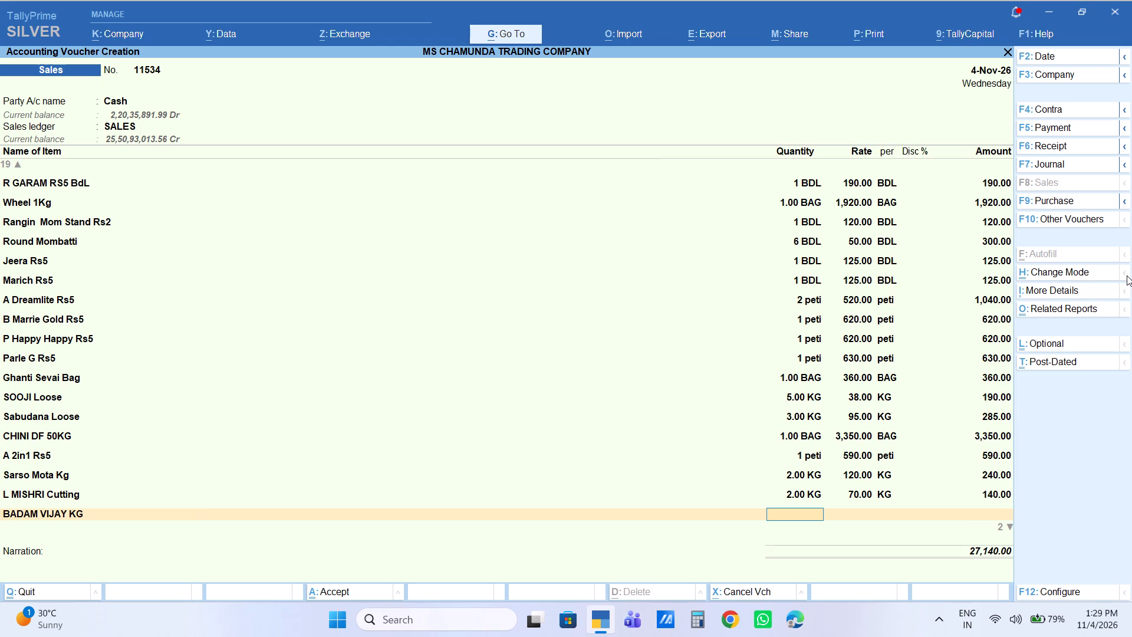
key(2)
key(Return)
key(Return)
key(Return)
key(Return)
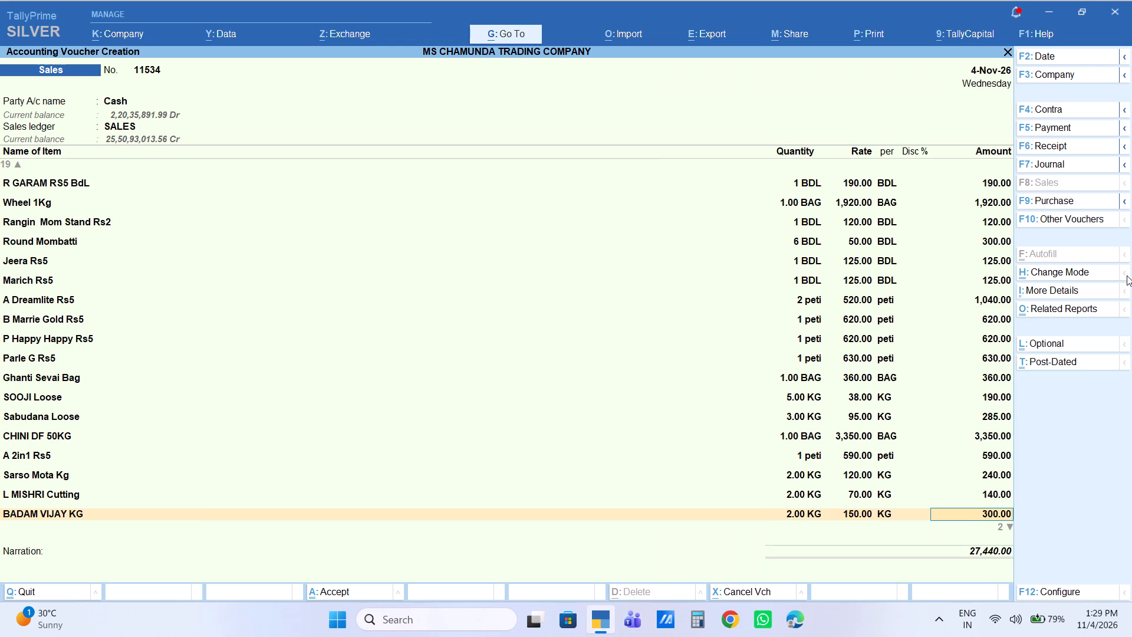
key(Return)
Add the item P Top Rs30 below BADAM VIJAY KG with a quantity of 1 peti at the default rate of 620.
text(TOP)
key(Up)
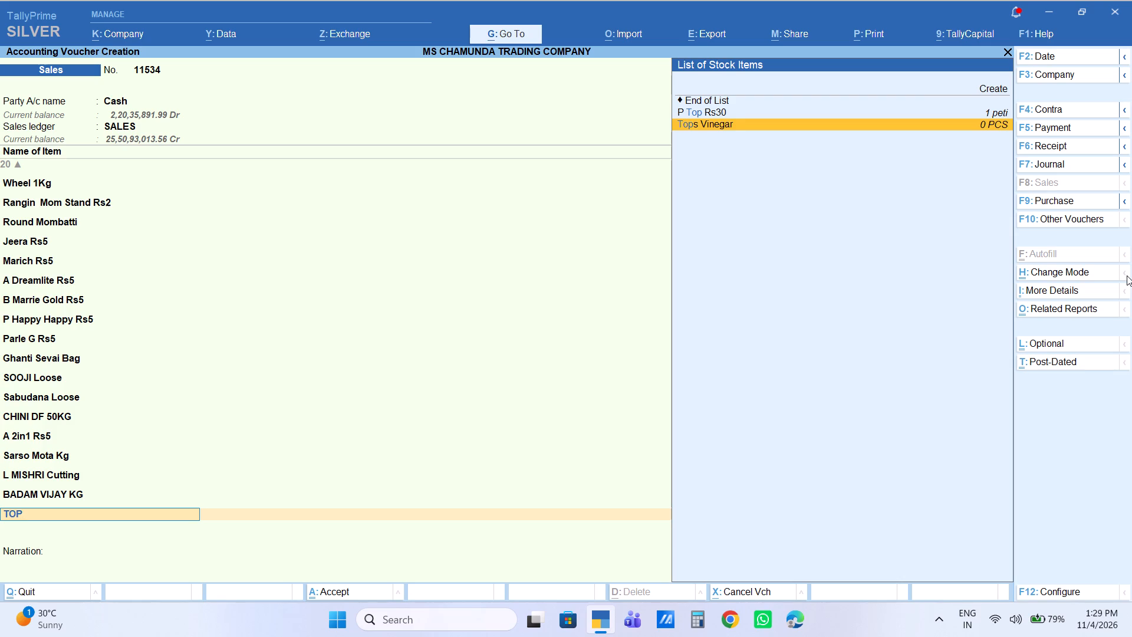
key(Return)
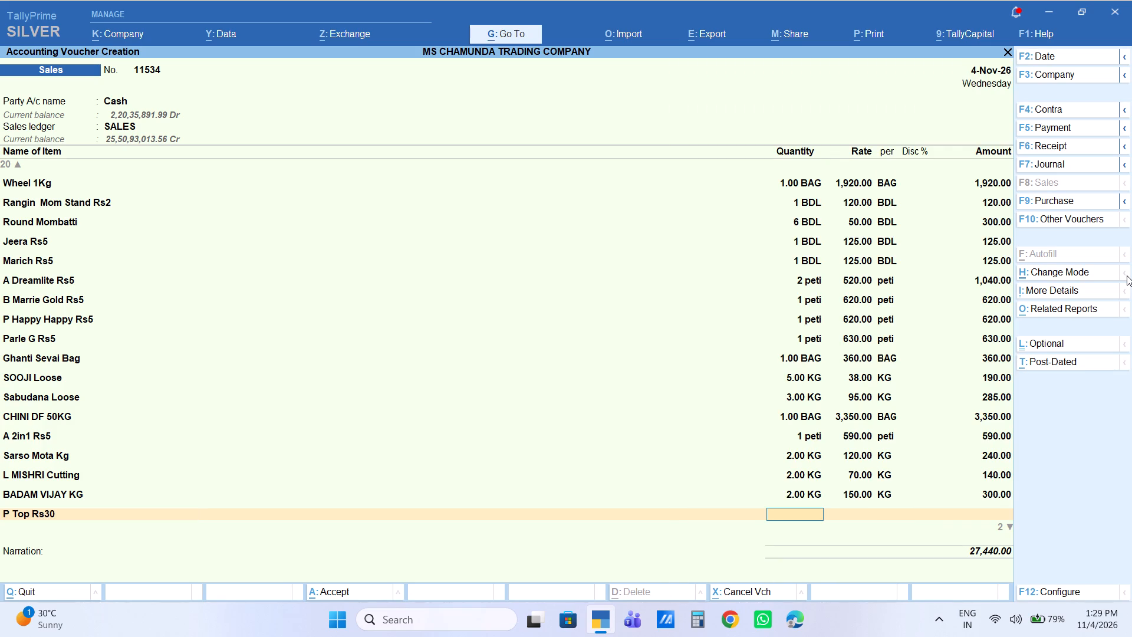
key(1)
key(Return)
key(Return)
key(Return)
key(Return)
key(Return)
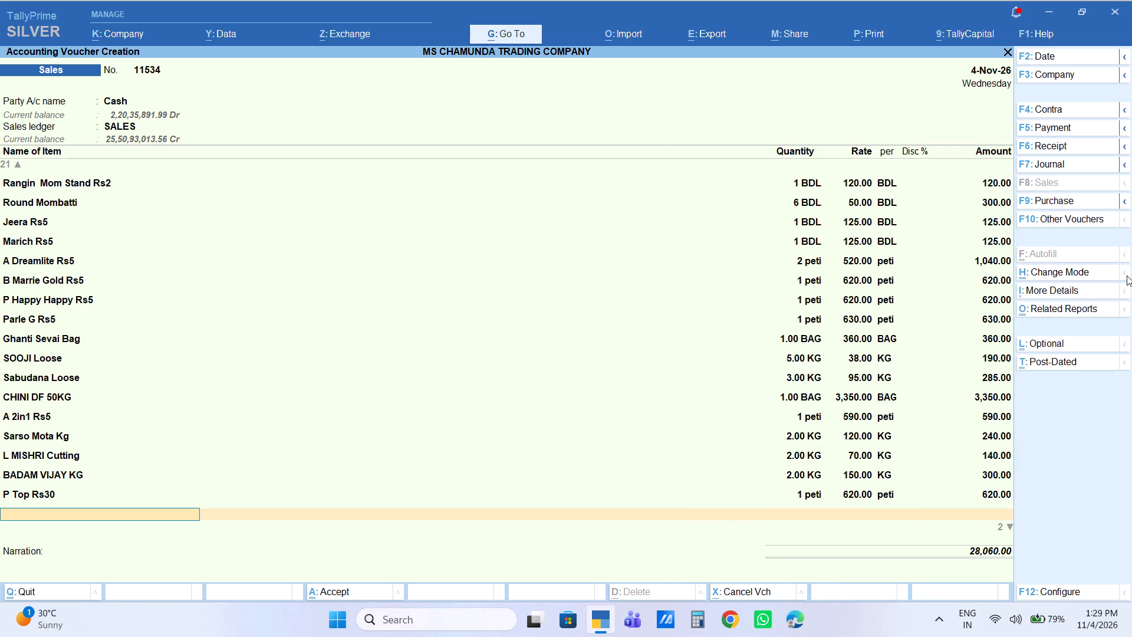
Add the item LAHSUN B below P Top Rs30 with a quantity of 5 KG at the default rate of 120.
text(LAHS)
key(Down)
key(Down)
key(Down)
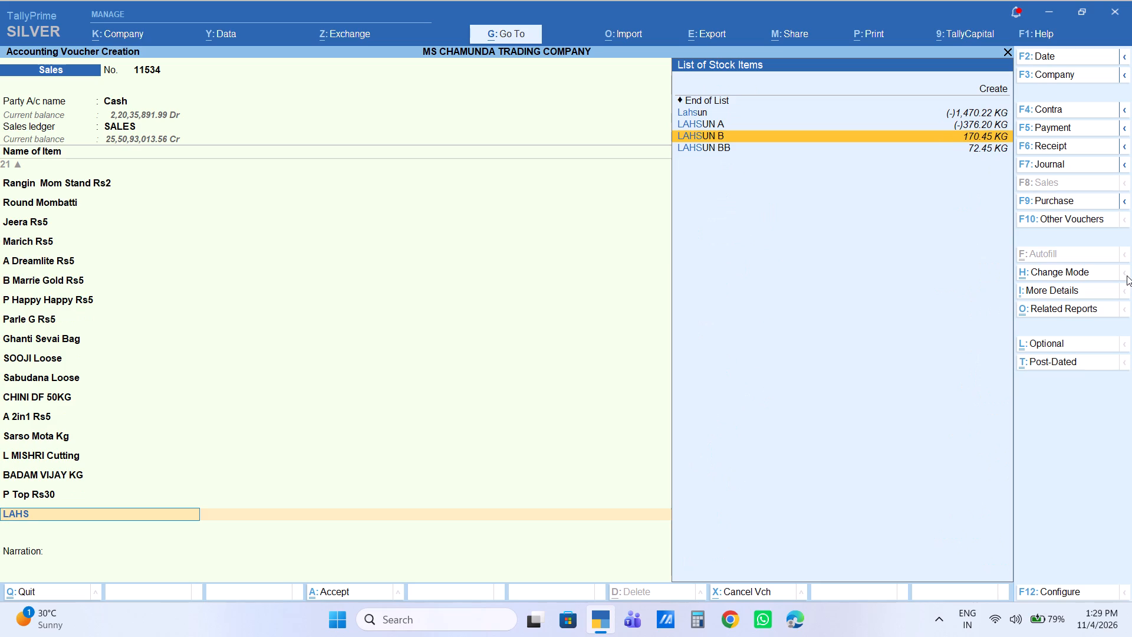
key(Return)
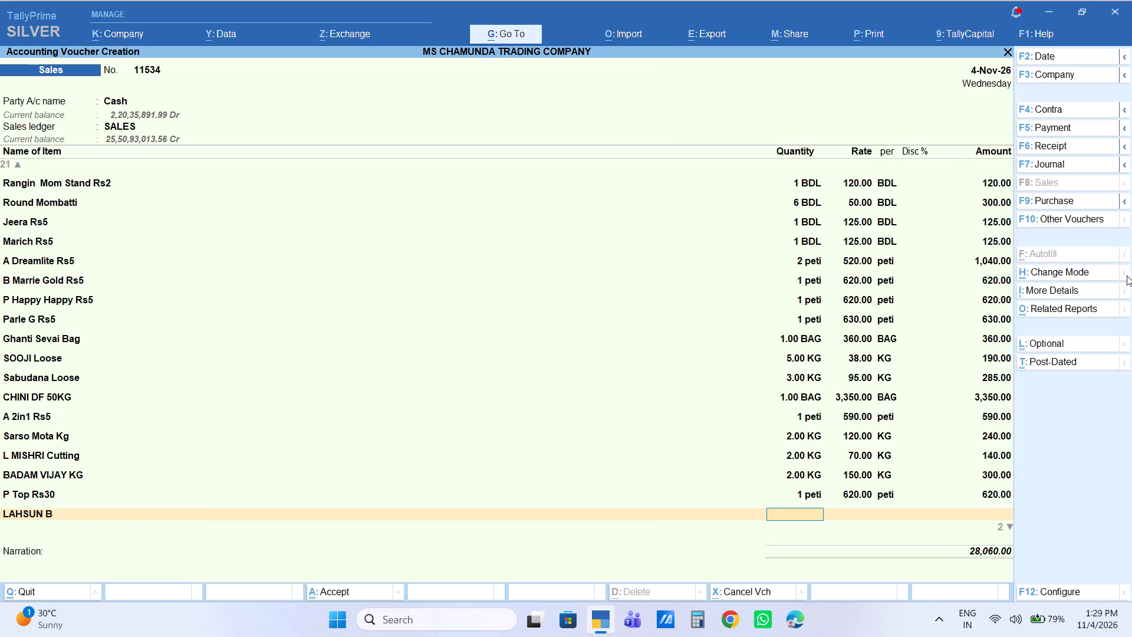
key(5)
key(Return)
key(Return)
key(Return)
key(Return)
key(Return)
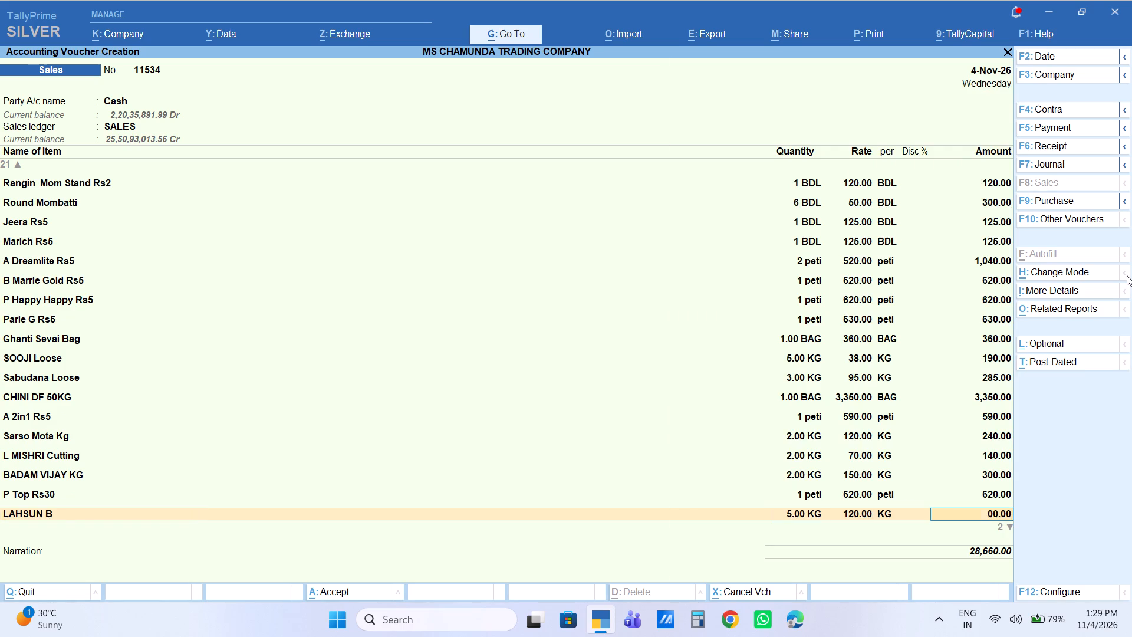
Add the item GORANGA GOLD 26kg below LAHSUN B with a quantity of 2 BAG and an amount of 2600.
text(GOLD)
key(Down)
key(Down)
key(Down)
key(Down)
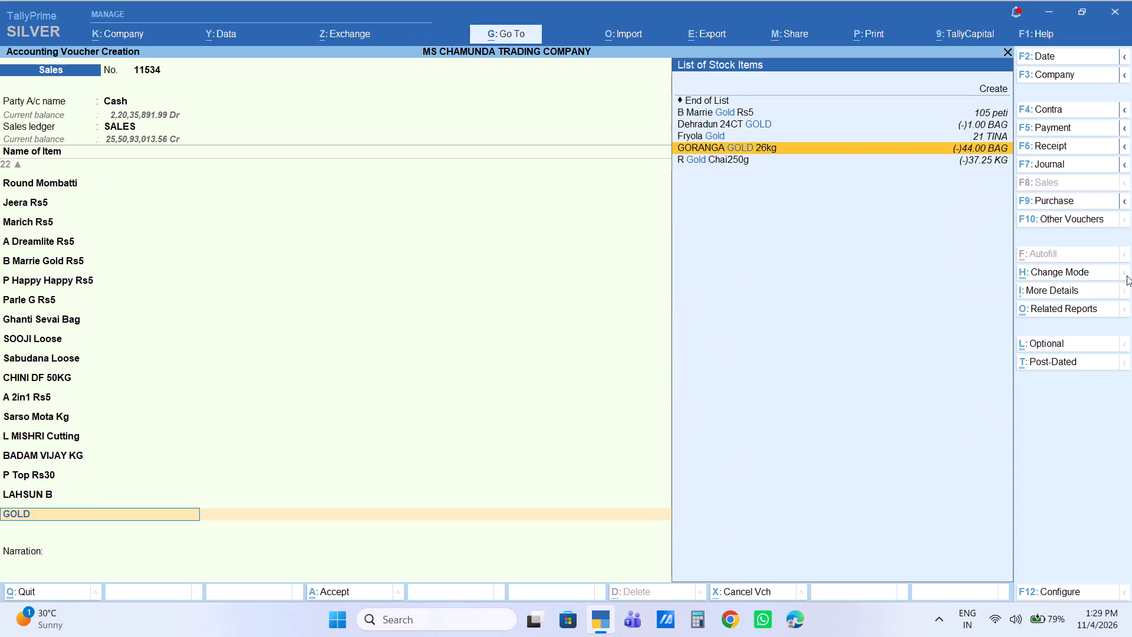
key(Return)
key(2)
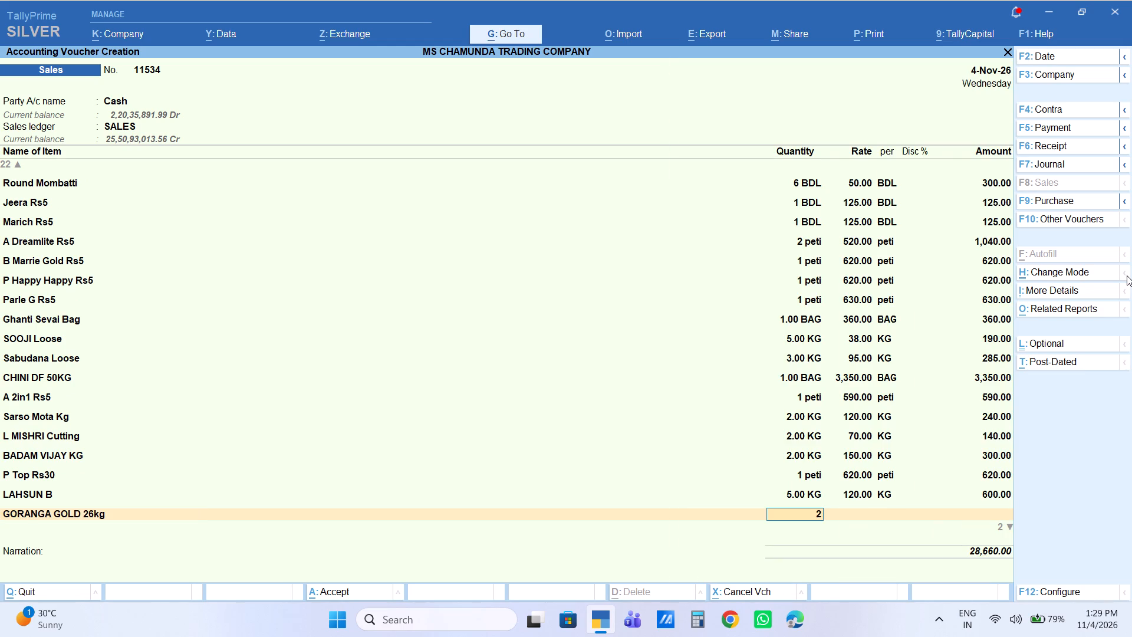
key(Return)
key(Return)
key(Return)
key(Return)
text(2600)
key(Return)
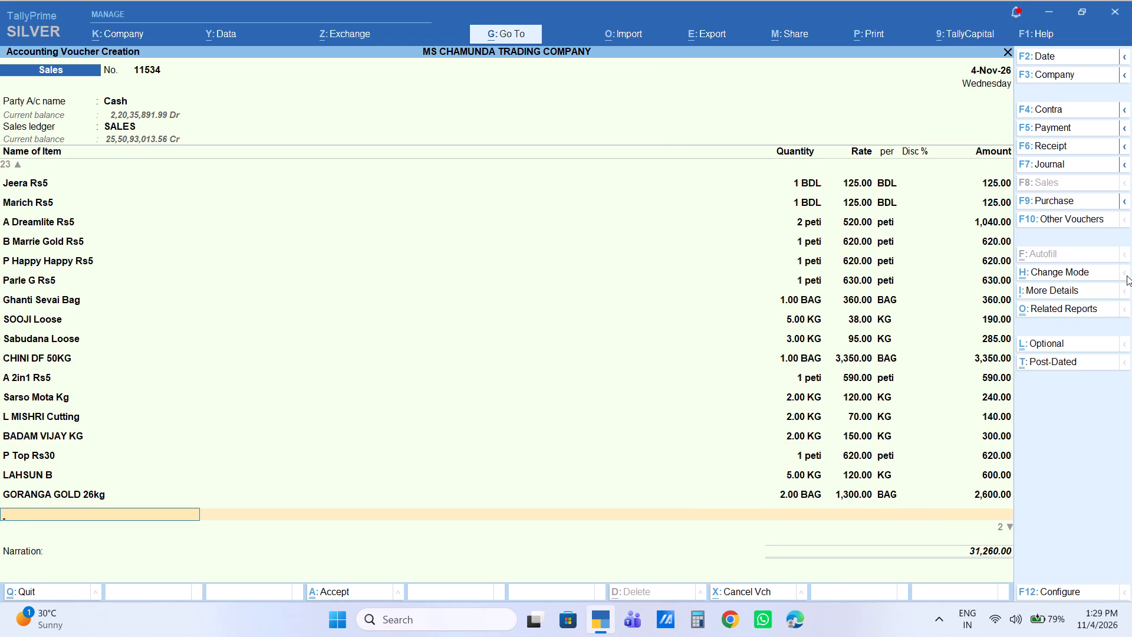
Add the item Sendha Namak100g below GORANGA GOLD 26kg with a quantity of 1 KG at the default rate of 50.
text(SEB)
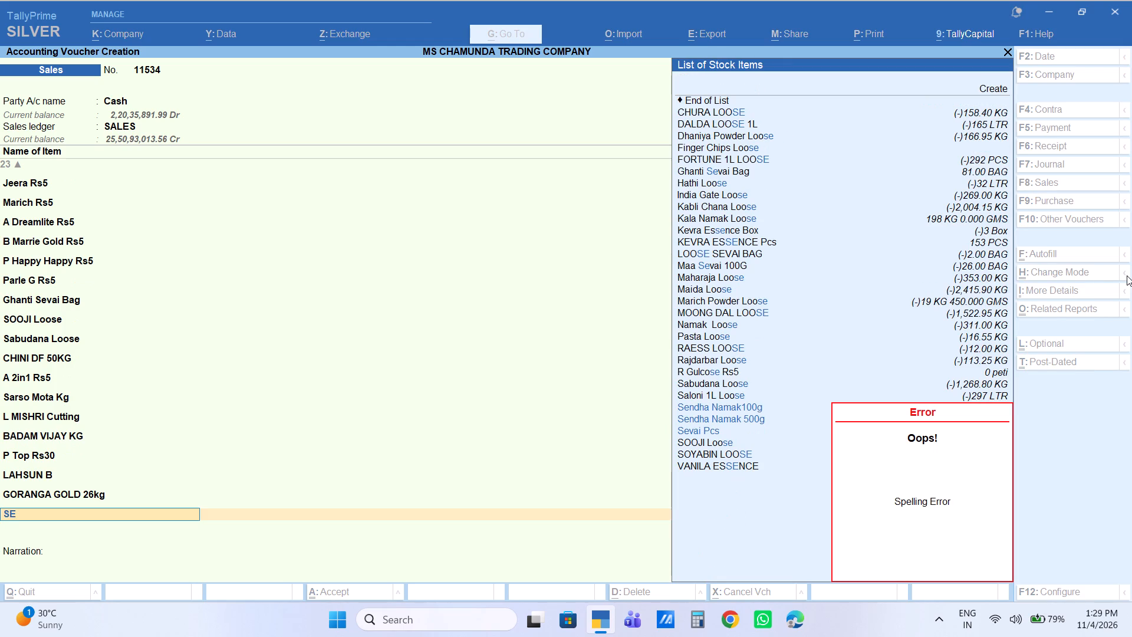
text(NDHA)
key(Down)
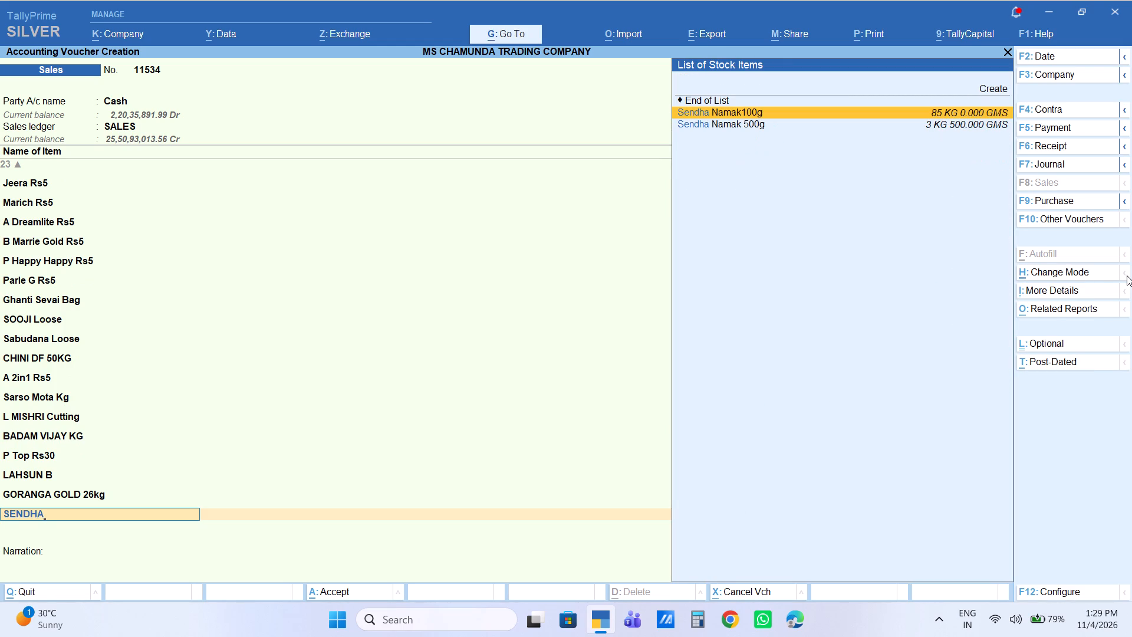
key(Return)
key(1)
key(Return)
key(Return)
key(Return)
key(Return)
key(Return)
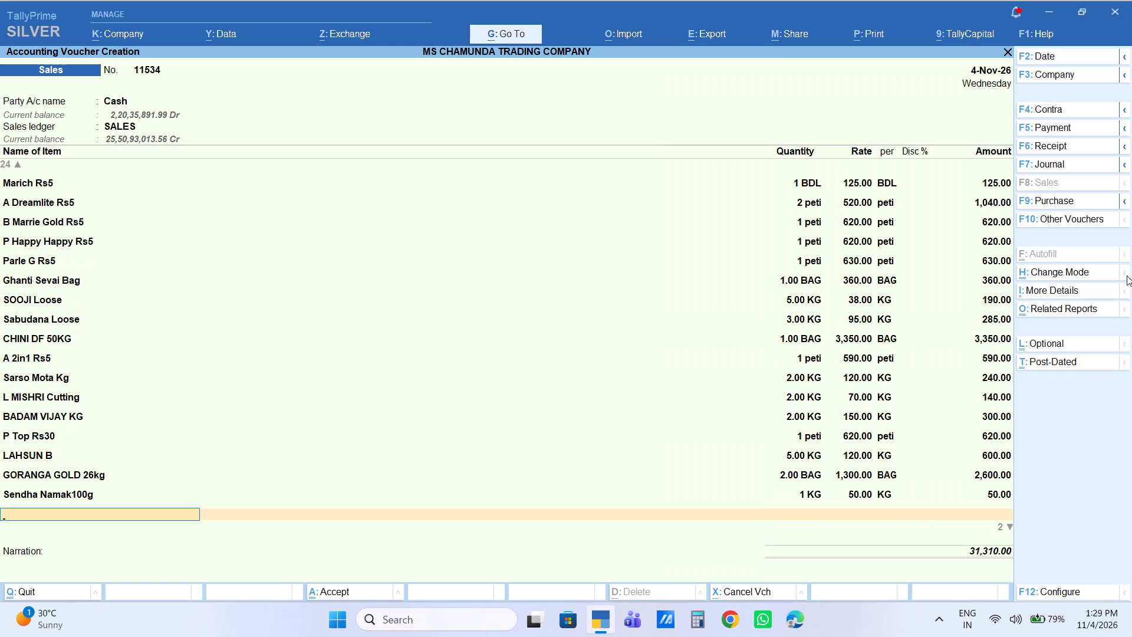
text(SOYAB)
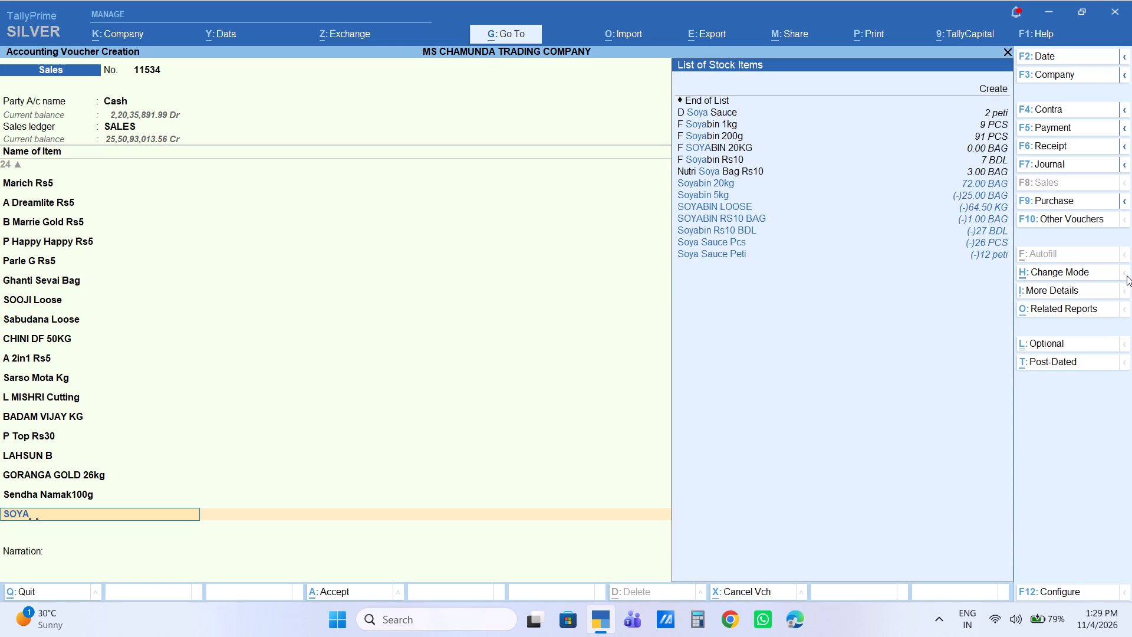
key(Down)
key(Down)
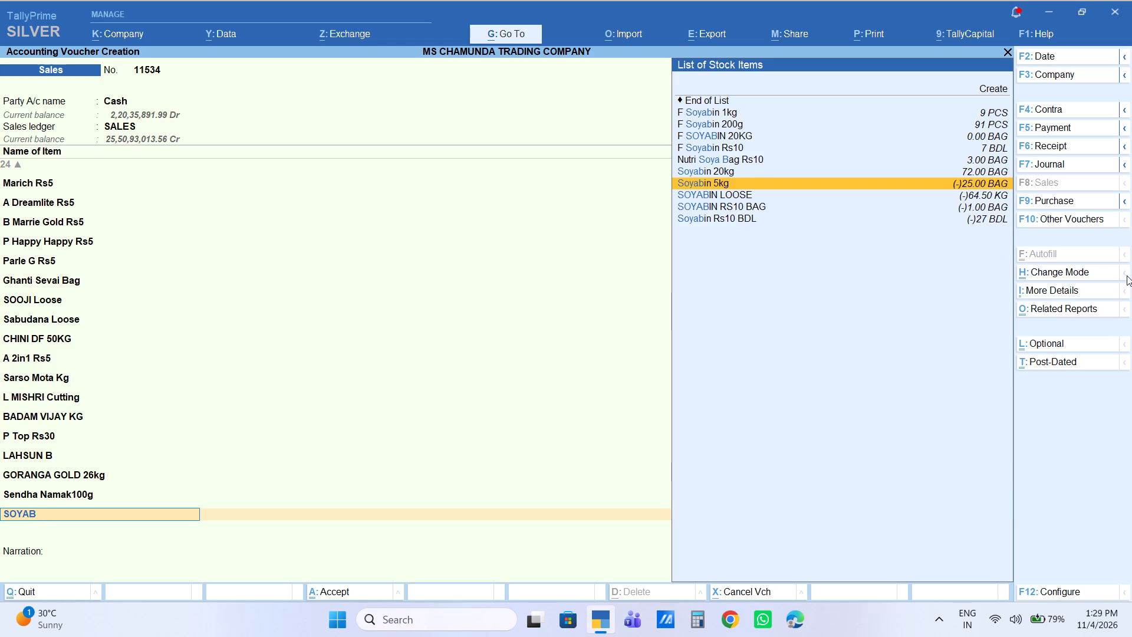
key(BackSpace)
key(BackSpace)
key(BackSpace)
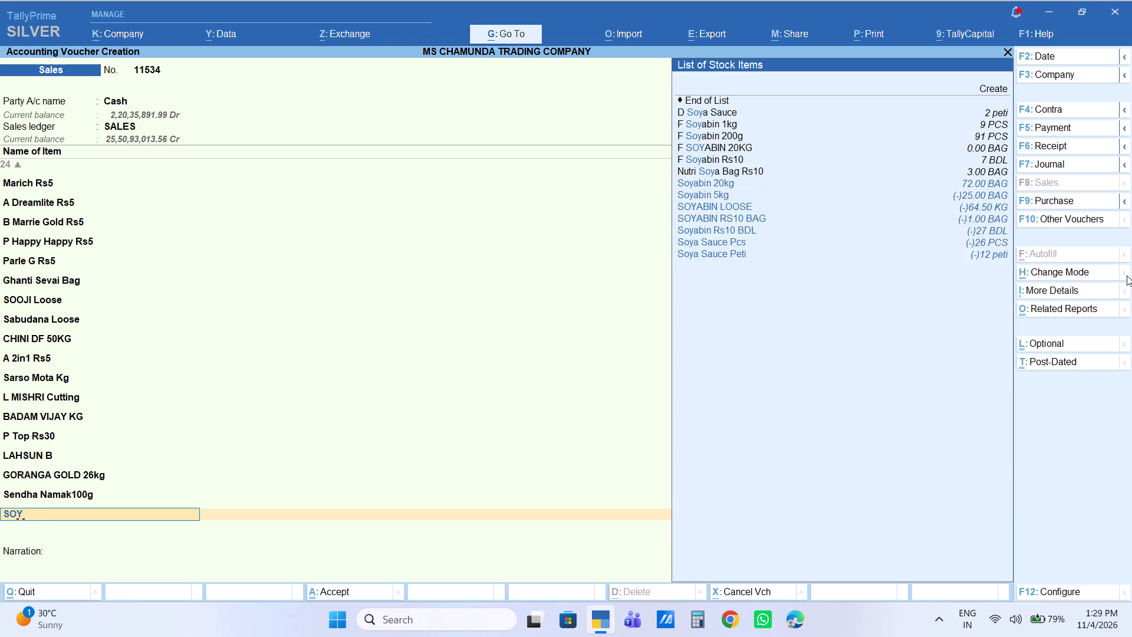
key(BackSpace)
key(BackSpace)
Find the Nutrella stock item for the empty line below Sendha Namak100g.
text(NUTRE)
key(Down)
key(Down)
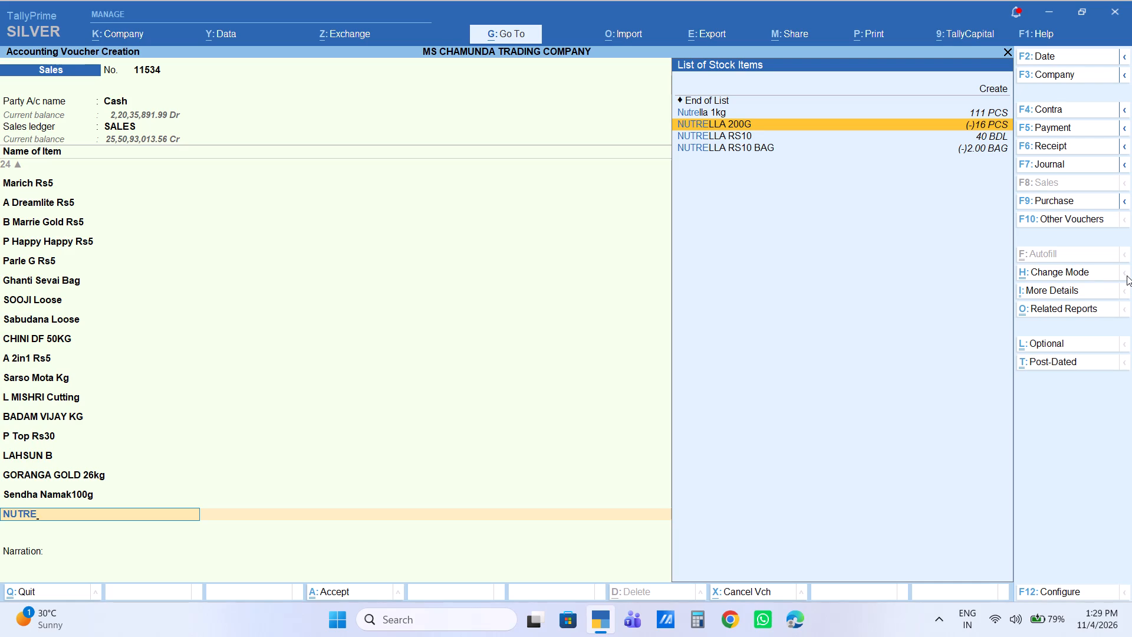
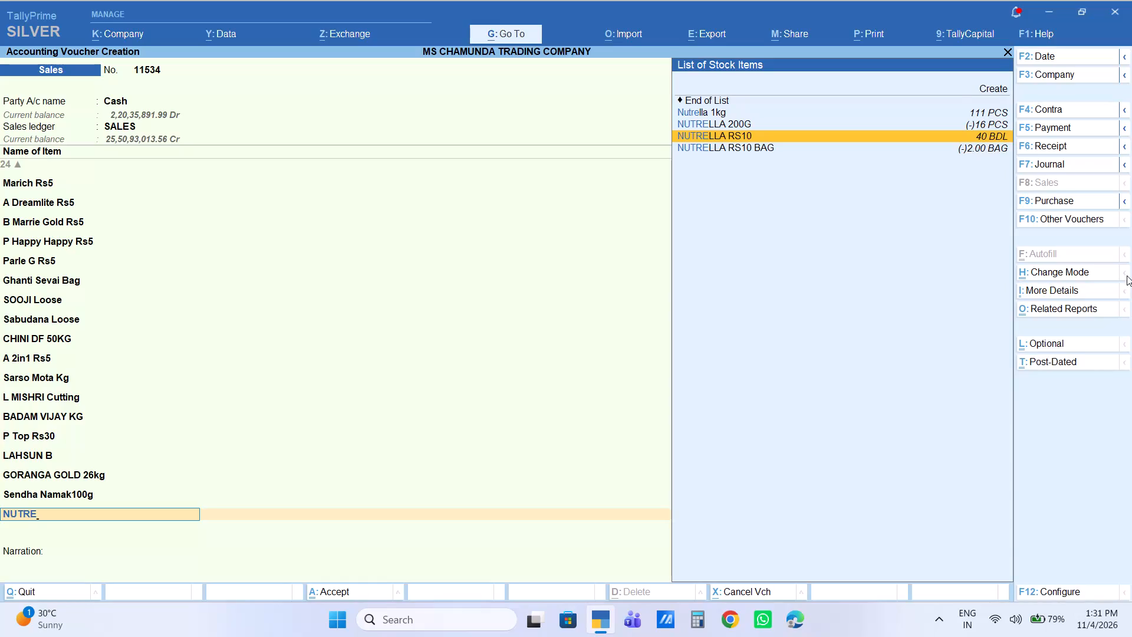
Add the item NUTRELLA RS10 below Sendha Namak100g with a quantity of 1 BDL at the default rate of 380.
key(Return)
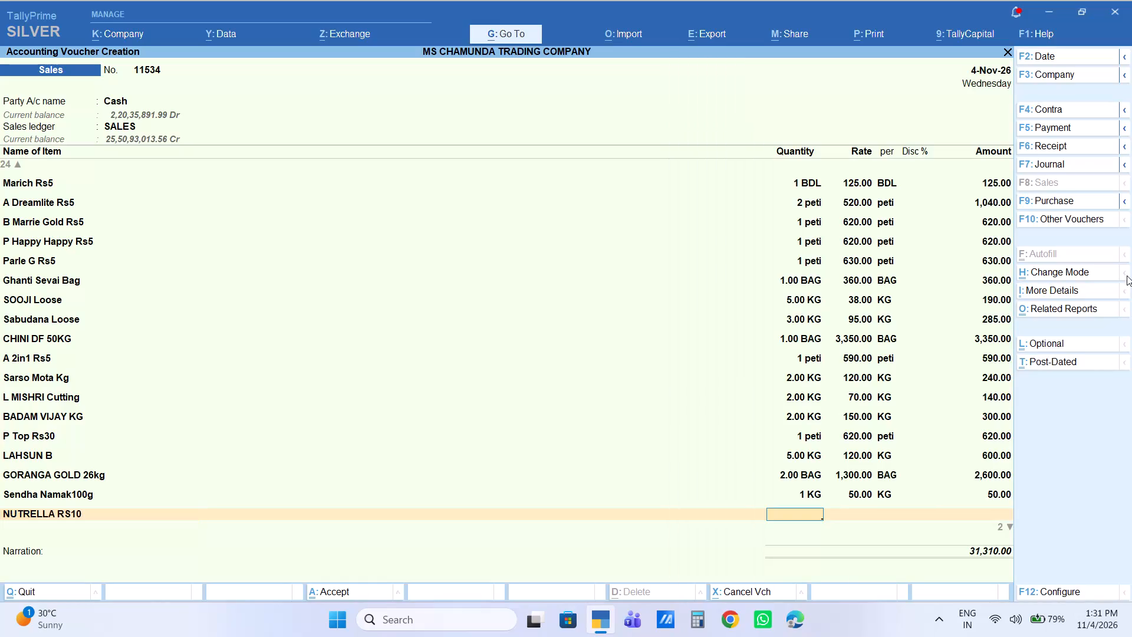
key(1)
key(Return)
key(Return)
key(Return)
key(Return)
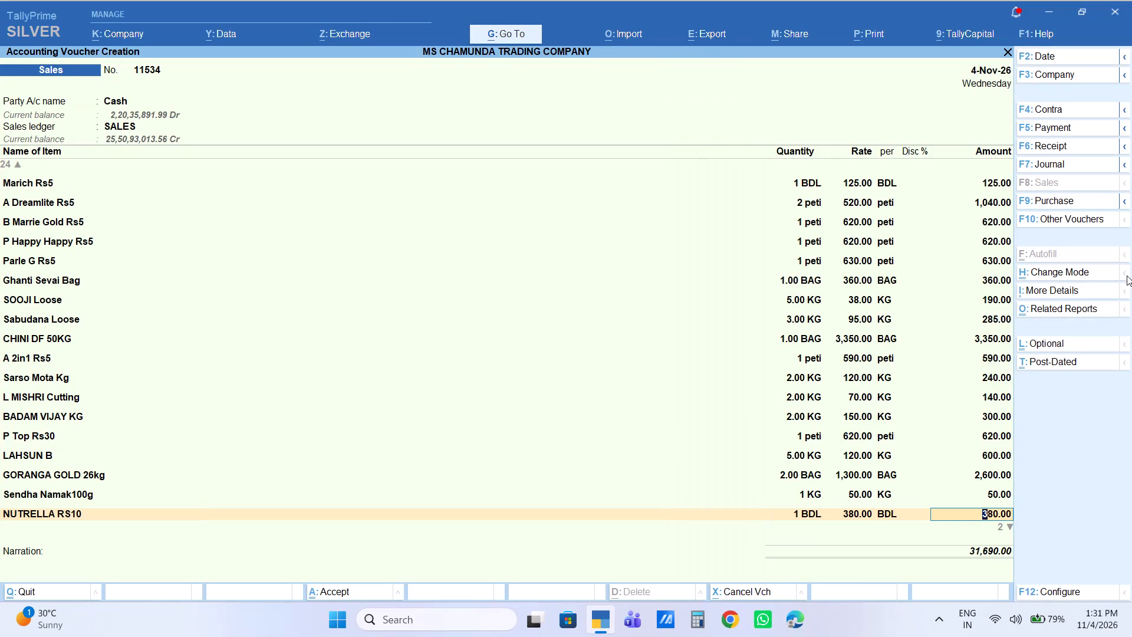
key(Return)
End the item list and add a Labour Charge of 38 to the voucher.
key(Return)
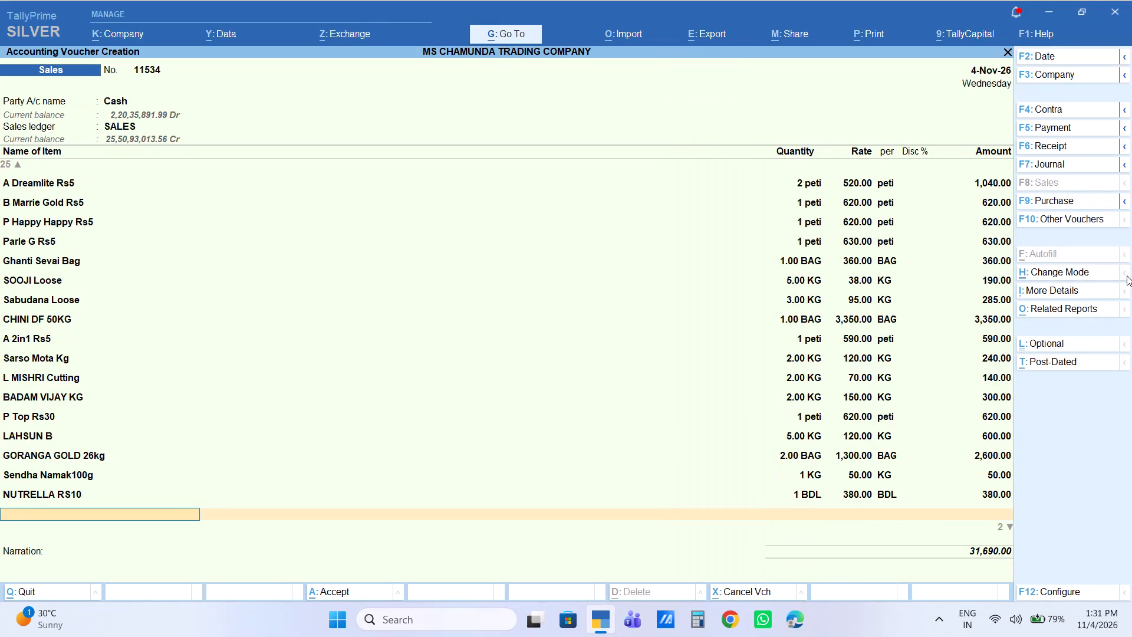
key(Down)
key(Down)
key(Down)
key(Return)
key(Return)
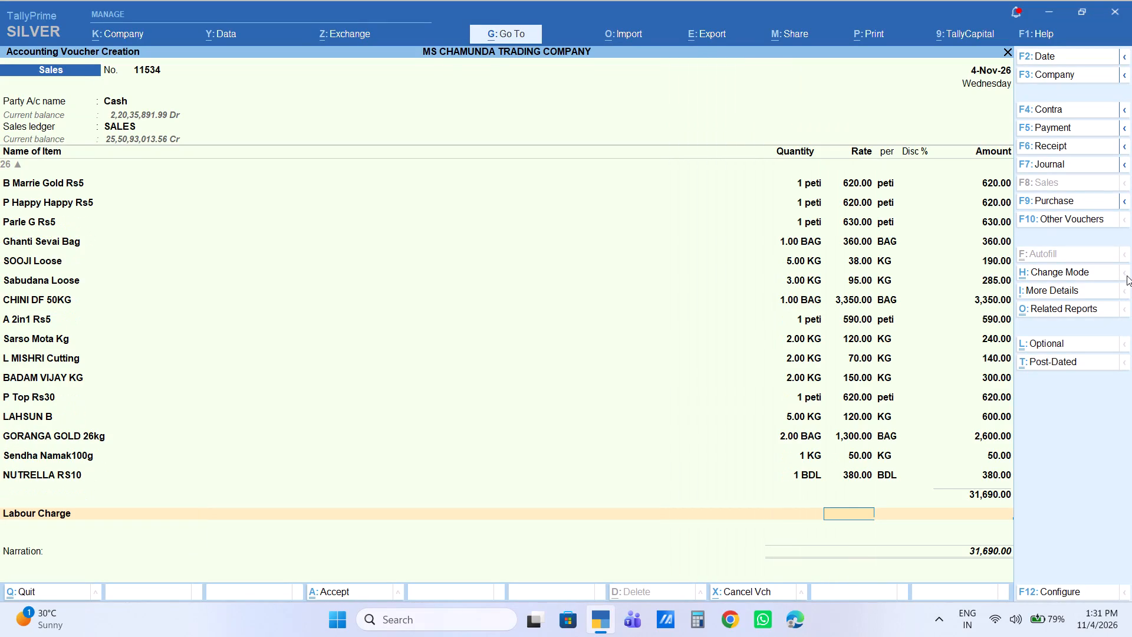
text(38)
key(Return)
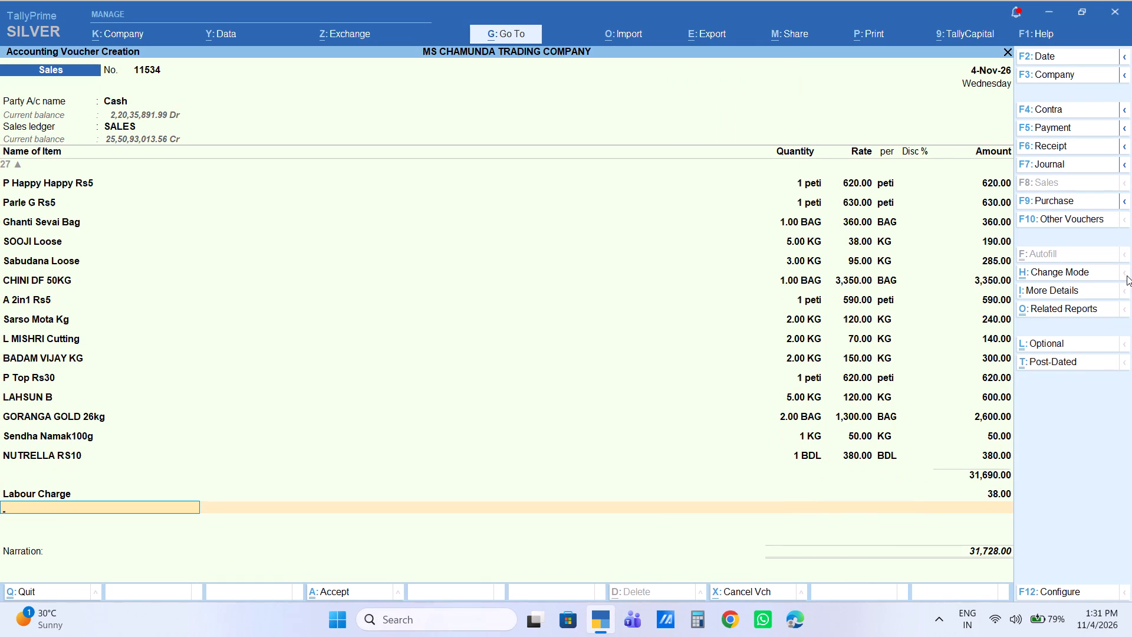
Finish the sales voucher with an empty narration and save it.
key(Return)
key(Return)
key(Return)
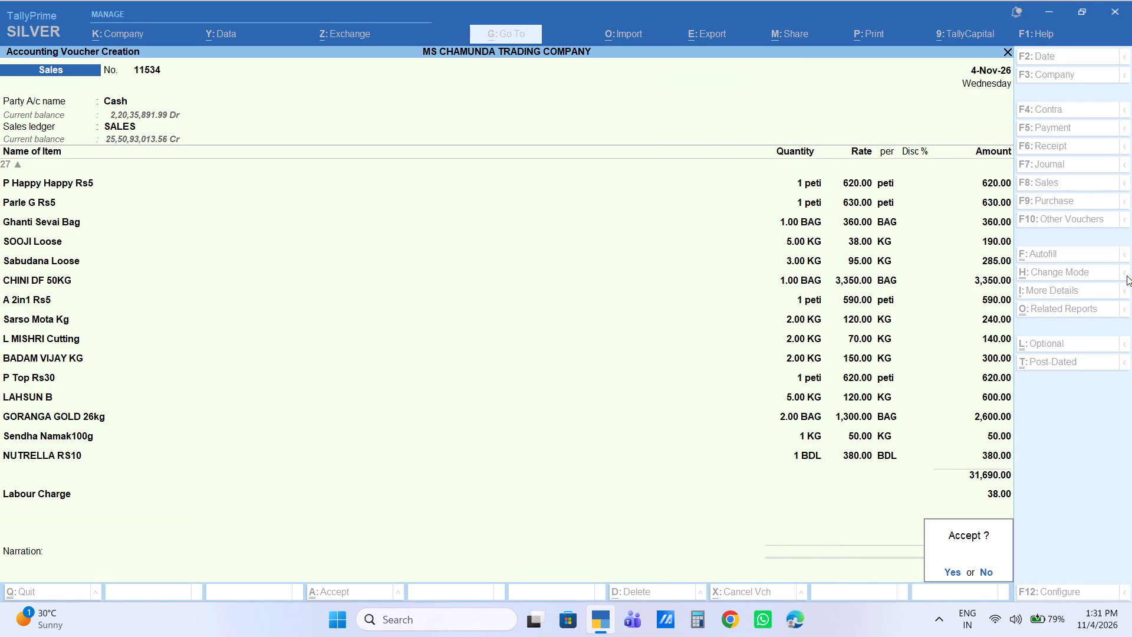
key(Return)
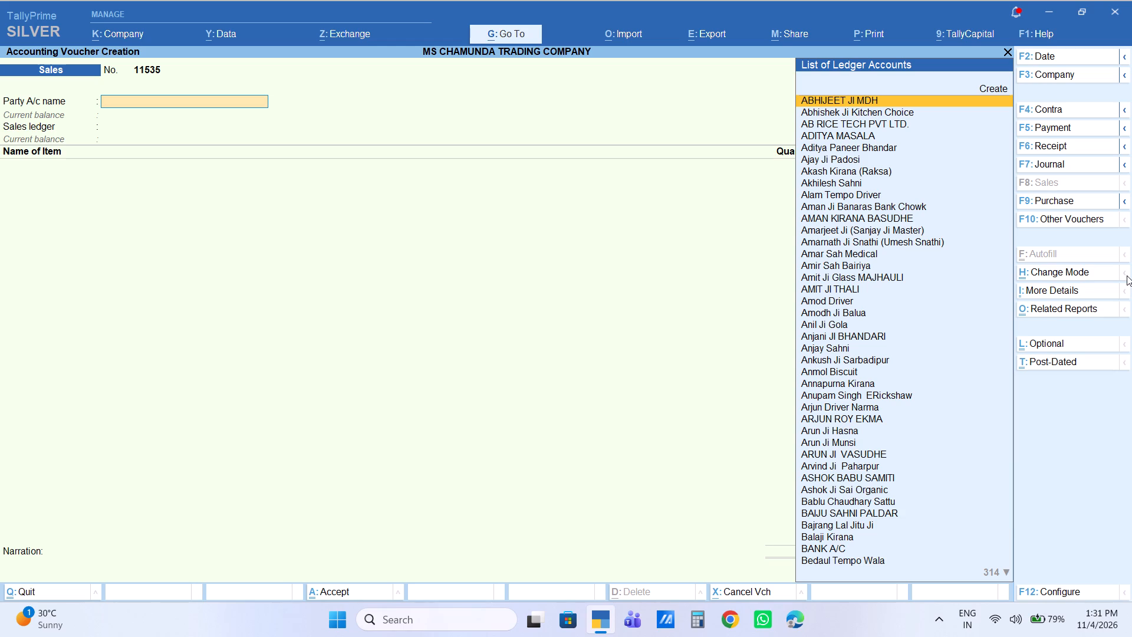
Start the next sales voucher with Cash as the party, default party details and SALES as the sales ledger.
text(CAS)
key(Return)
key(Return)
key(Return)
key(Return)
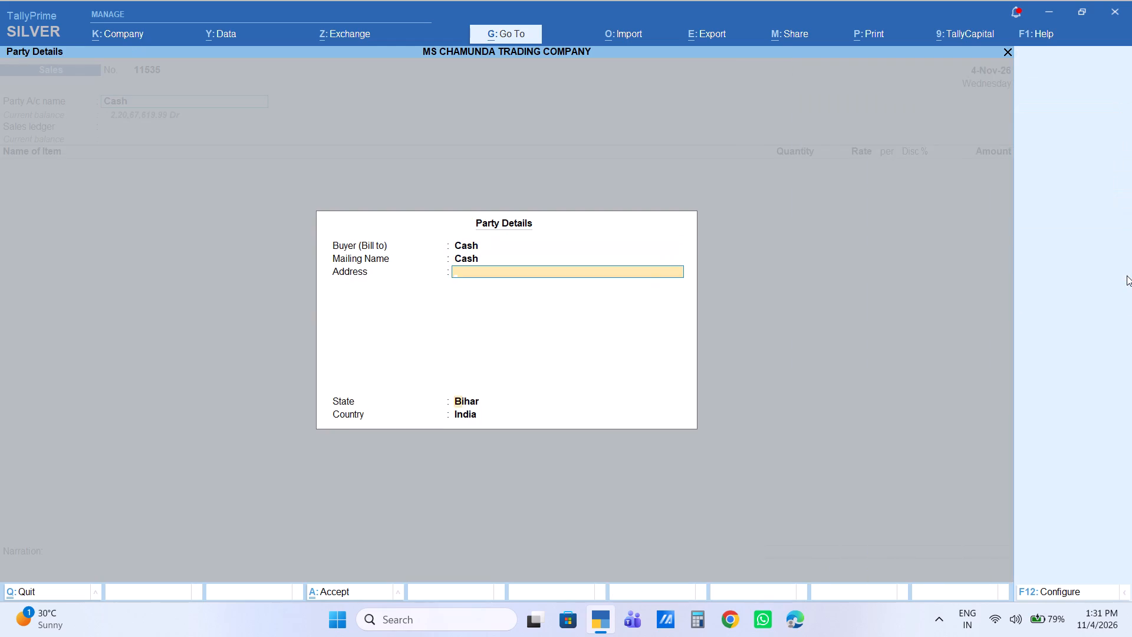
key(Return)
key(Return)
Add the item Taja Chai 100g Bag as the first line with a quantity of 1 BAG and an amount of 2650.
text(TAJA)
key(Down)
key(Return)
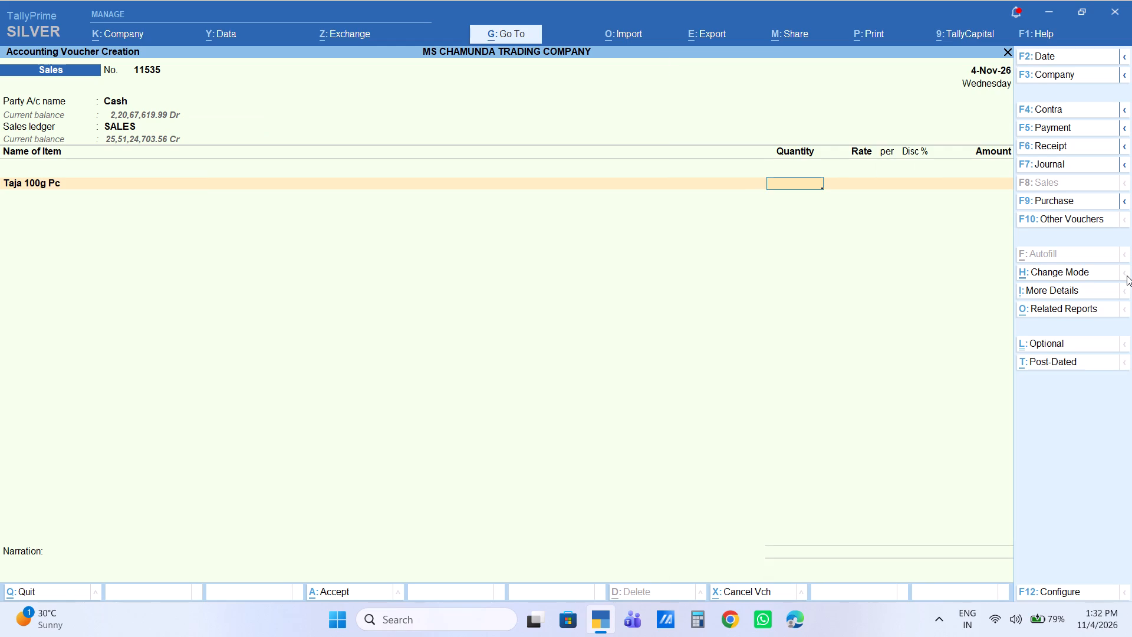
key(BackSpace)
key(Down)
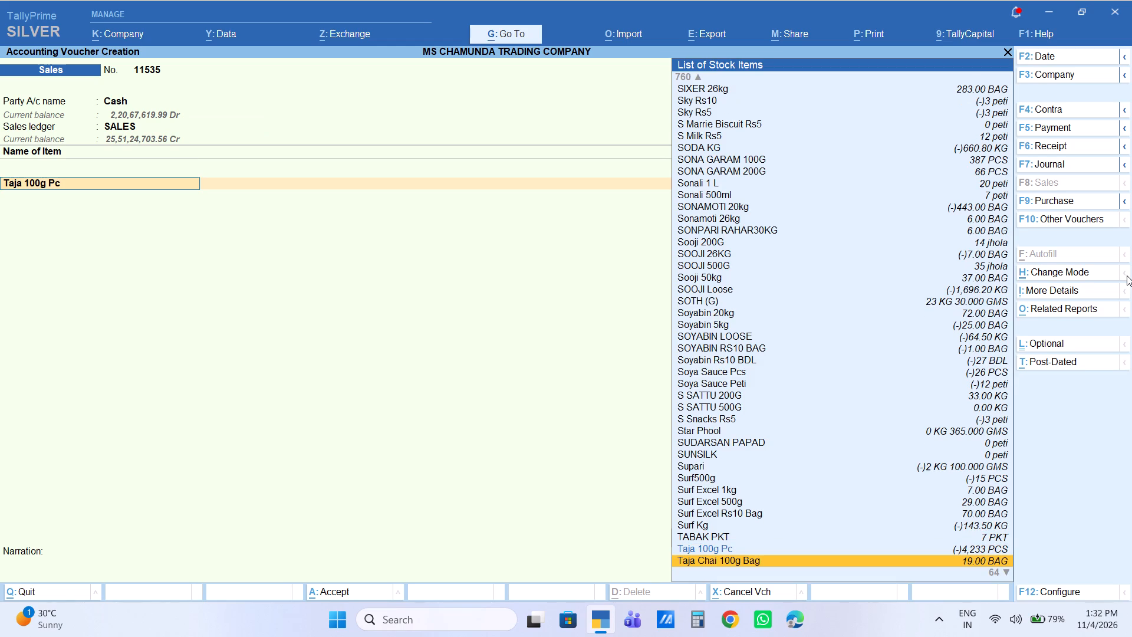
key(Return)
key(1)
key(Return)
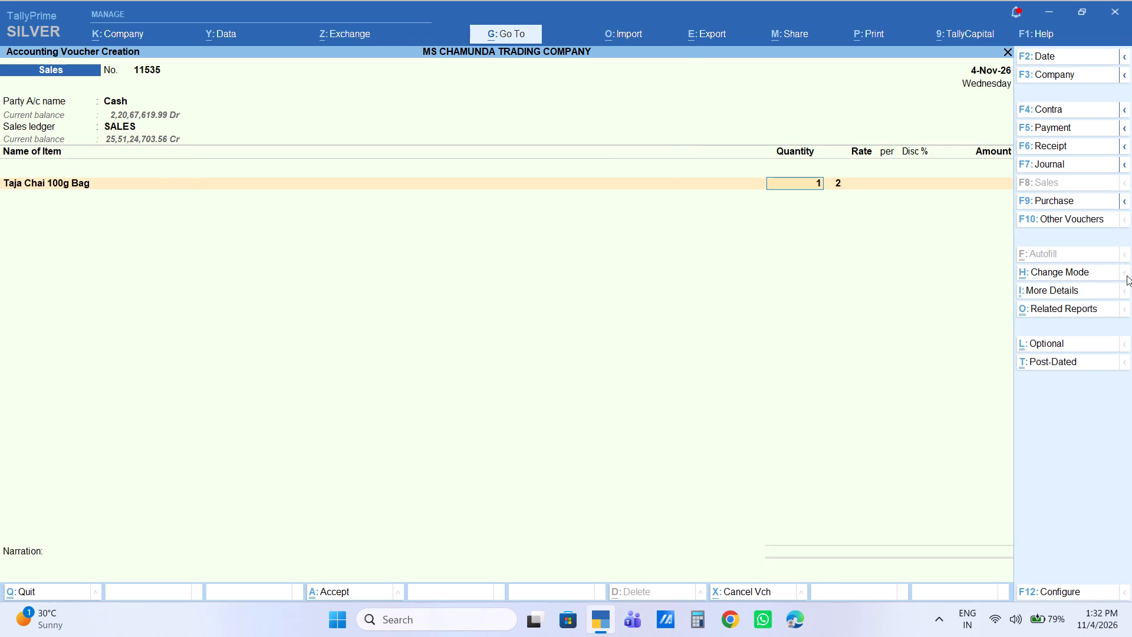
key(Return)
key(Return)
key(Return)
text(2650)
key(Return)
Finish the Taja Chai voucher without labour charges or narration and save it.
key(Return)
key(Return)
key(Return)
key(Return)
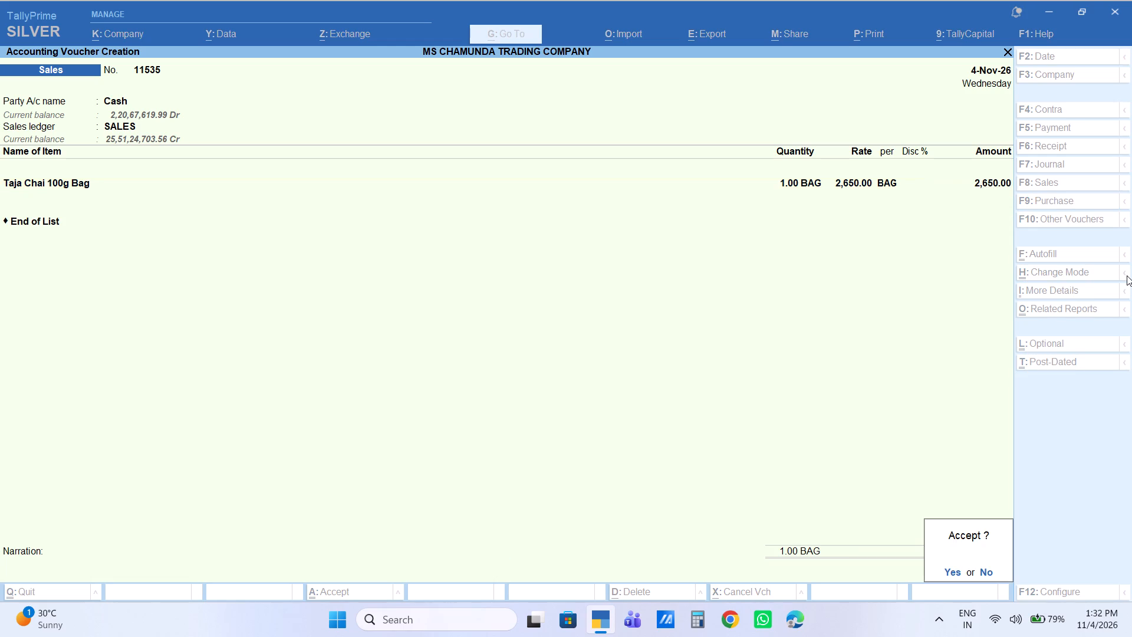
key(Return)
Start another sales voucher with Cash as the party, default party details and SALES as the sales ledger.
text(CAS)
key(Return)
key(Return)
key(Return)
key(Return)
key(Return)
key(Return)
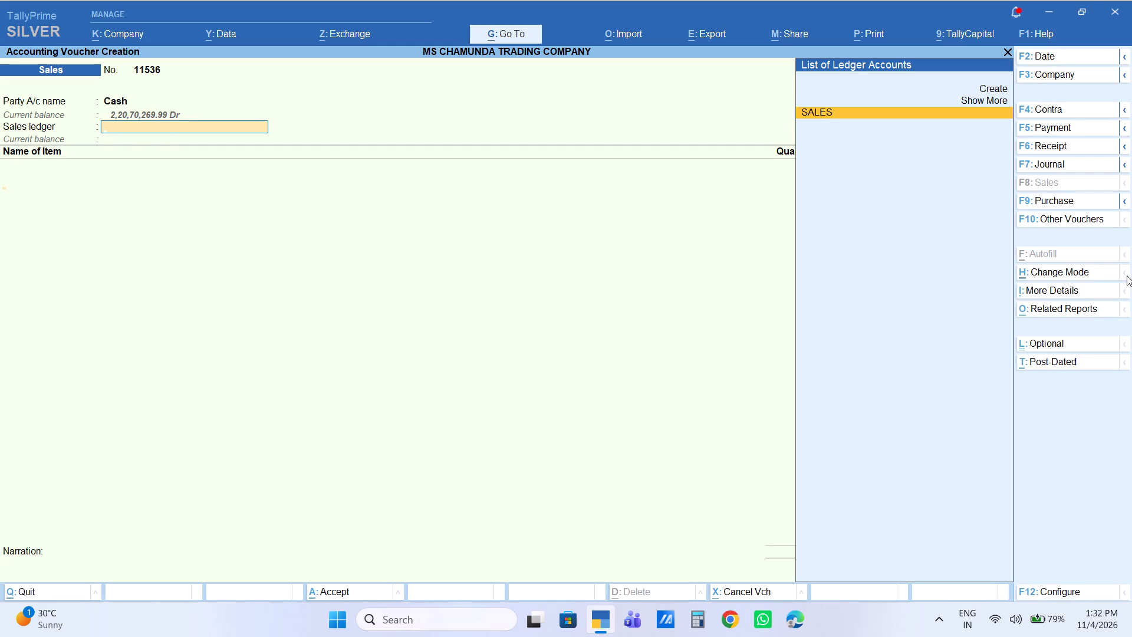
Add the item Safed Matar KG as the first line with a quantity of 10 KG and an amount of 580.
text(MATAR)
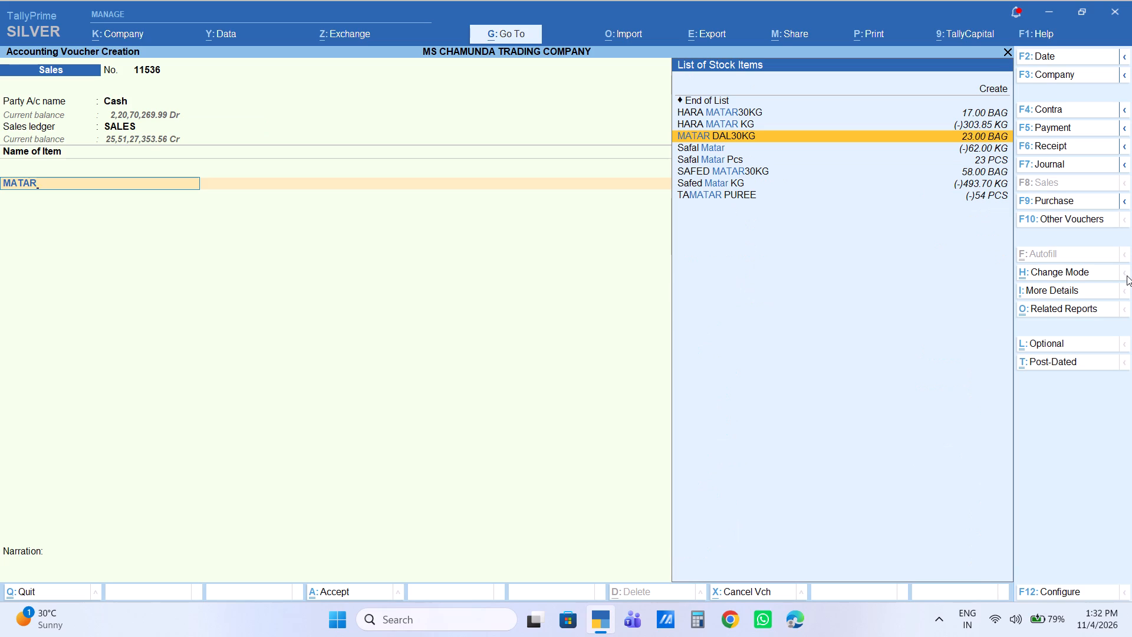
key(Down)
key(Down)
key(Down)
key(Down)
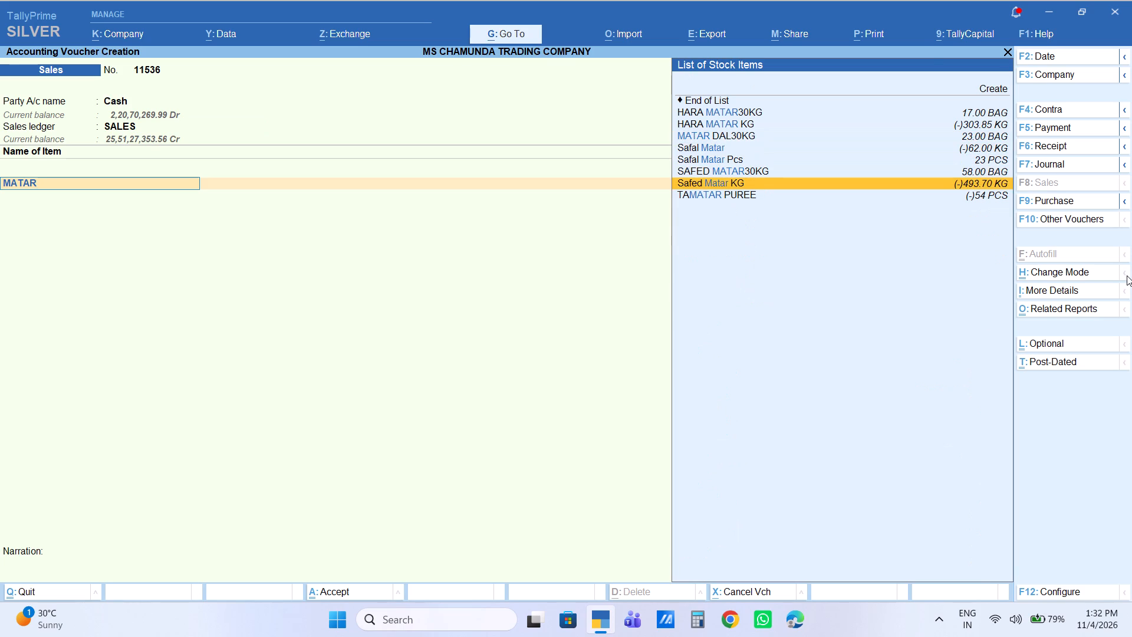
key(Return)
text(10)
key(Return)
key(Return)
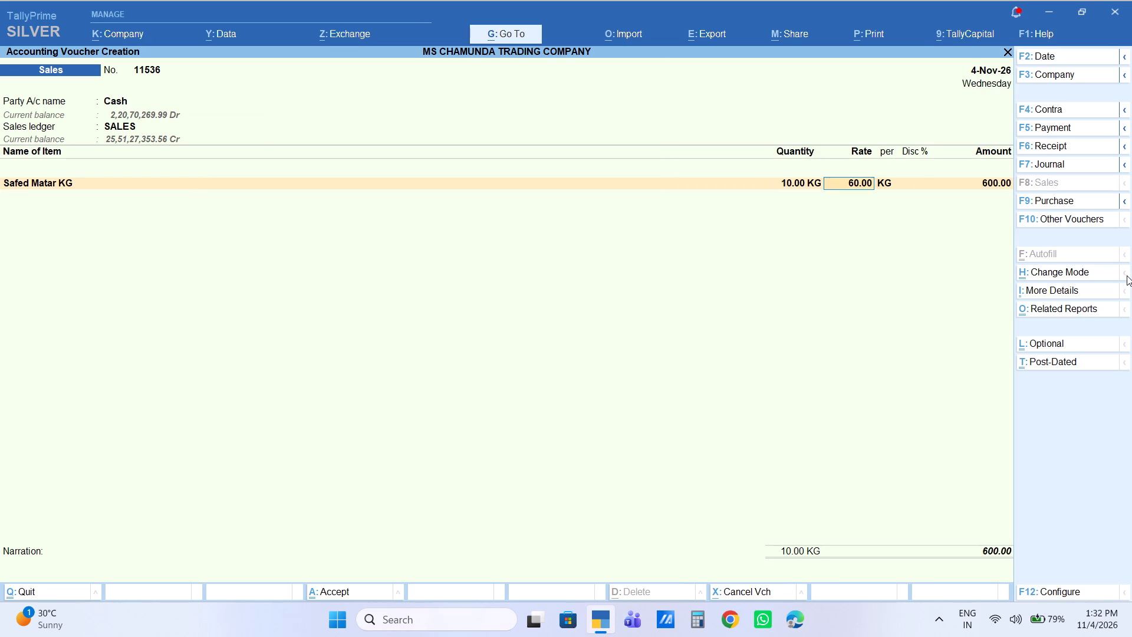
key(Return)
key(Return)
text(580)
key(Return)
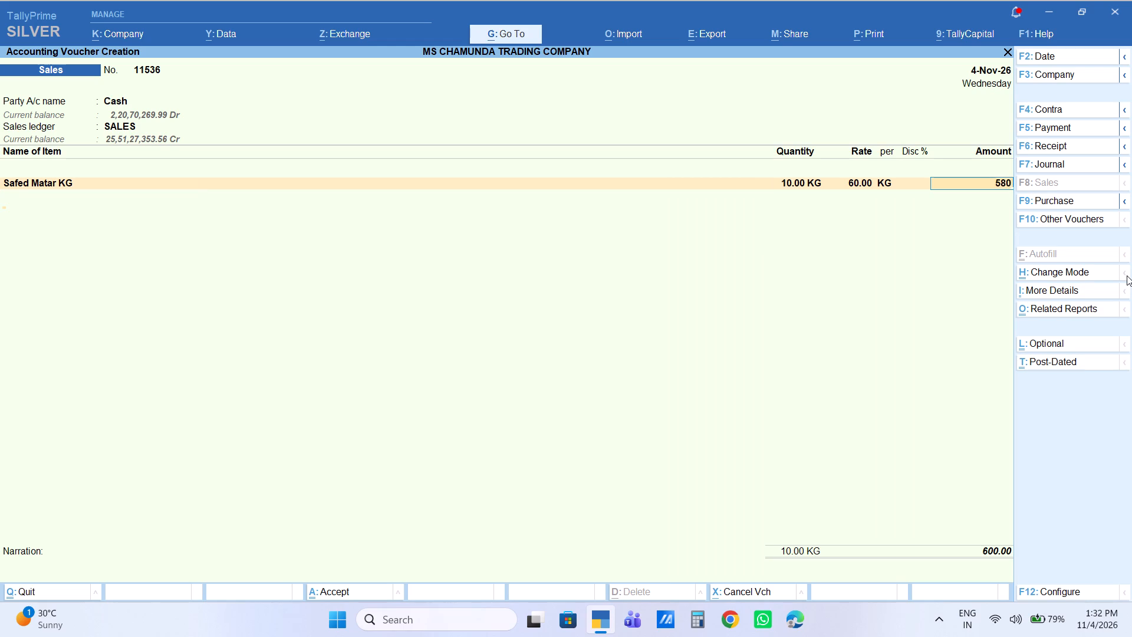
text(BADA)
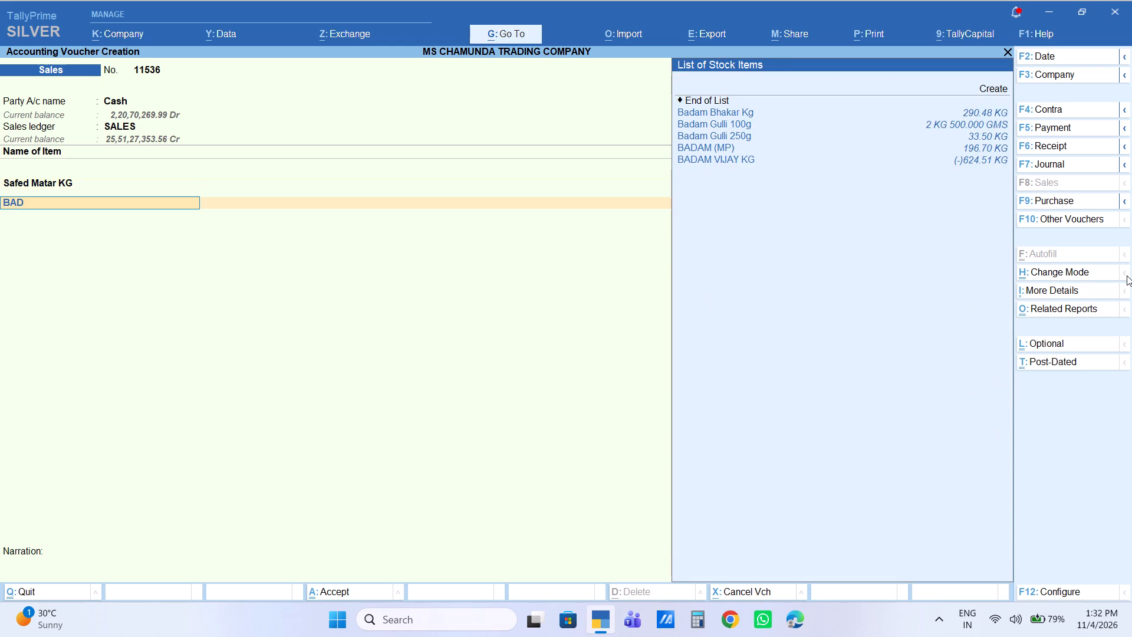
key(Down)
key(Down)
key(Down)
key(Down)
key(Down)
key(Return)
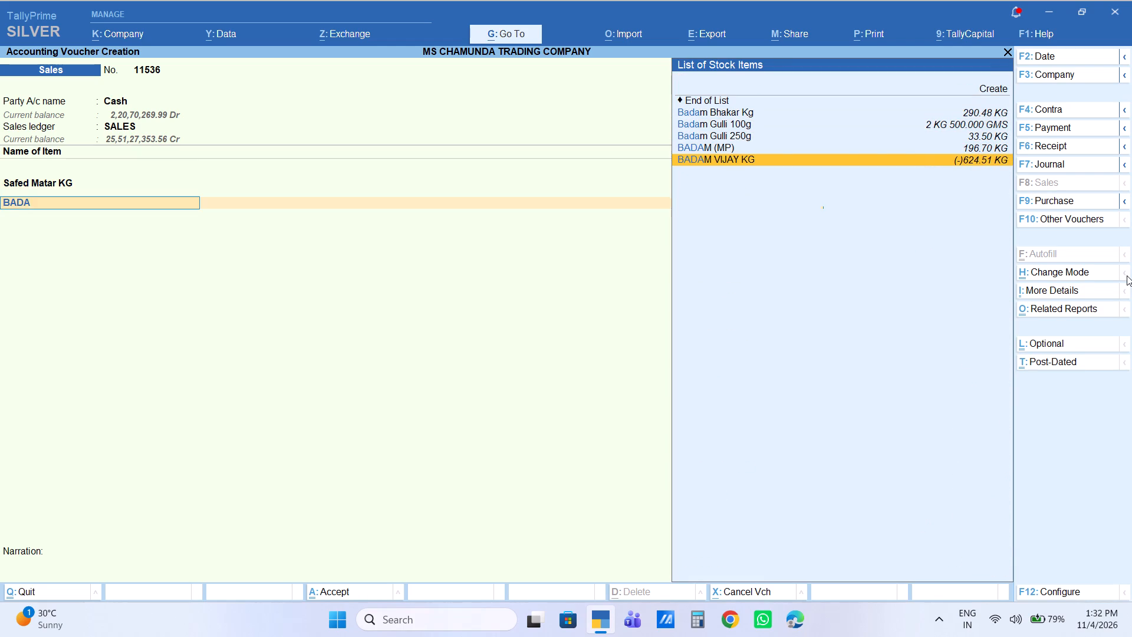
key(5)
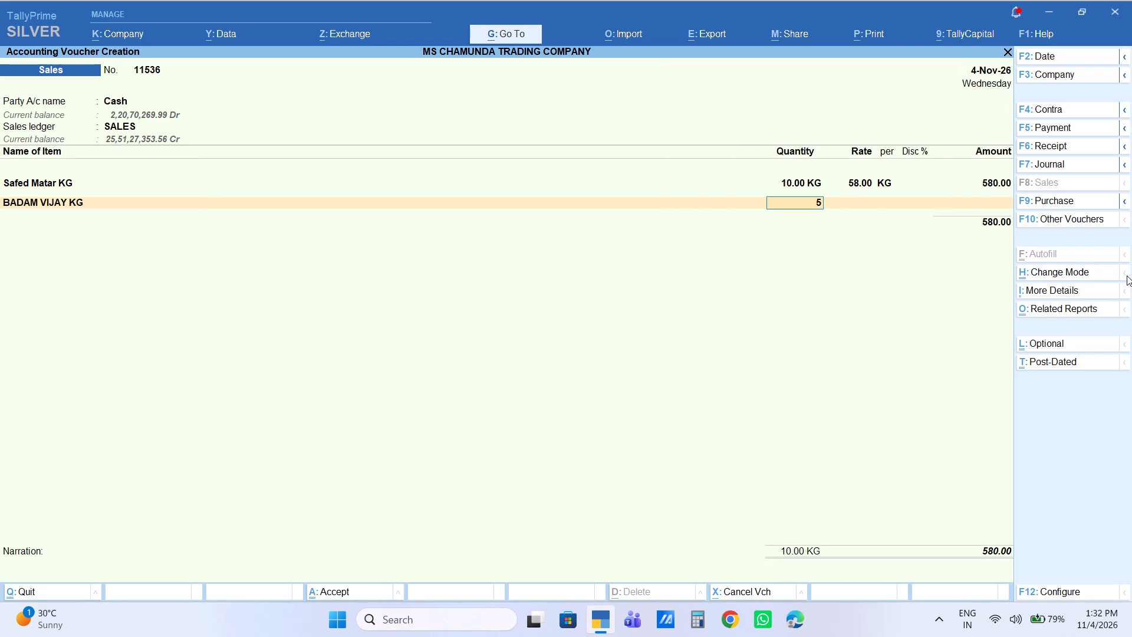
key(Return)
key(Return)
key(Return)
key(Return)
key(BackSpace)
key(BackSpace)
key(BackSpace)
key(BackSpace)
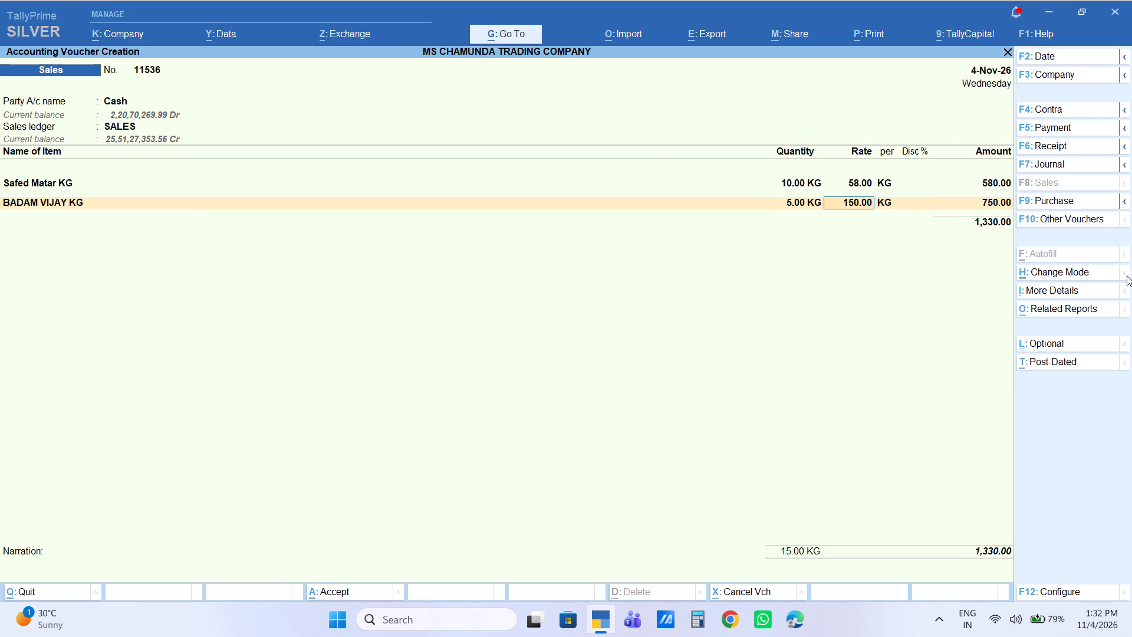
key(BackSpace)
Add the item BADAM (MP) below Safed Matar KG with a quantity of 5 KG and an amount of 650.
text(BADA)
key(Down)
key(Down)
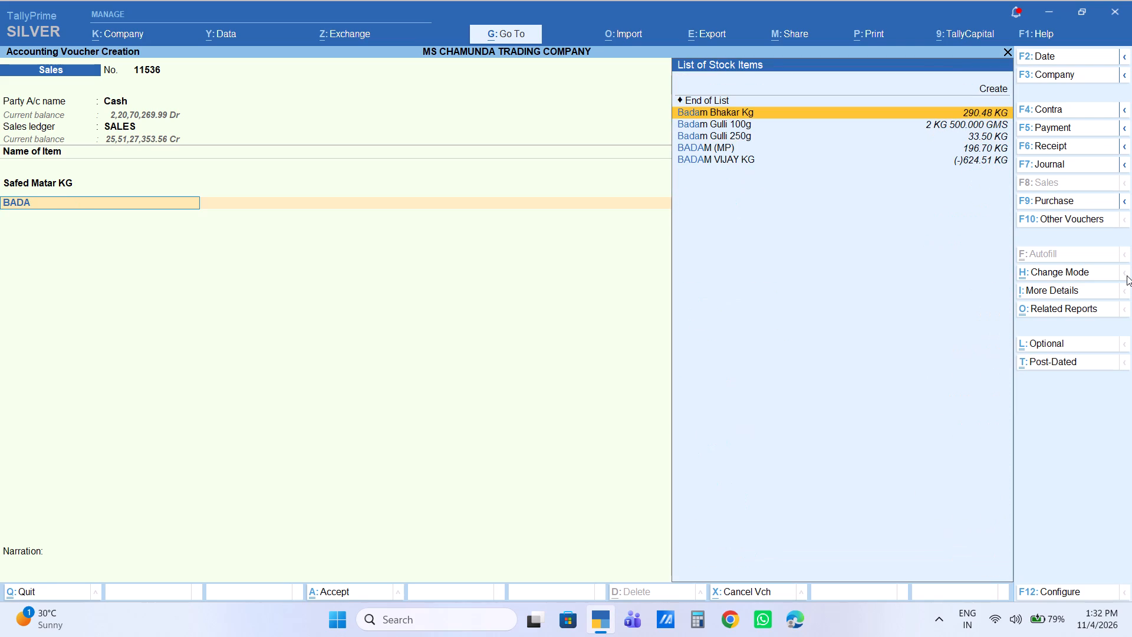
key(Down)
key(Down)
key(Return)
key(5)
key(Return)
key(Return)
key(Return)
key(Return)
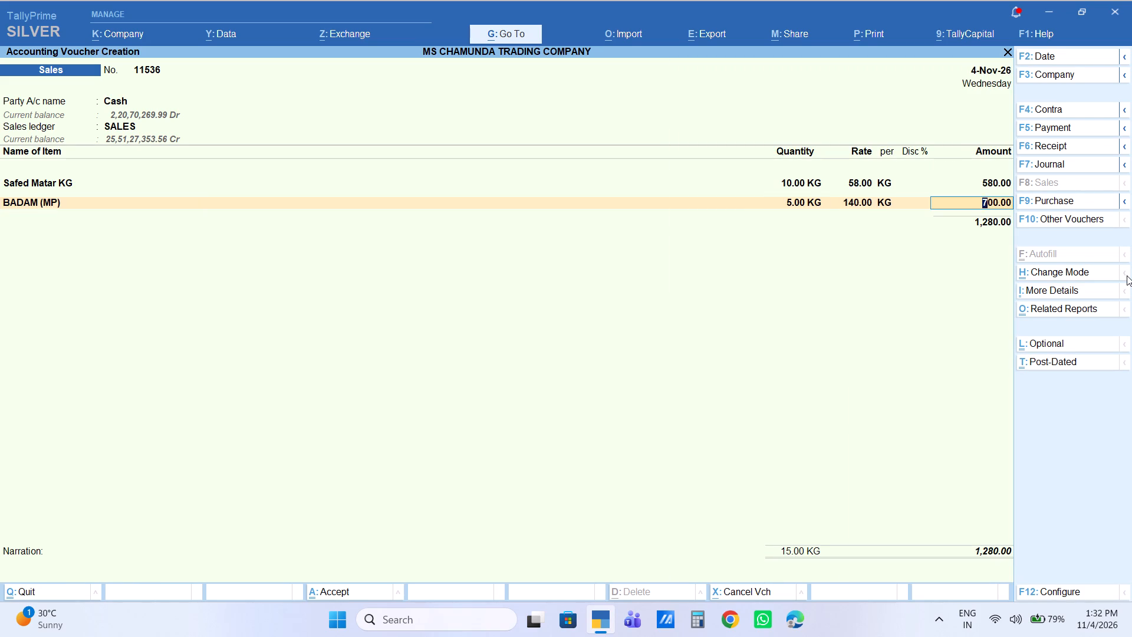
text(650)
key(Return)
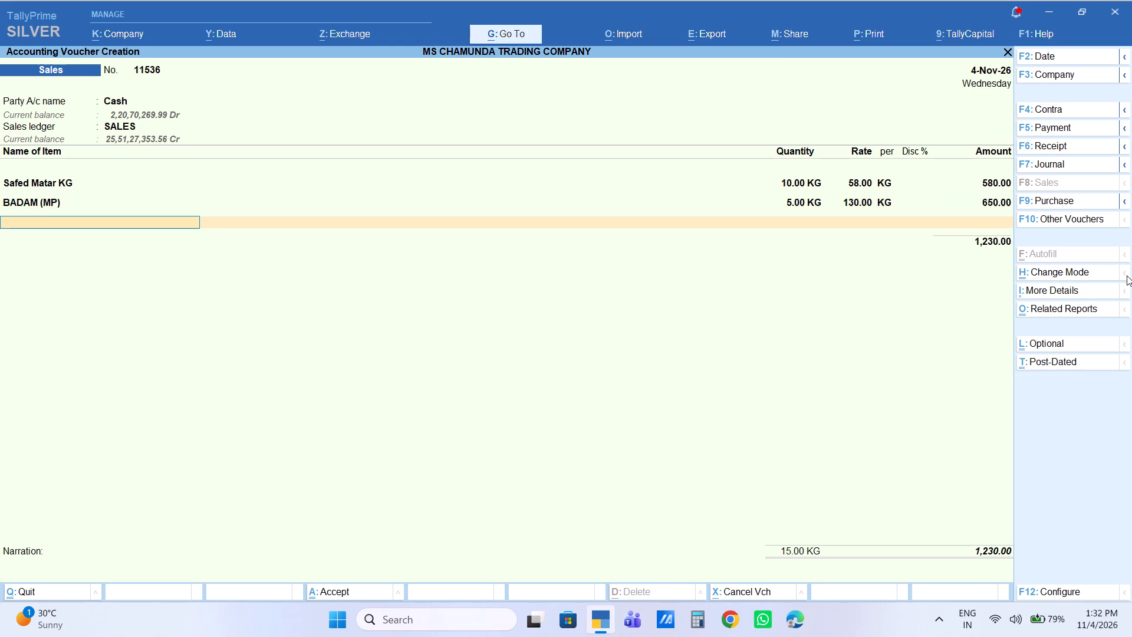
Add the item AADI KG below BADAM (MP) with a quantity of 5 KG at the default rate of 80.
text(AADI)
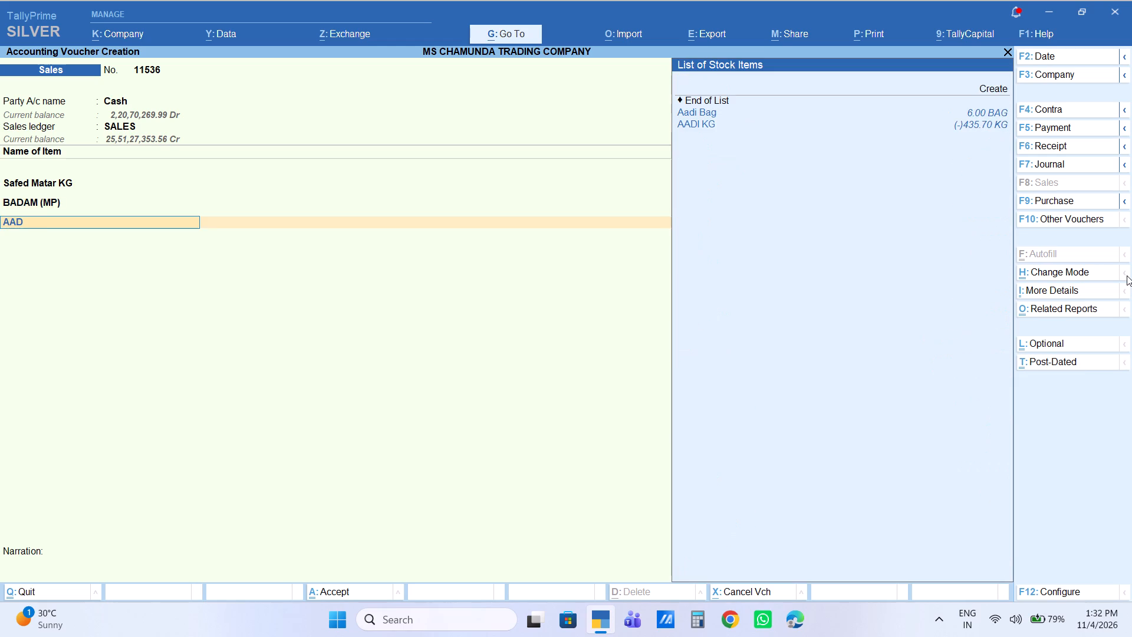
key(Down)
key(Down)
key(Down)
key(Return)
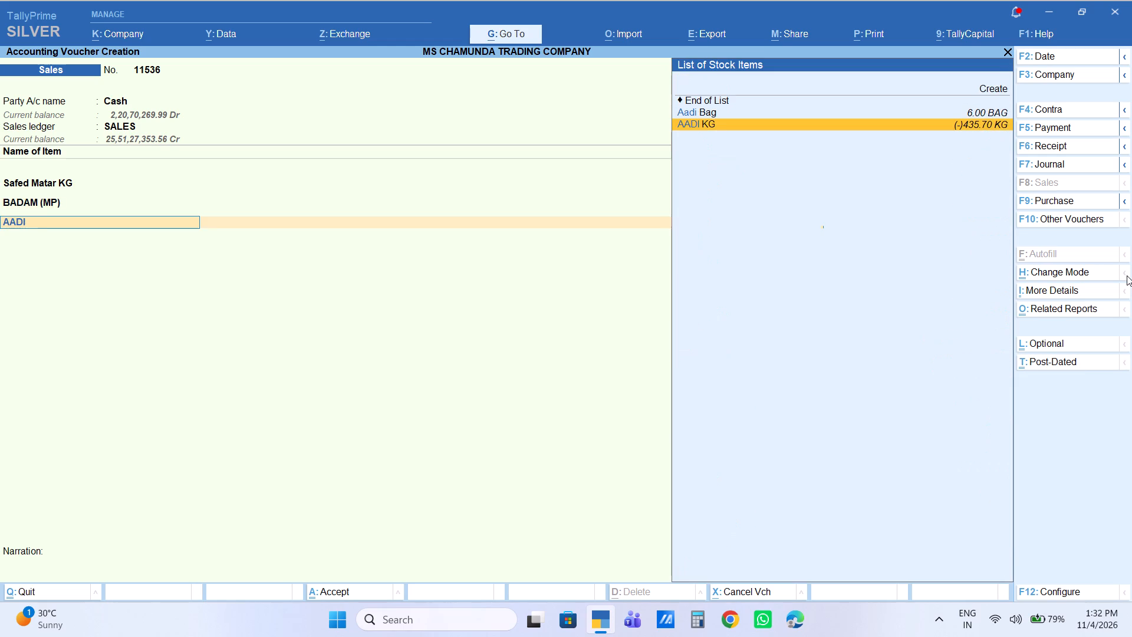
key(5)
key(Return)
key(Return)
key(Return)
key(Return)
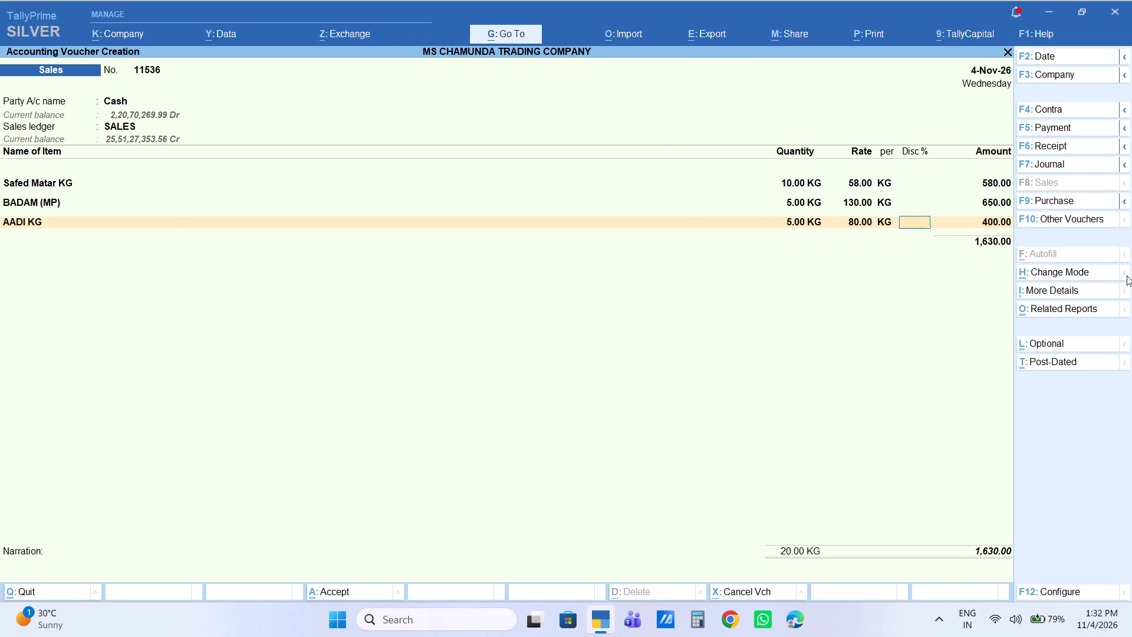
key(Return)
Add the item Jeera KG below AADI KG with a quantity of 1 KG at the default rate of 300.
text(JEERA)
key(Down)
key(Return)
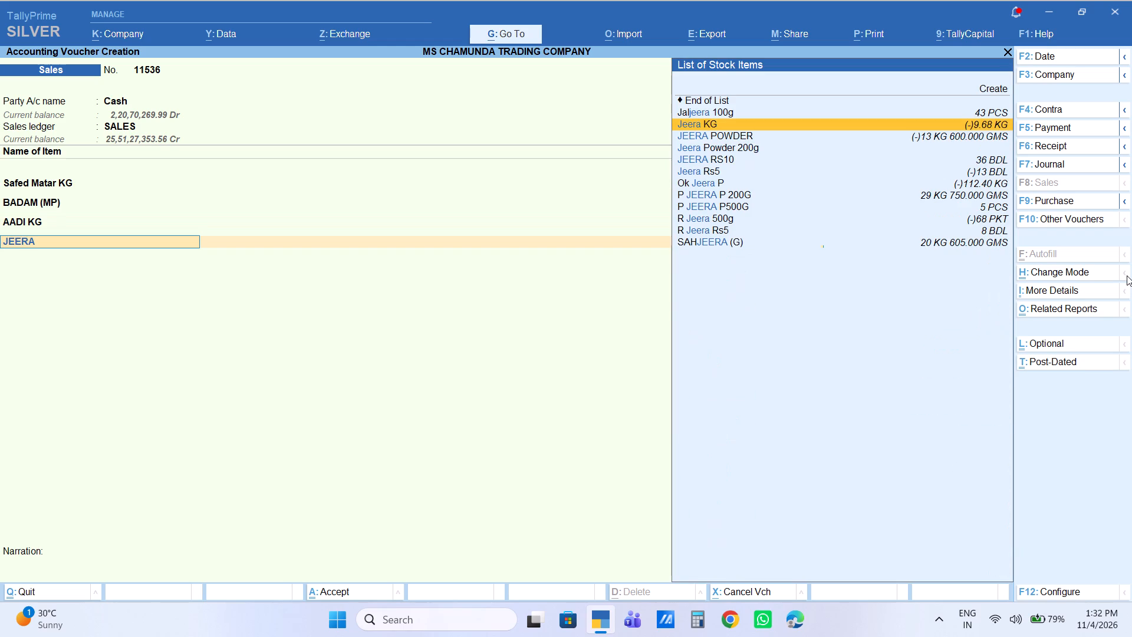
key(1)
key(Return)
key(Return)
key(Return)
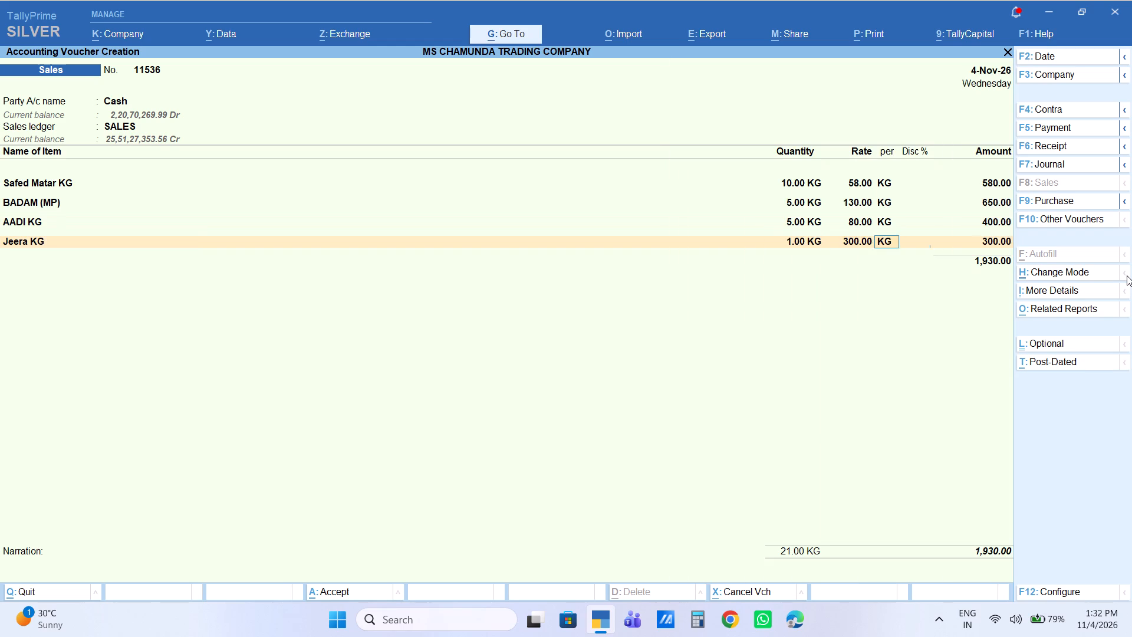
key(Return)
key(Return)
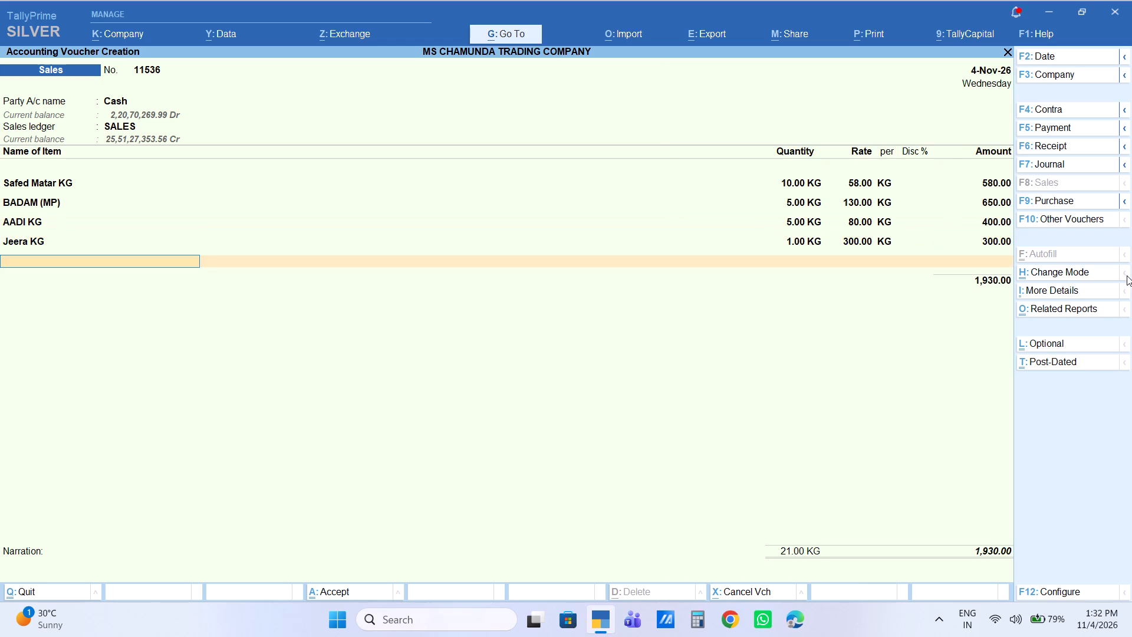
Add the item Jmain KG below Jeera KG with a quantity of 1 KG at the default rate of 240.
text(JMAI)
key(Down)
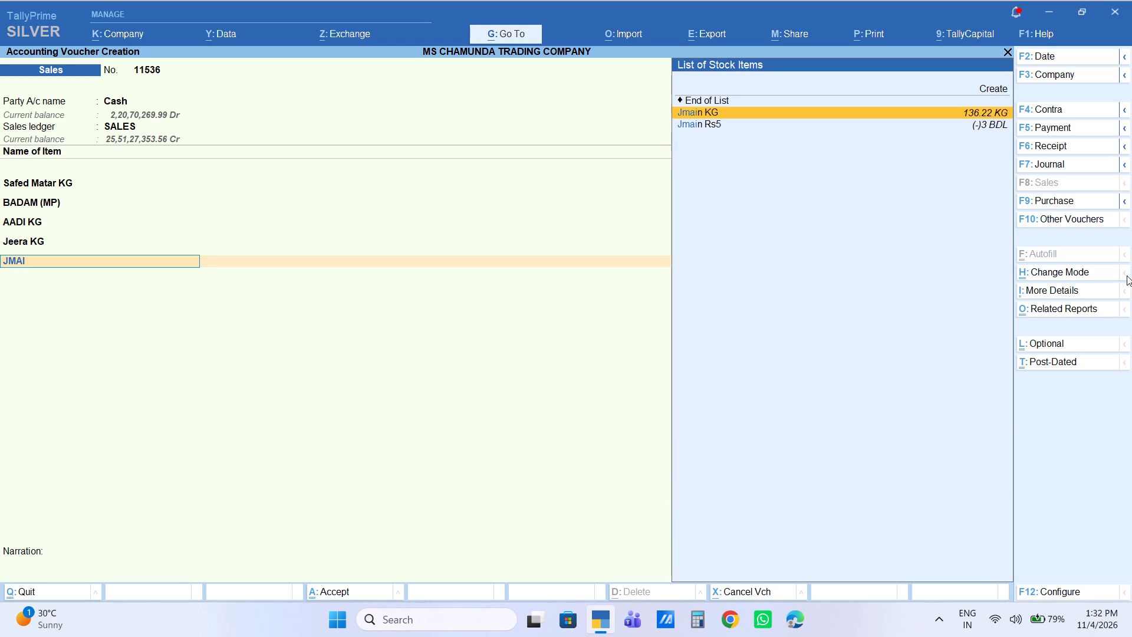
key(Return)
key(1)
key(Return)
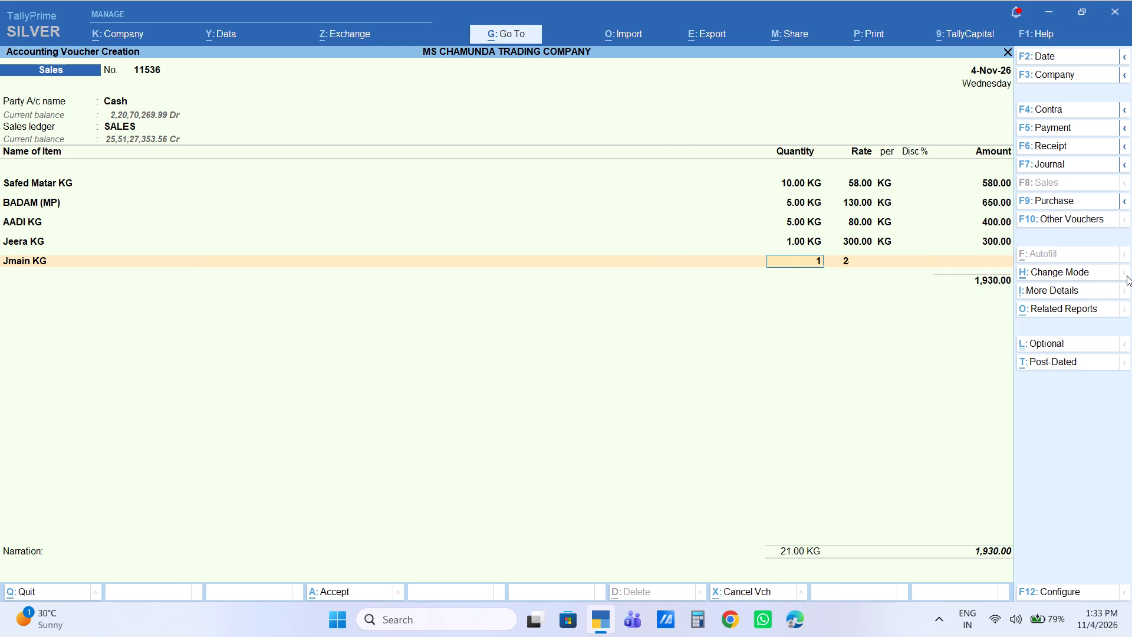
key(Return)
key(Return)
key(Return)
key(Return)
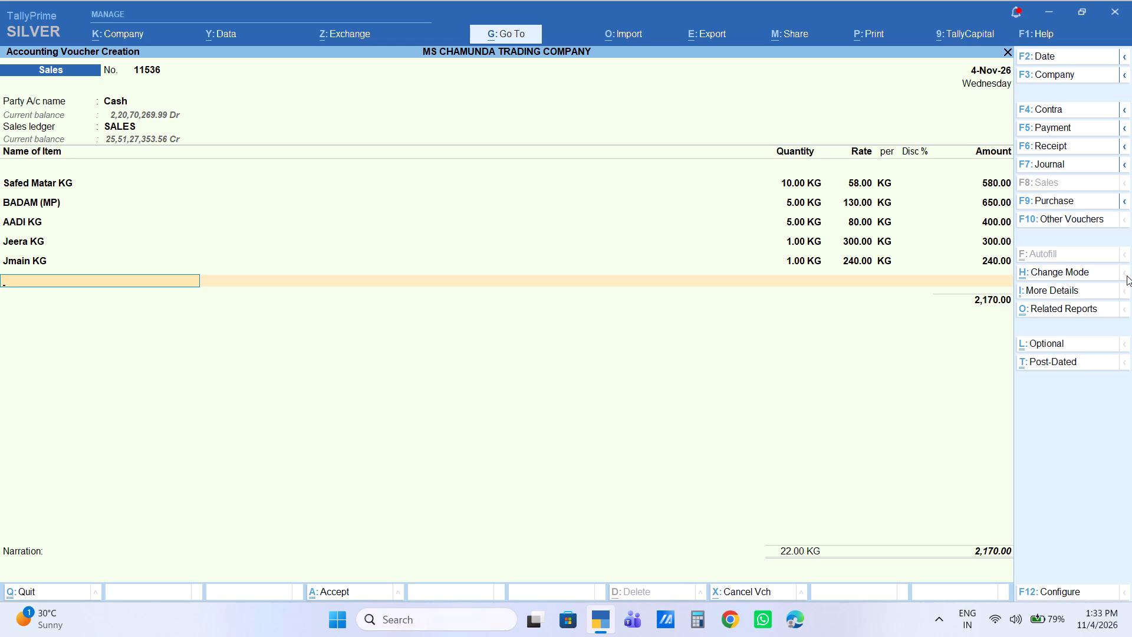
Add the item GOOD LITE 1KG below Jmain KG with a quantity of 1 BAG at the default rate of 195.
text(GOO)
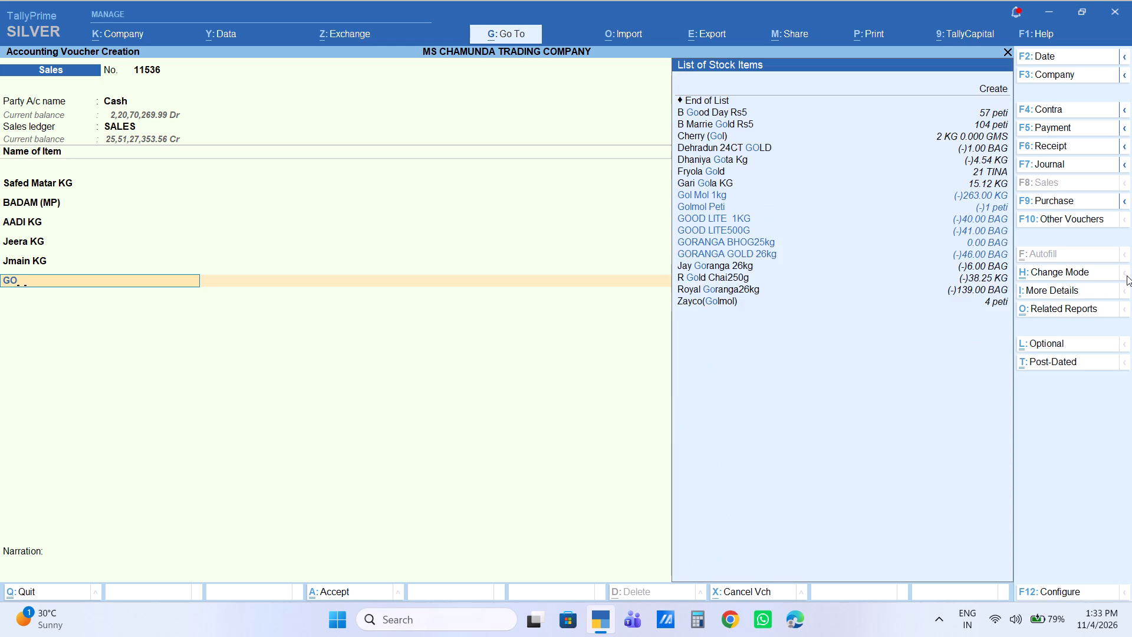
key(Down)
key(Return)
key(1)
key(Return)
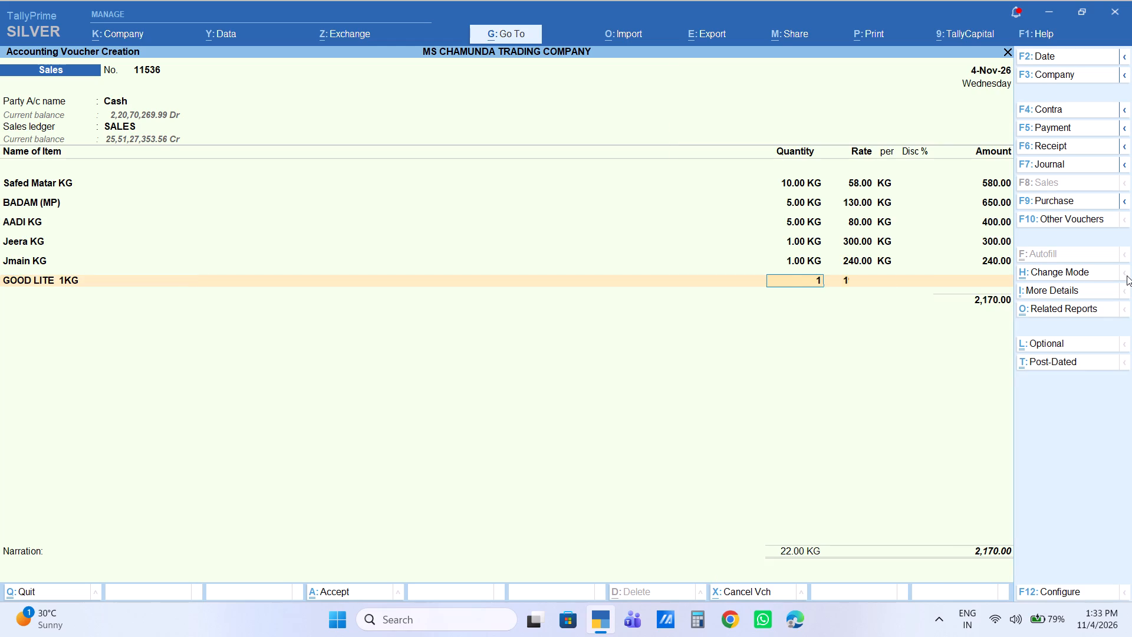
key(Return)
key(Return)
key(Return)
key(Return)
key(Return)
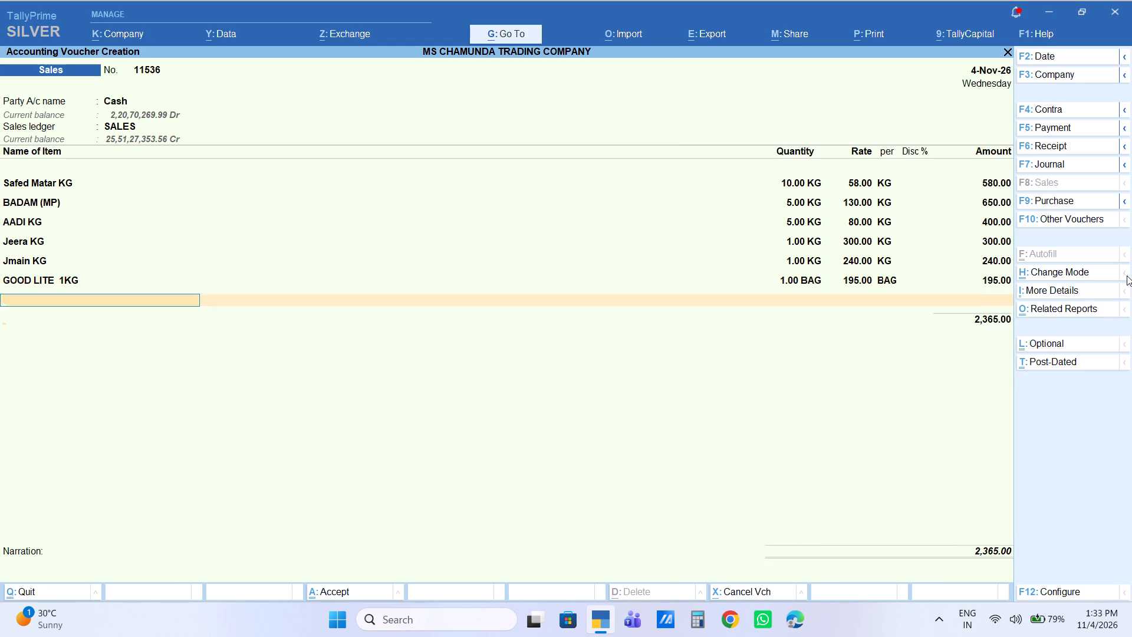
End the item list and save the cash sales voucher with no narration.
key(Return)
key(Return)
key(Return)
key(Return)
key(Return)
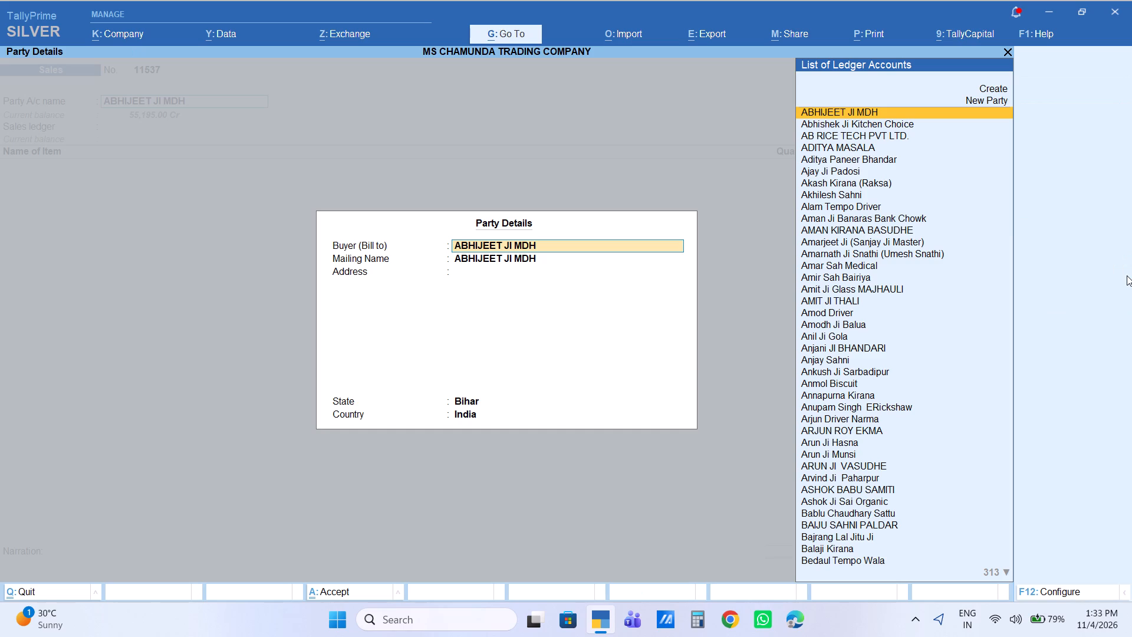
key(BackSpace)
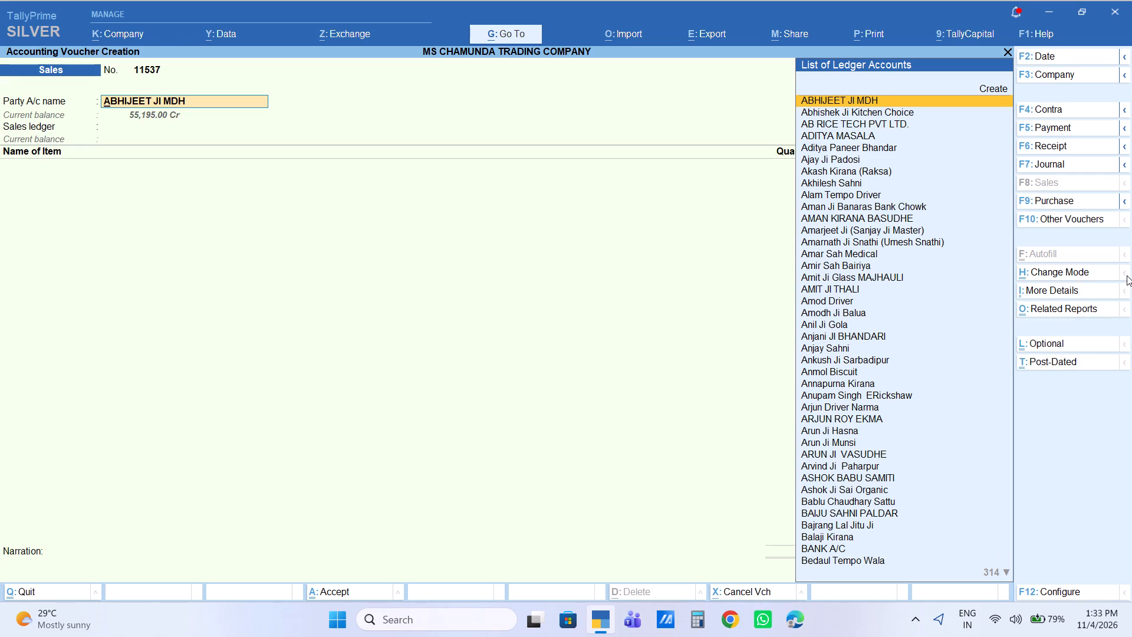
text(RADHE)
key(Right)
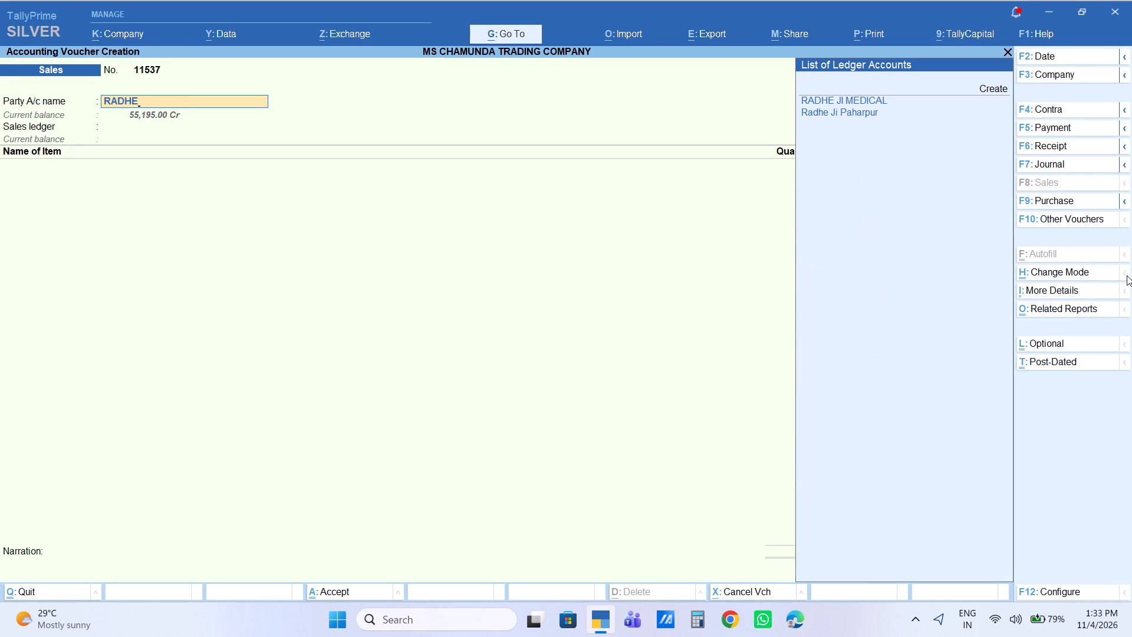
key(Down)
key(Down)
key(Return)
key(Return)
key(Return)
key(Return)
key(Return)
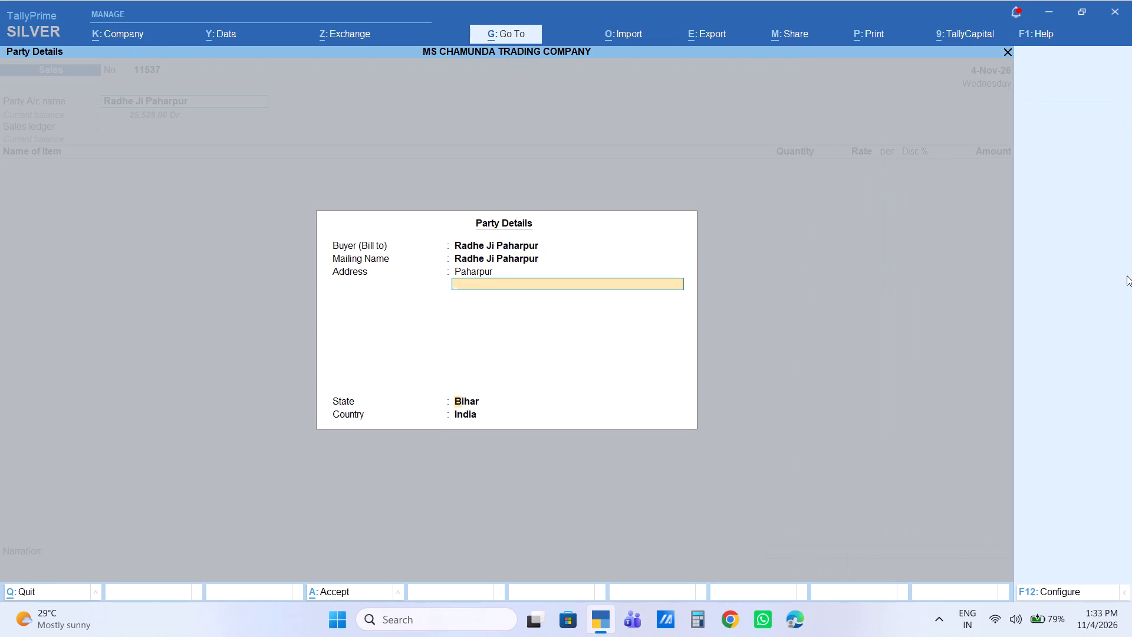
key(Return)
key(Return)
Add CHINI SF 50kg as the first item with a quantity of 1 BAG at the default rate of 3,250.
text(SF)
key(Return)
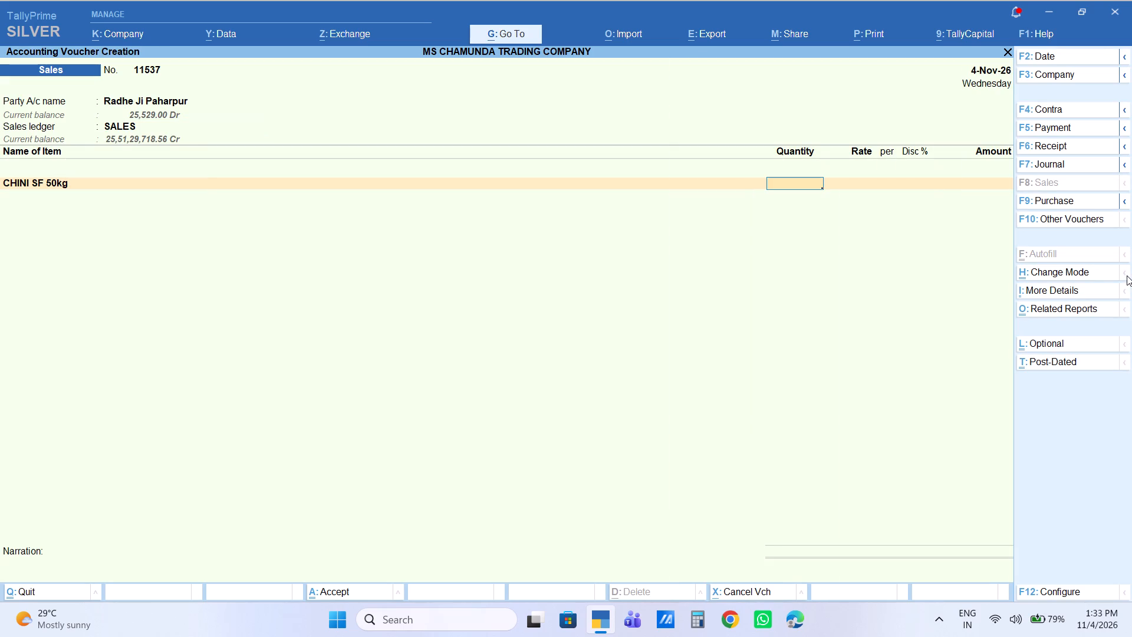
key(1)
key(Return)
key(Return)
key(Return)
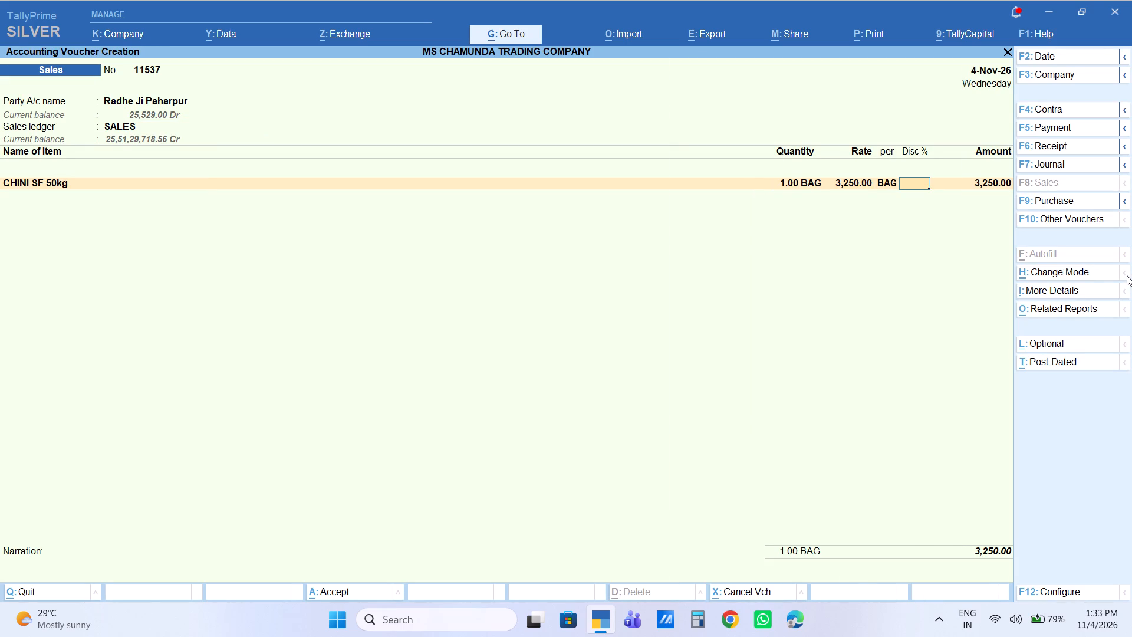
key(Return)
key(Return)
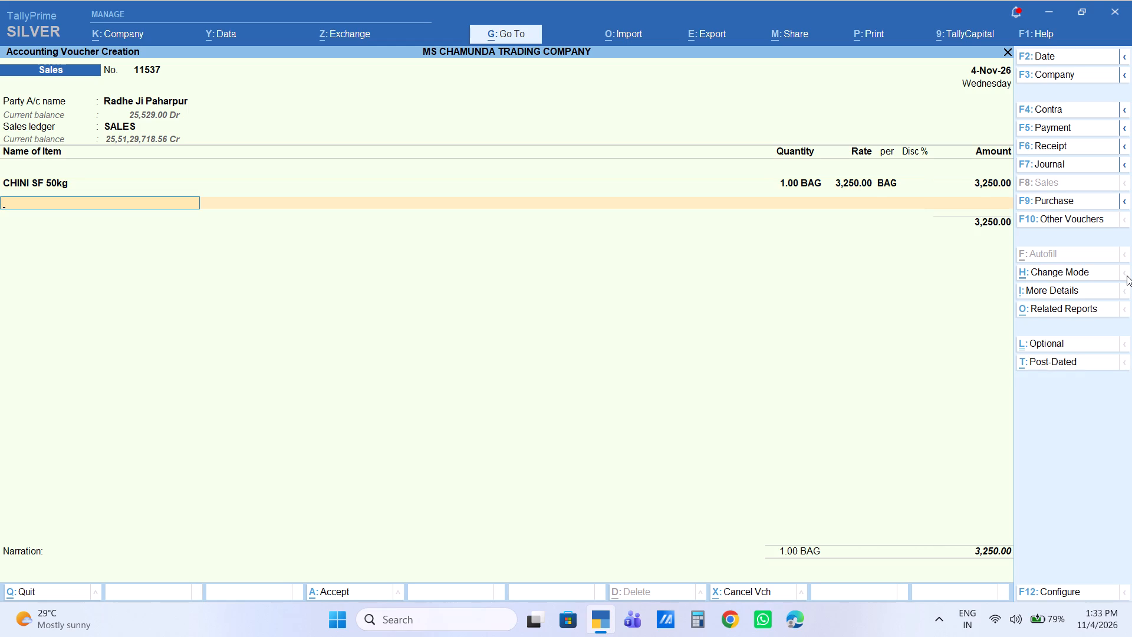
Add the item MAIDA LV below CHINI SF 50kg with a quantity of 1 BAG at the default rate of 1,580.
text(MAIDA)
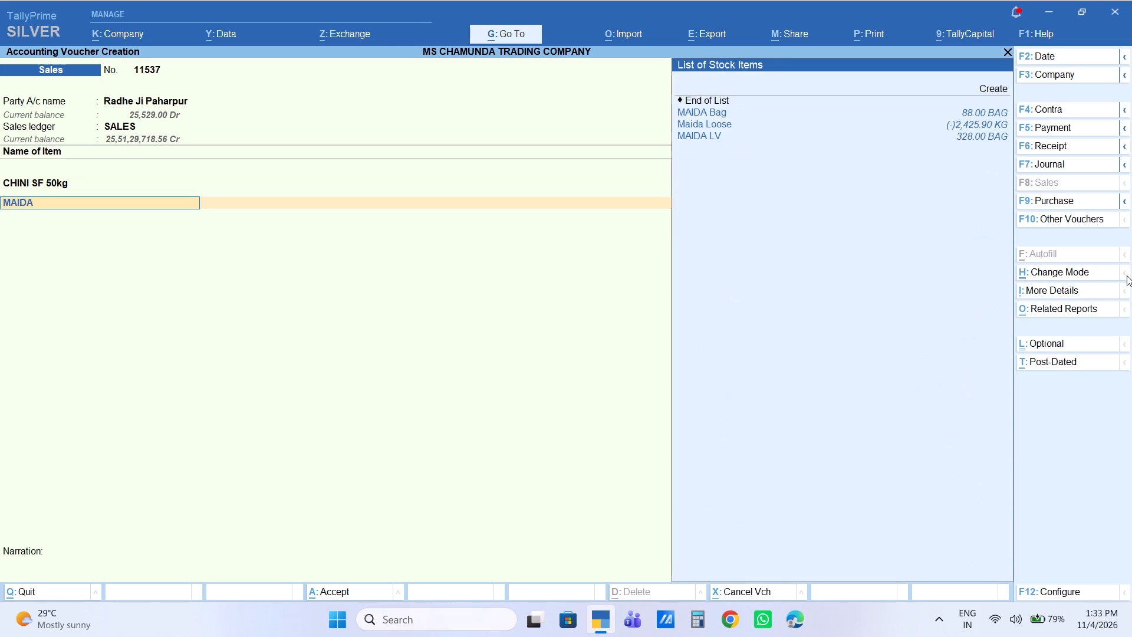
key(Down)
key(Down)
key(Up)
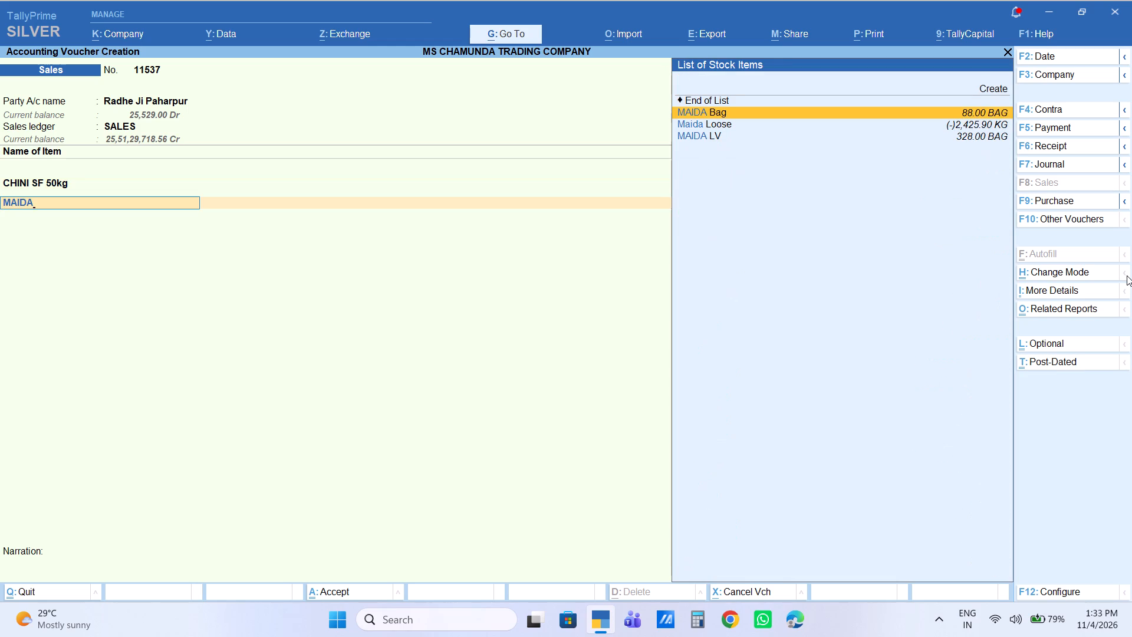
key(Down)
key(Down)
key(Return)
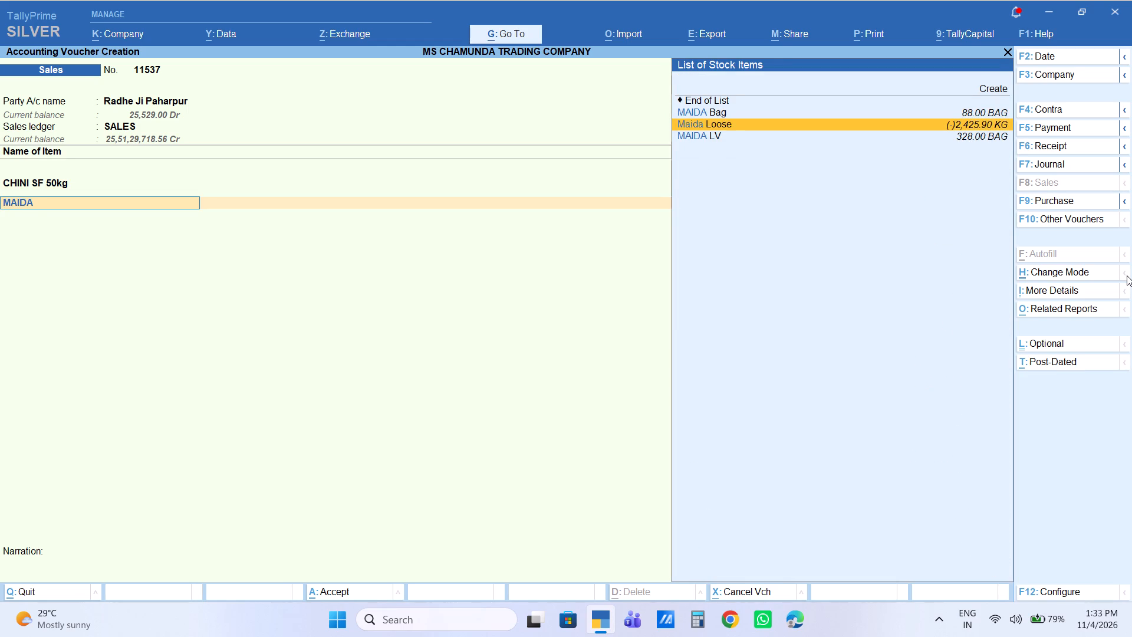
key(1)
key(Return)
key(Return)
key(Return)
key(Return)
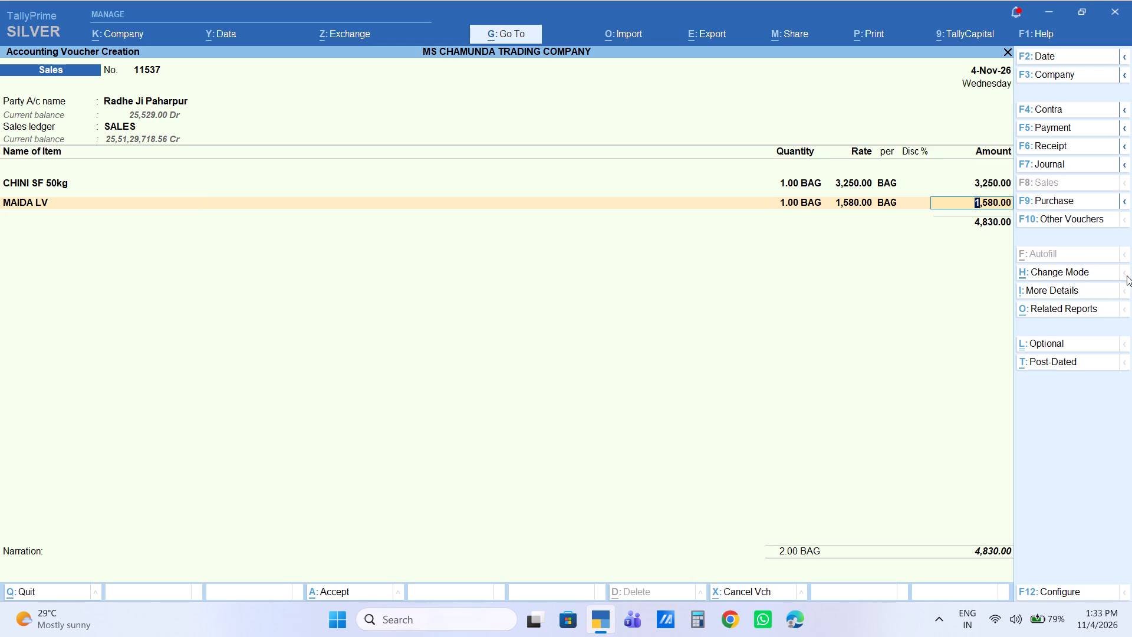
key(Return)
Add the item MASOOR DAL 30kg below MAIDA LV with a quantity of 2 BAG and an amount of 4200.
text(MASO)
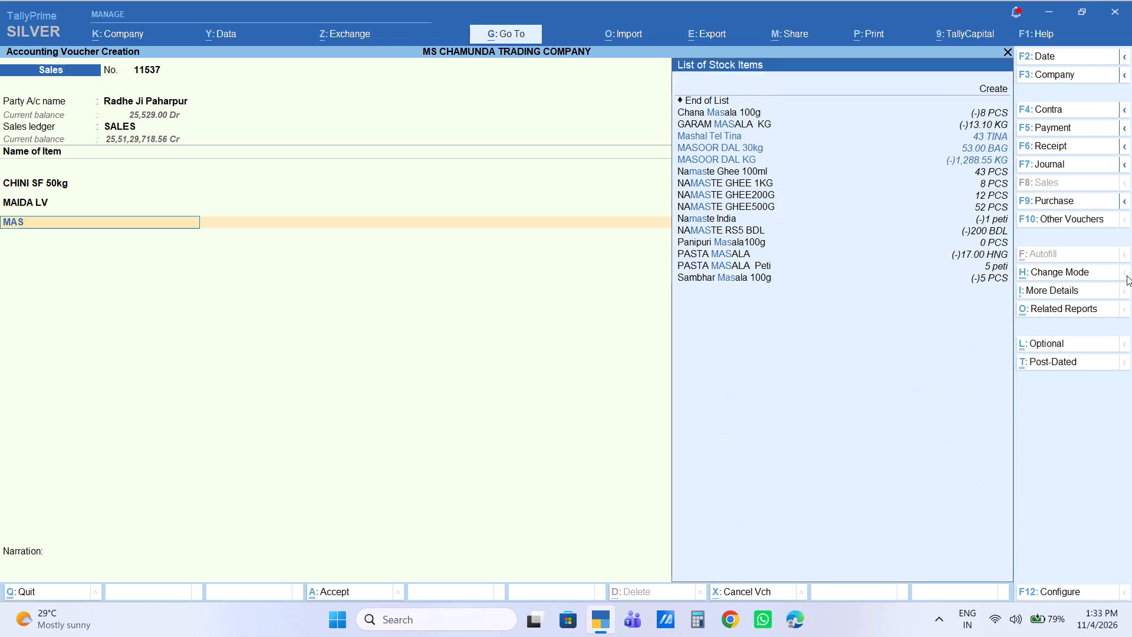
key(Down)
key(Return)
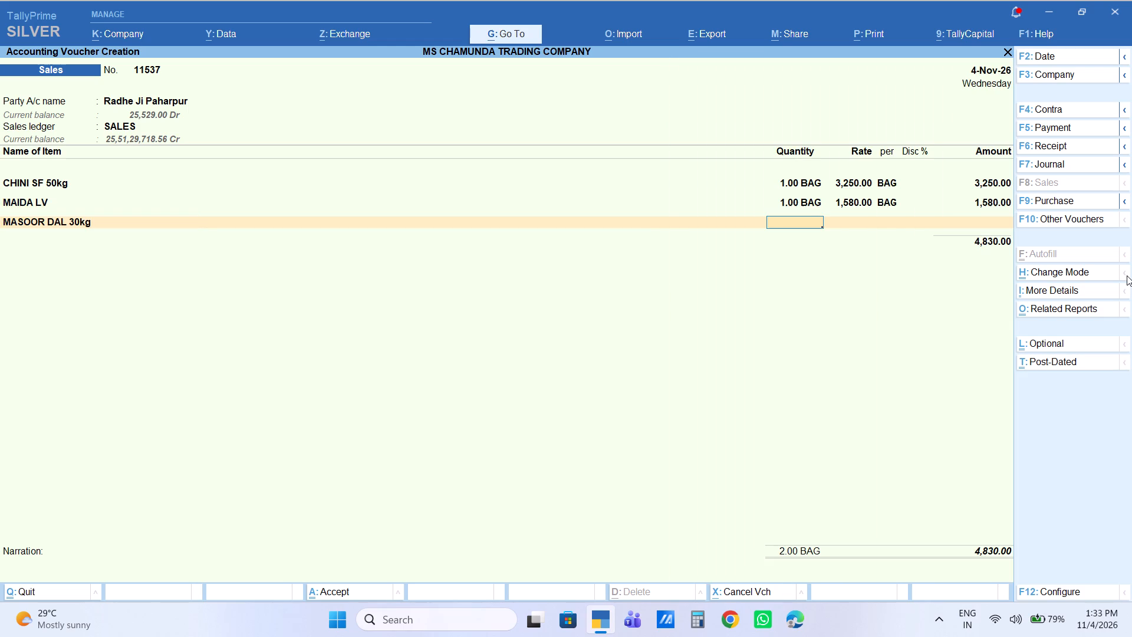
key(2)
key(Return)
key(Return)
key(Return)
key(Return)
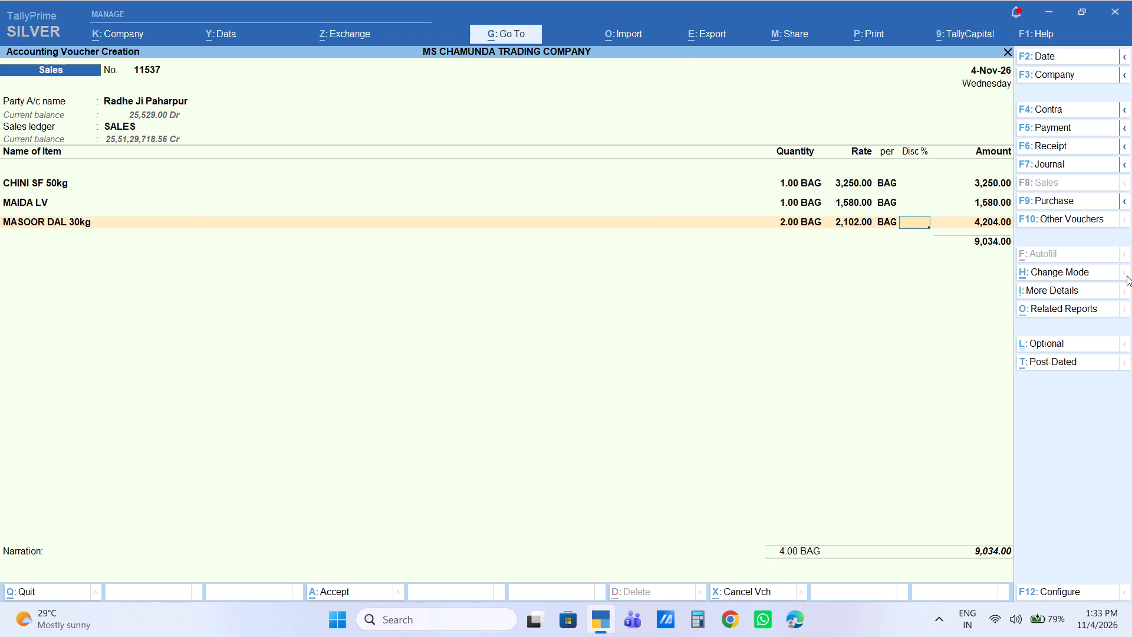
text(4200)
key(Return)
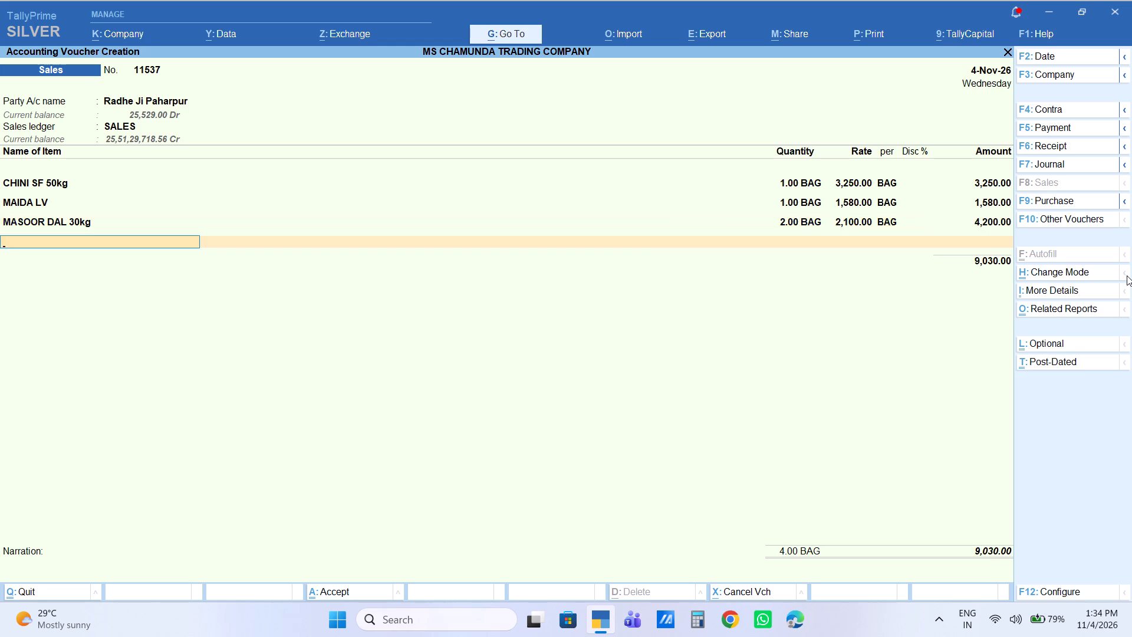
Add the item Frylo Peti below MASOOR DAL 30kg with a quantity of 1 peti at the default rate of 1,400.
text(FRY)
key(Down)
key(Down)
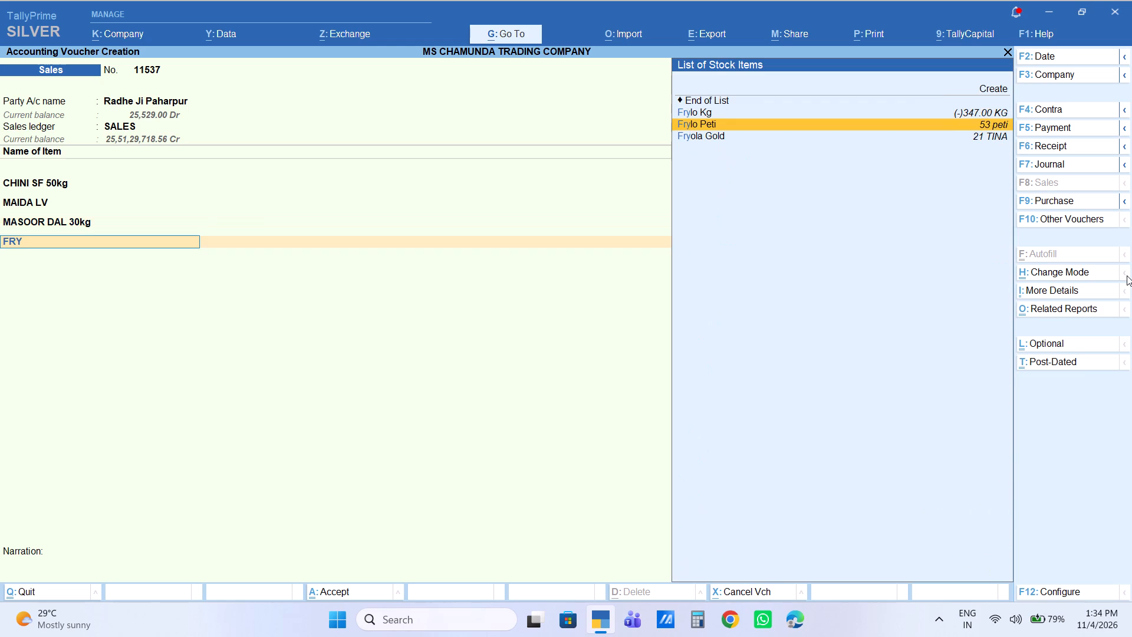
key(Return)
key(1)
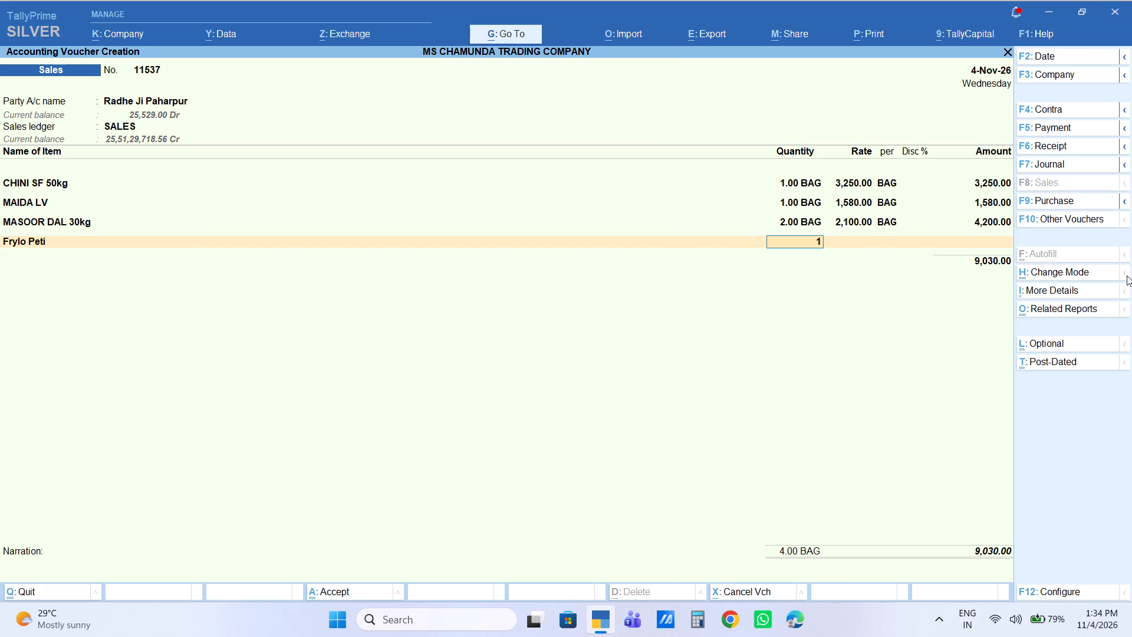
key(Return)
key(Return)
key(Return)
key(Return)
key(Return)
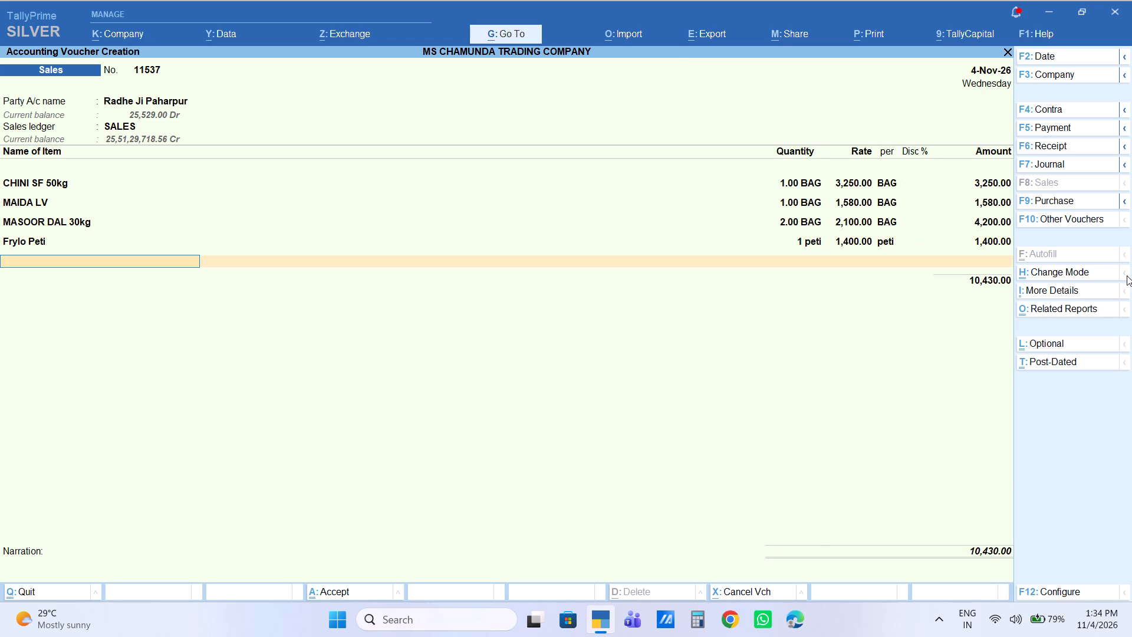
Add the item PARIVAR PAPAD PETI below Frylo Peti with a quantity of 1 peti and an amount of 2200.
text(PARI)
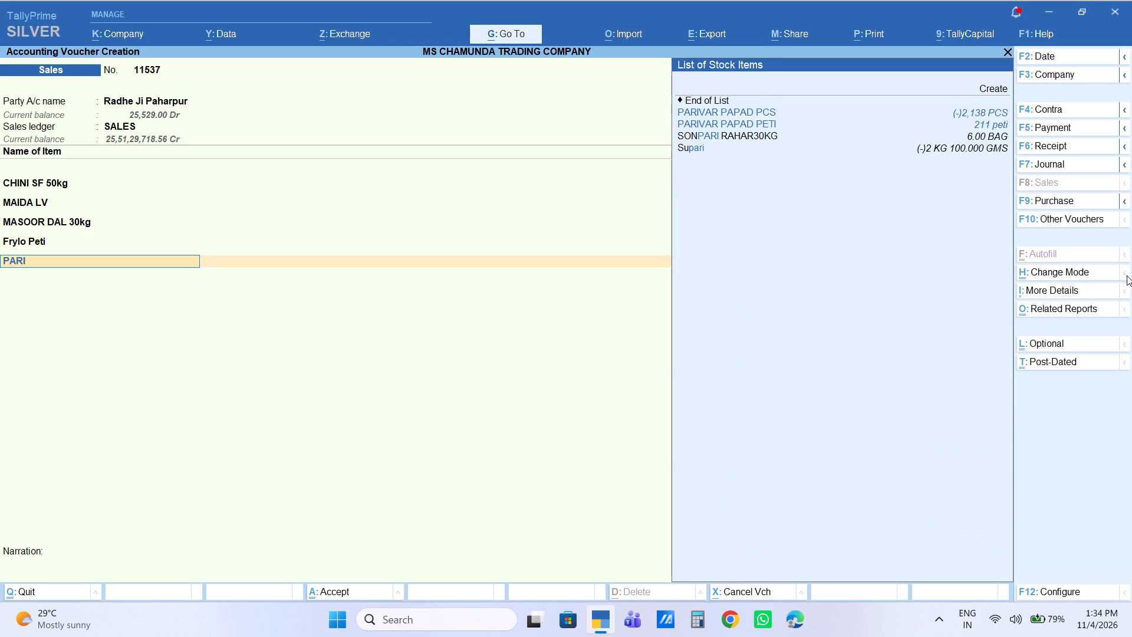
key(Down)
key(Down)
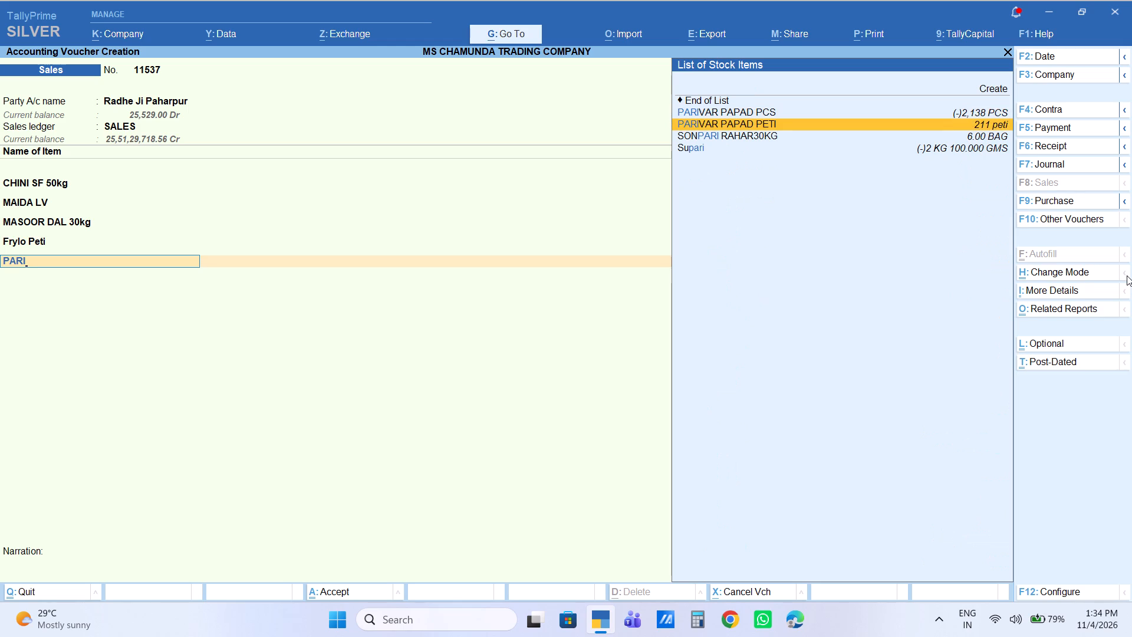
key(Return)
key(1)
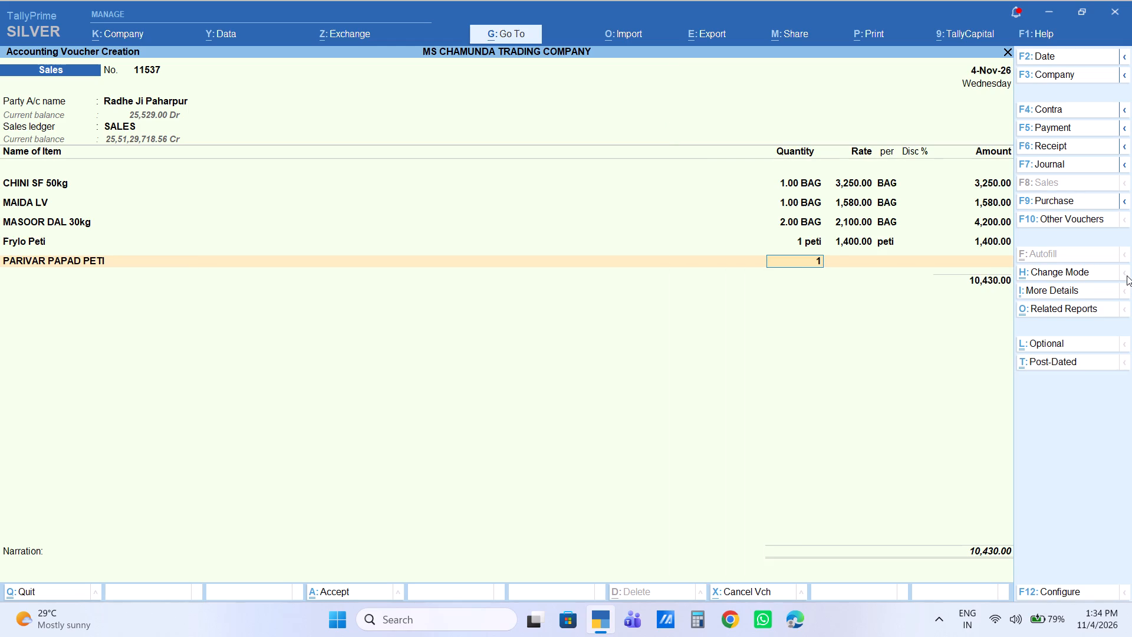
key(Return)
key(Return)
key(Return)
key(Return)
text(2200)
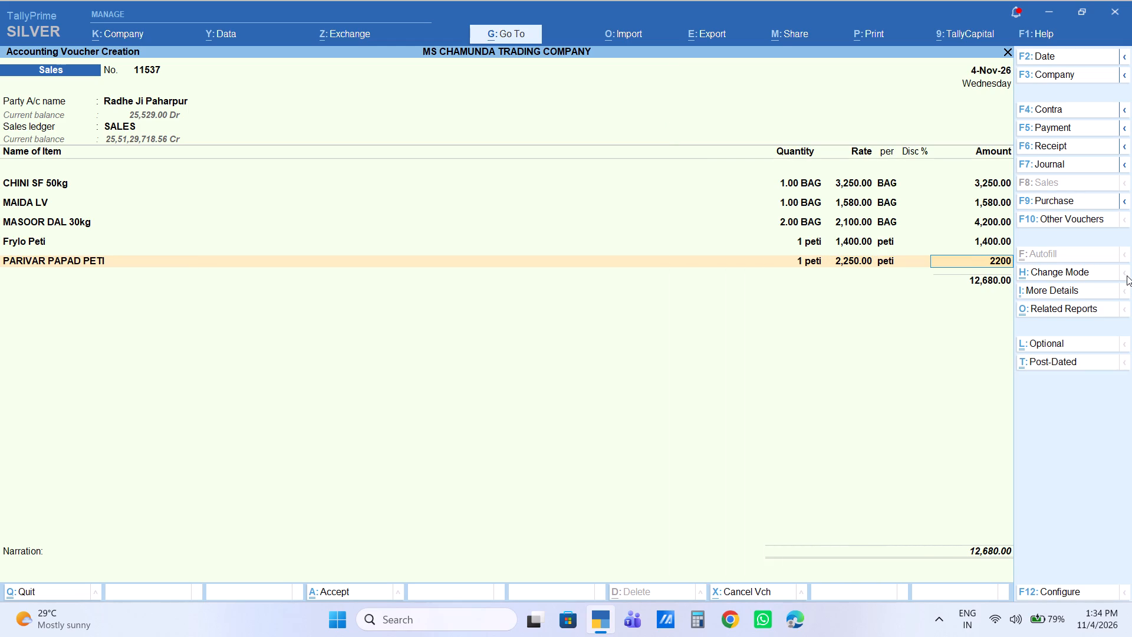
key(Return)
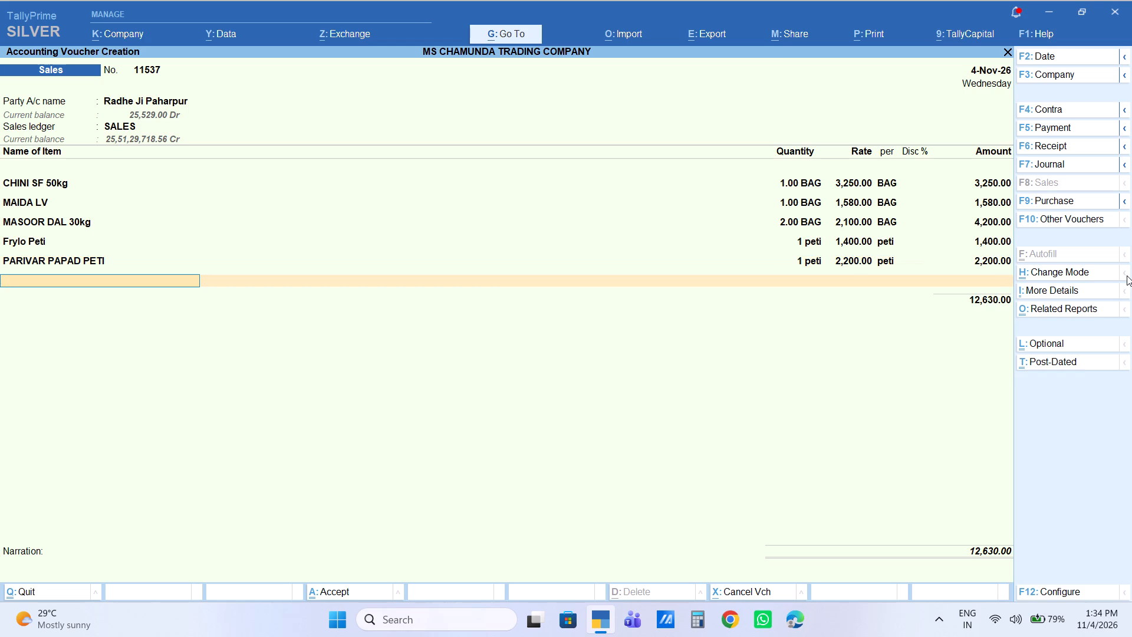
Add the item BHINDI BAG below PARIVAR PAPAD PETI with a quantity of 1 BAG at the default rate of 800.
text(BHINDI)
key(Down)
key(Down)
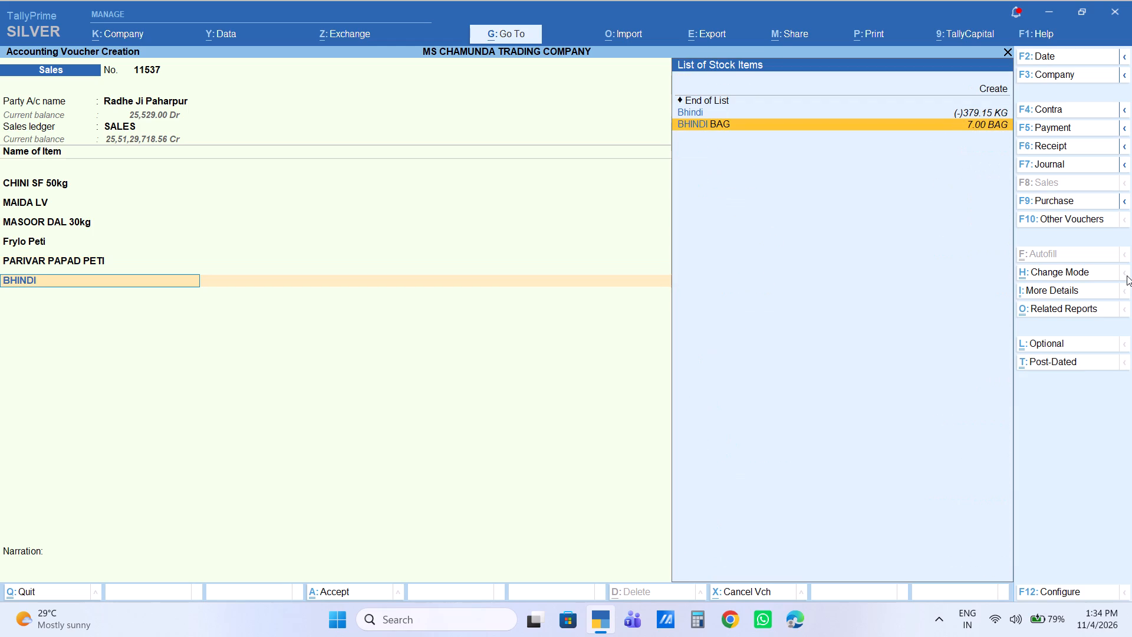
key(Return)
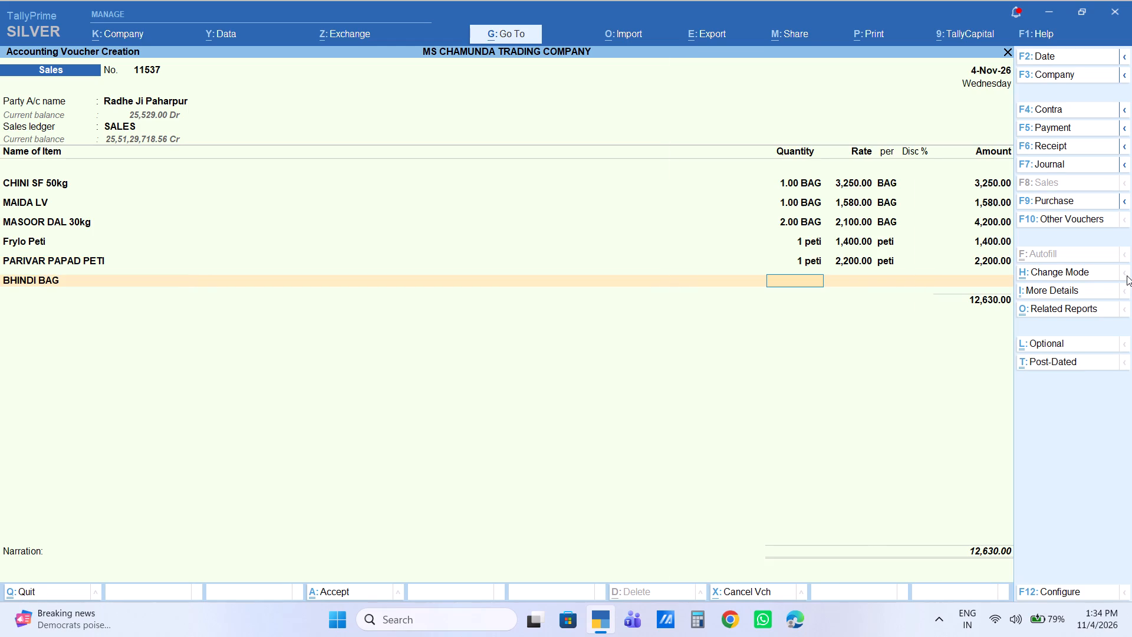
key(1)
key(Return)
key(Return)
key(Return)
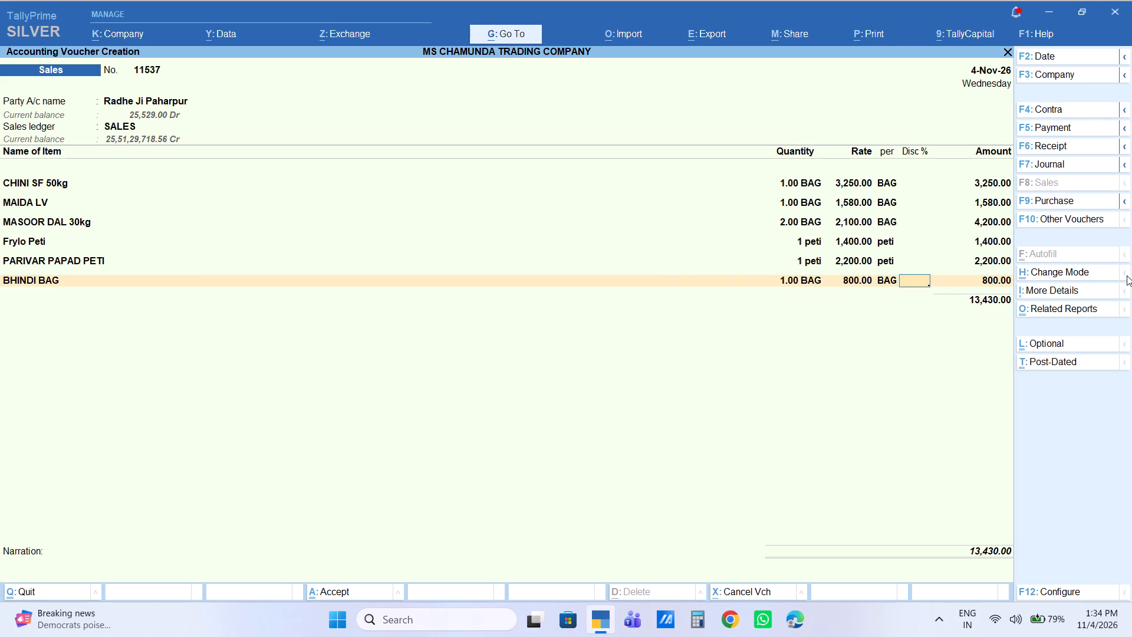
key(Return)
key(Return)
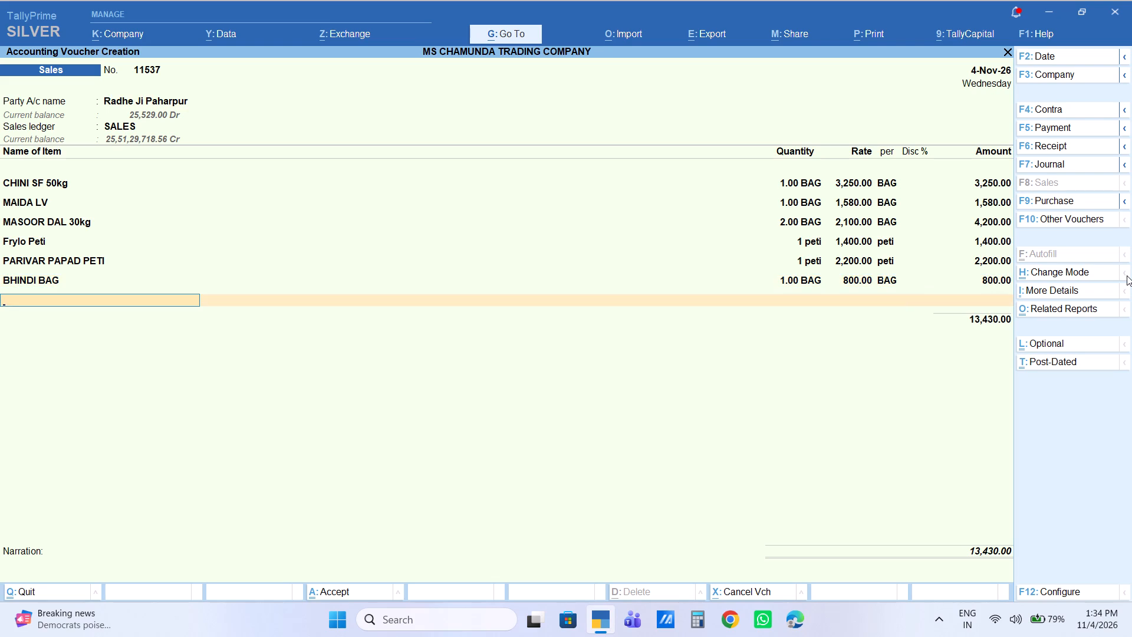
Add the item SALONI 500ML PETI below BHINDI BAG with a quantity of 2 peti at the default rate of 3,550.
text(SALONI1)
key(Down)
key(Down)
key(Down)
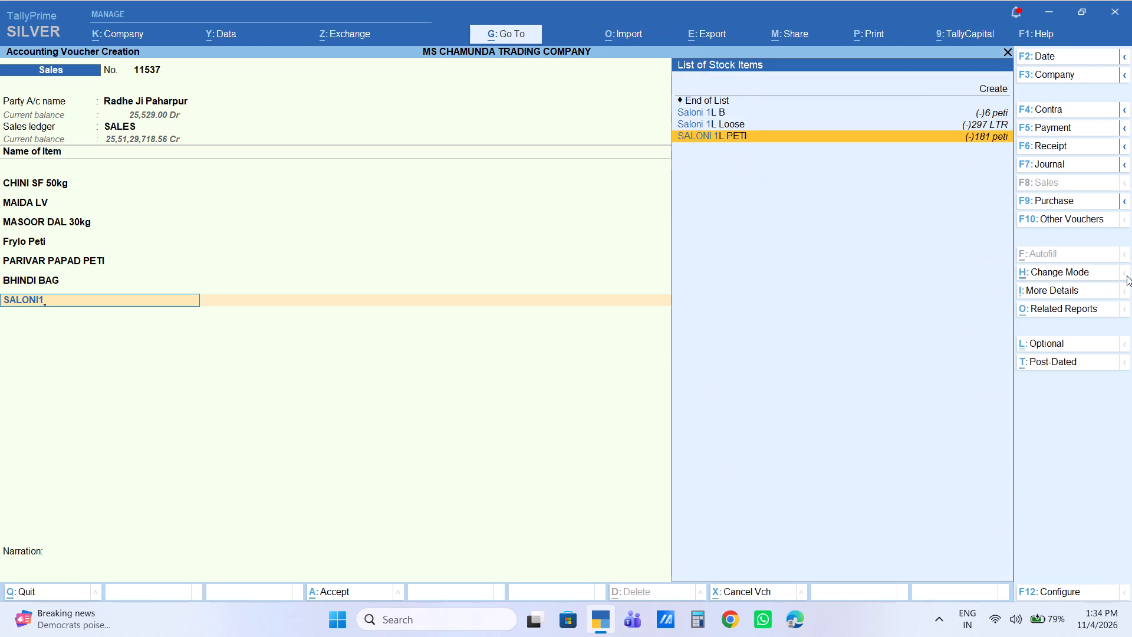
key(Return)
key(BackSpace)
key(Left)
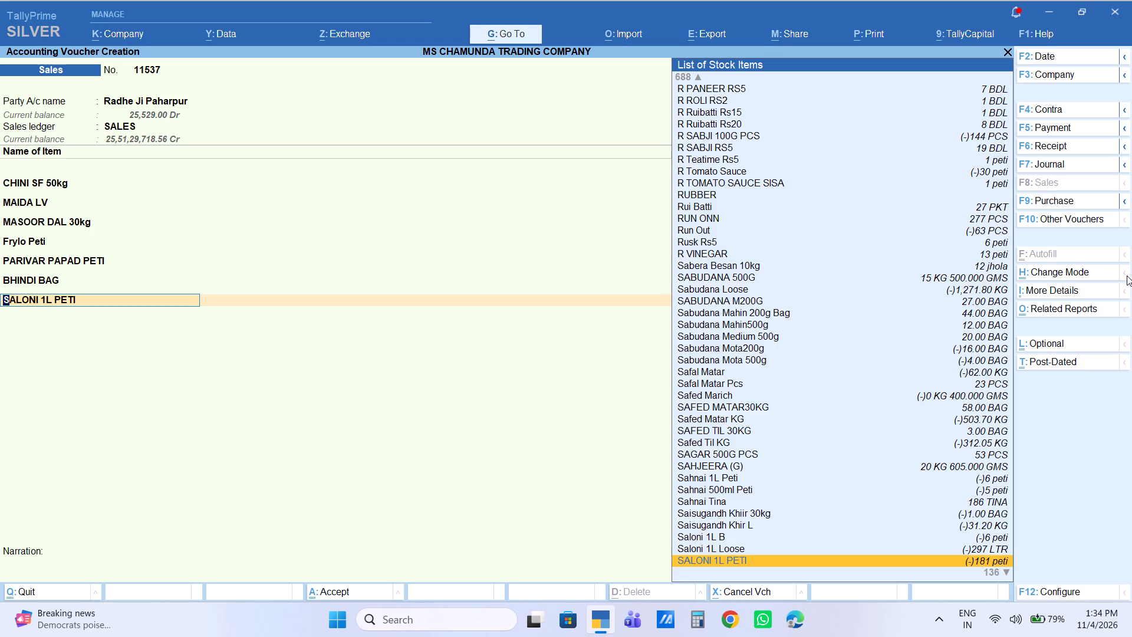
key(Down)
key(Down)
key(Down)
key(Down)
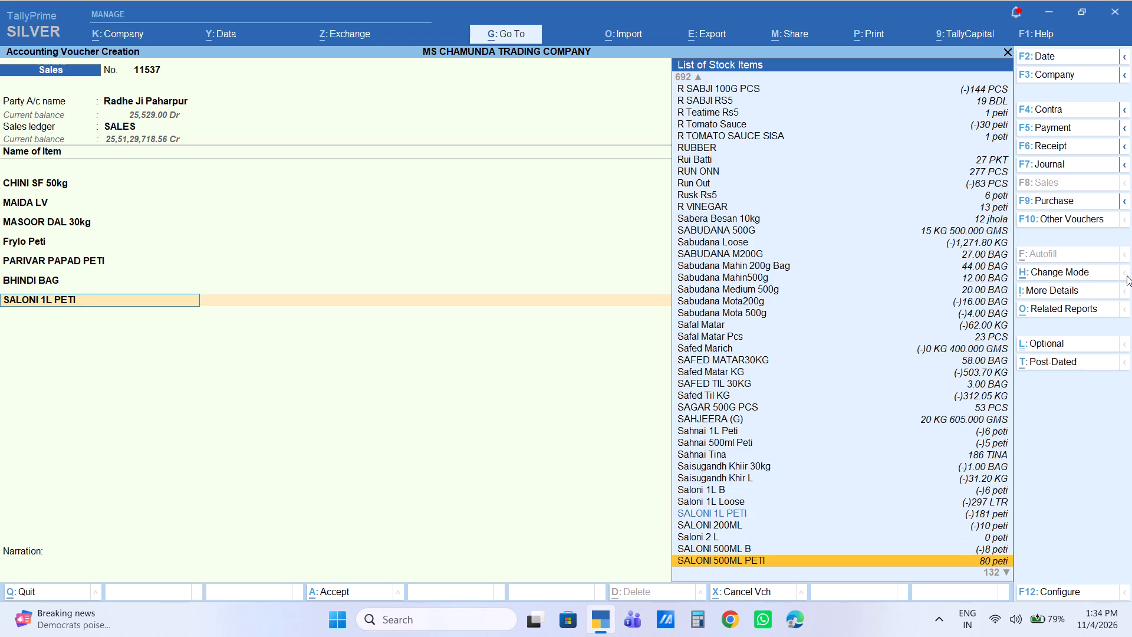
key(Return)
key(2)
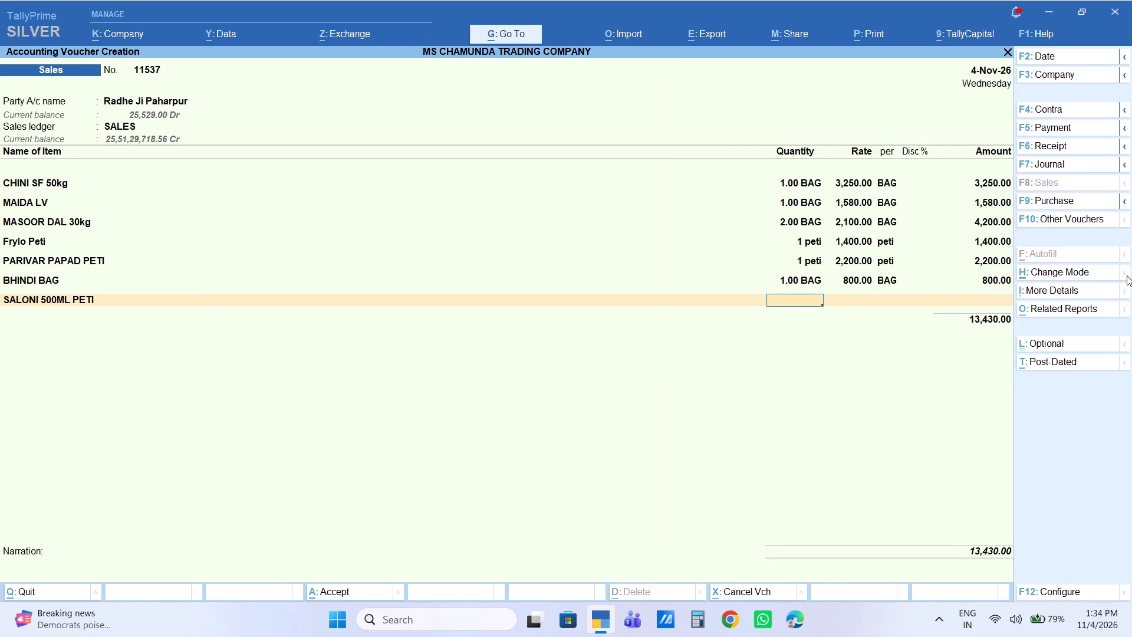
key(Return)
key(Return)
key(Return)
key(Return)
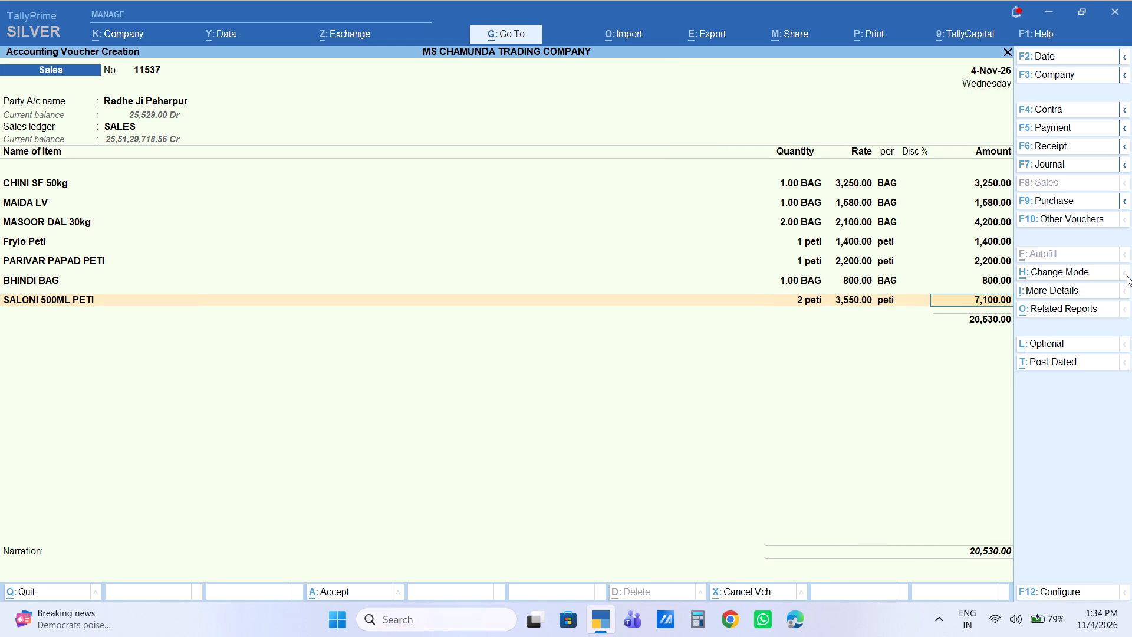
key(Return)
End the item list and add a Labour Charge of 25 below the items.
key(Return)
text(LA)
key(Return)
key(Return)
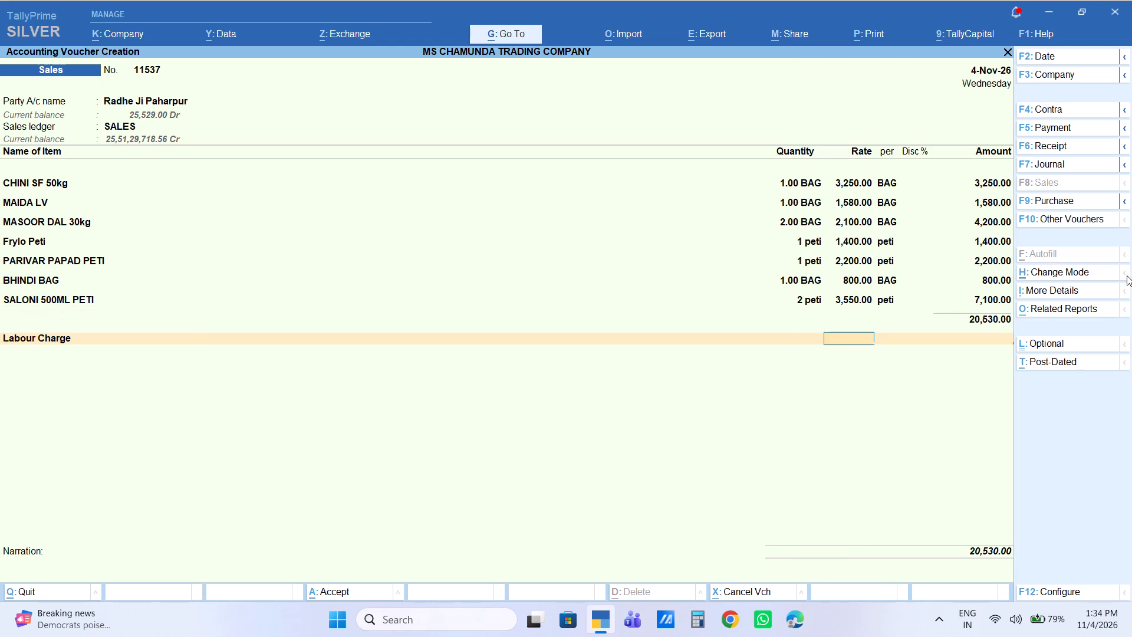
text(25)
key(Return)
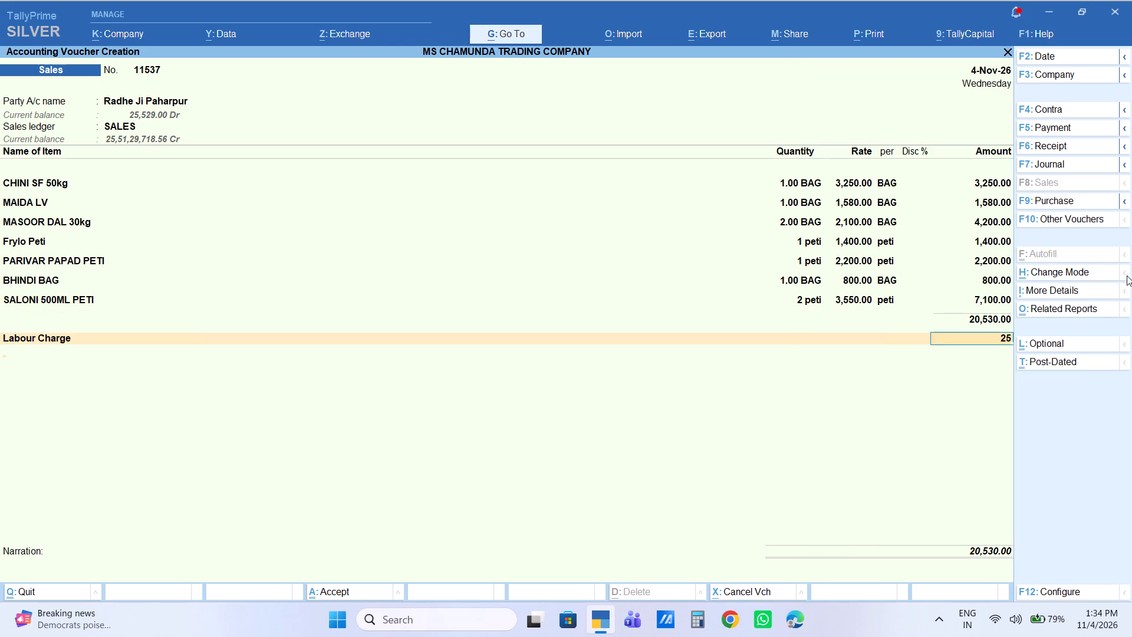
Return to the item list and add Mombatti Rs10(A) below SALONI 500ML PETI, 50 PCS at the default rate of 28.
key(BackSpace)
key(BackSpace)
key(BackSpace)
key(BackSpace)
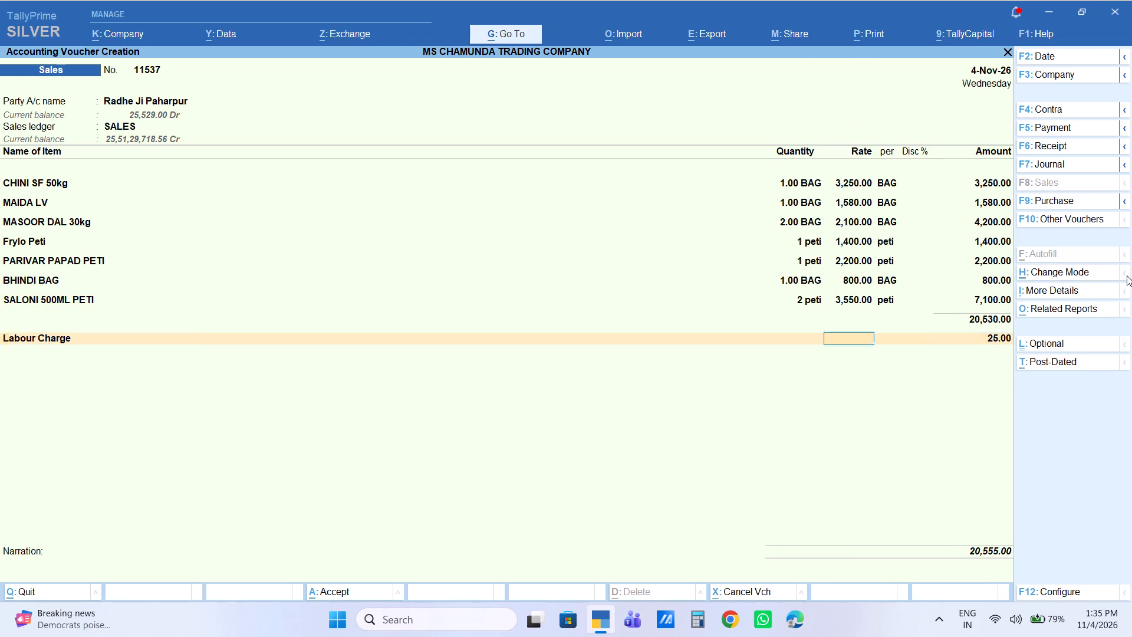
key(Return)
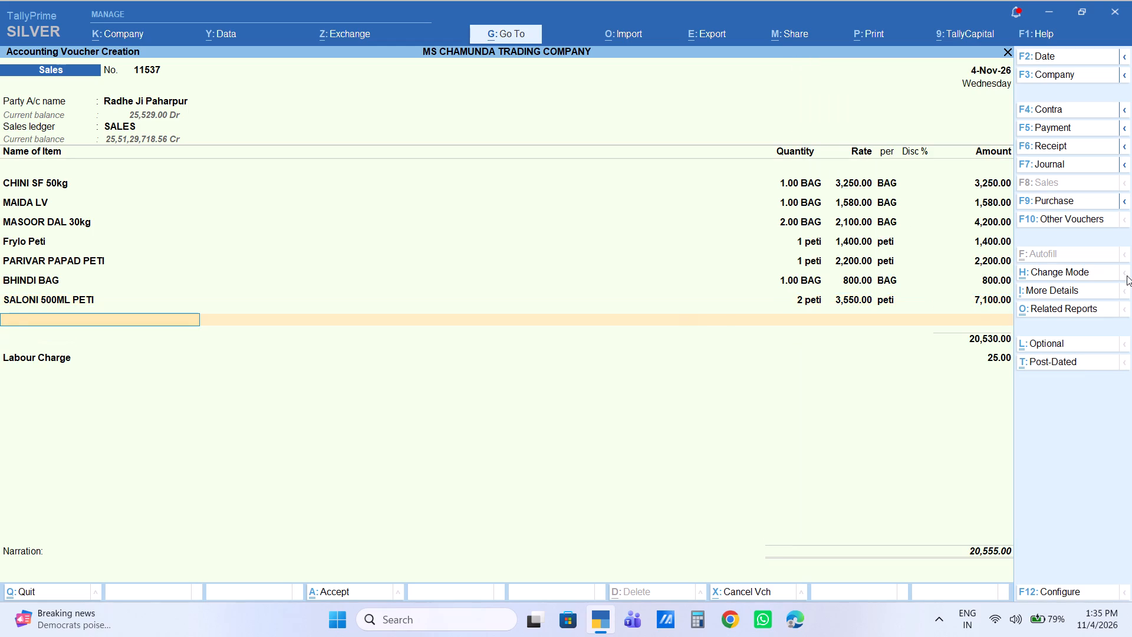
text(MOMBA)
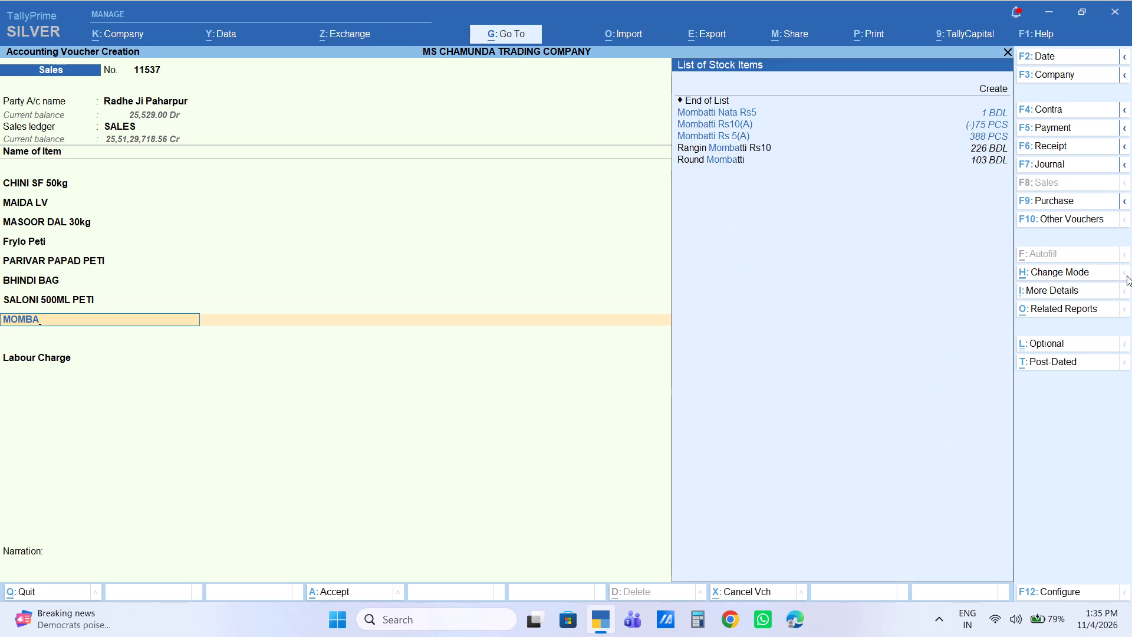
key(Down)
key(Down)
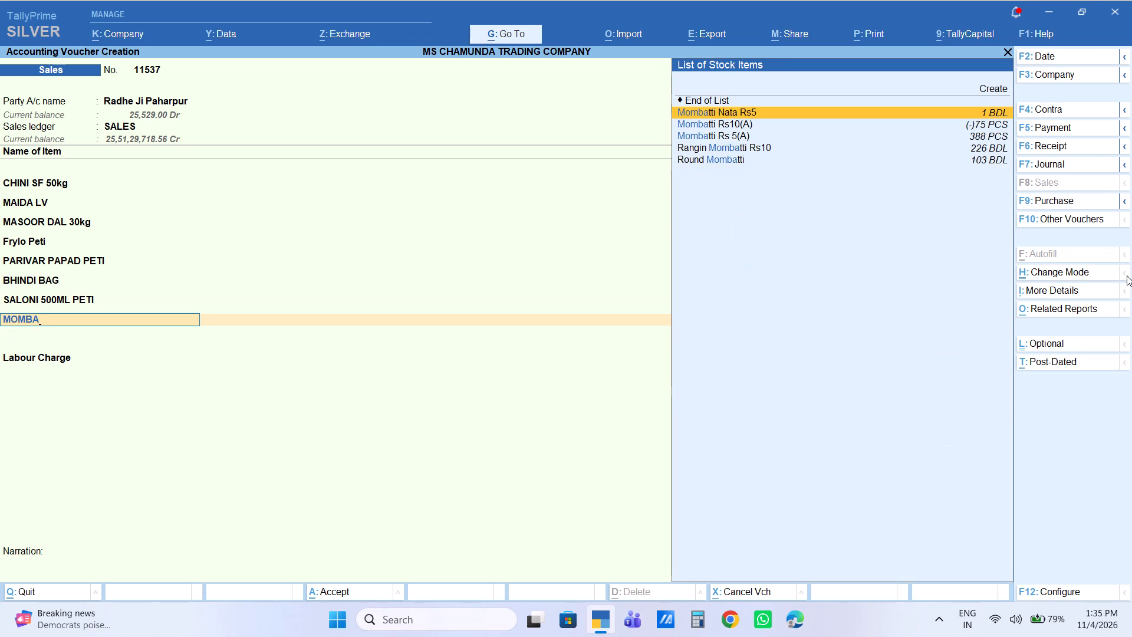
key(Return)
text(50)
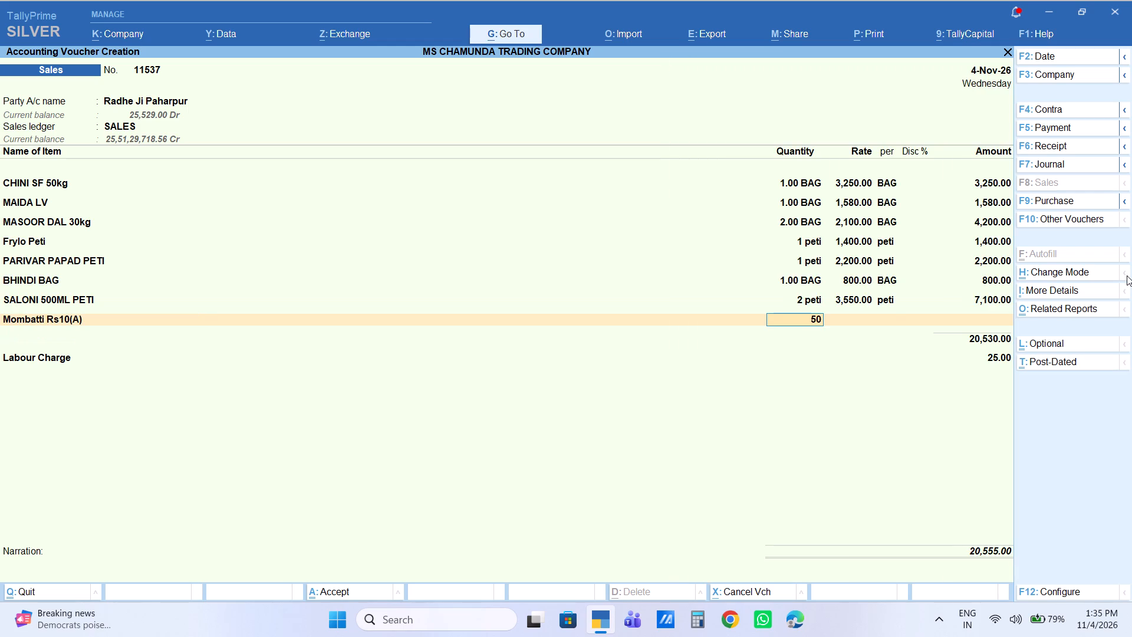
key(Return)
key(Return)
key(Return)
key(Return)
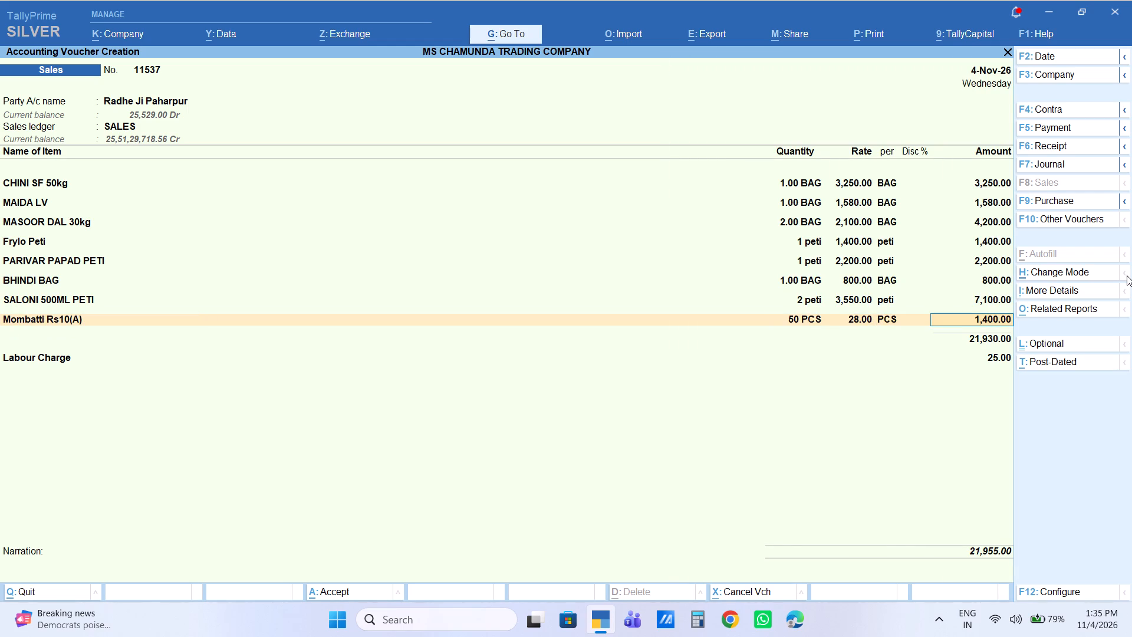
key(Return)
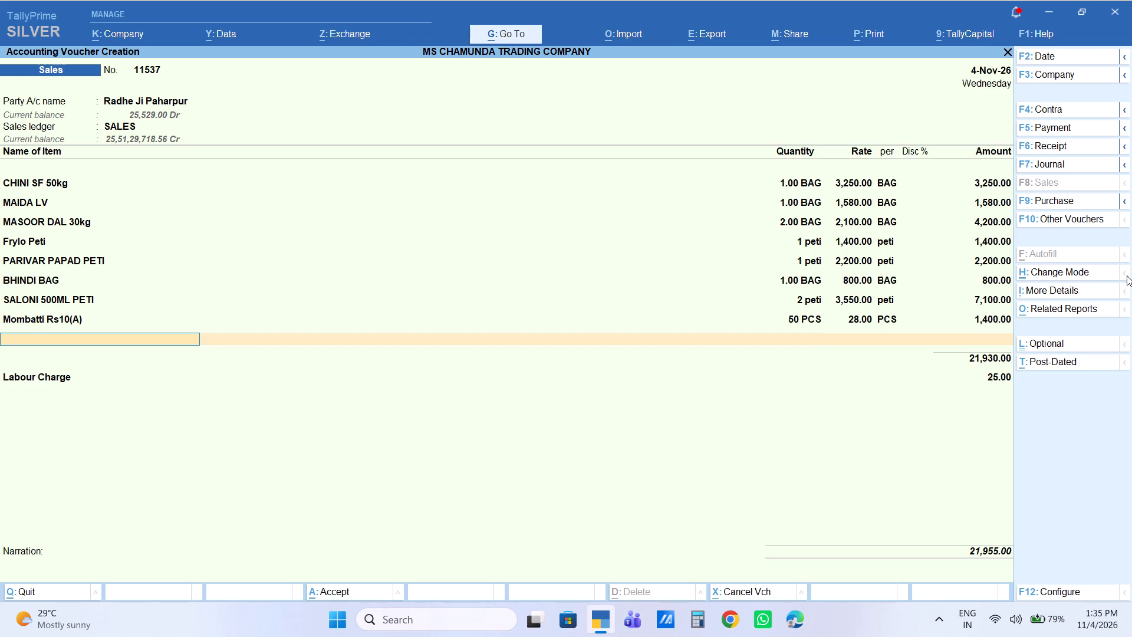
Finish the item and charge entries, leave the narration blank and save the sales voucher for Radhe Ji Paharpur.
key(Return)
key(Return)
key(Return)
key(Return)
key(Return)
key(Return)
key(Return)
key(Return)
key(Return)
key(Return)
key(Return)
key(Return)
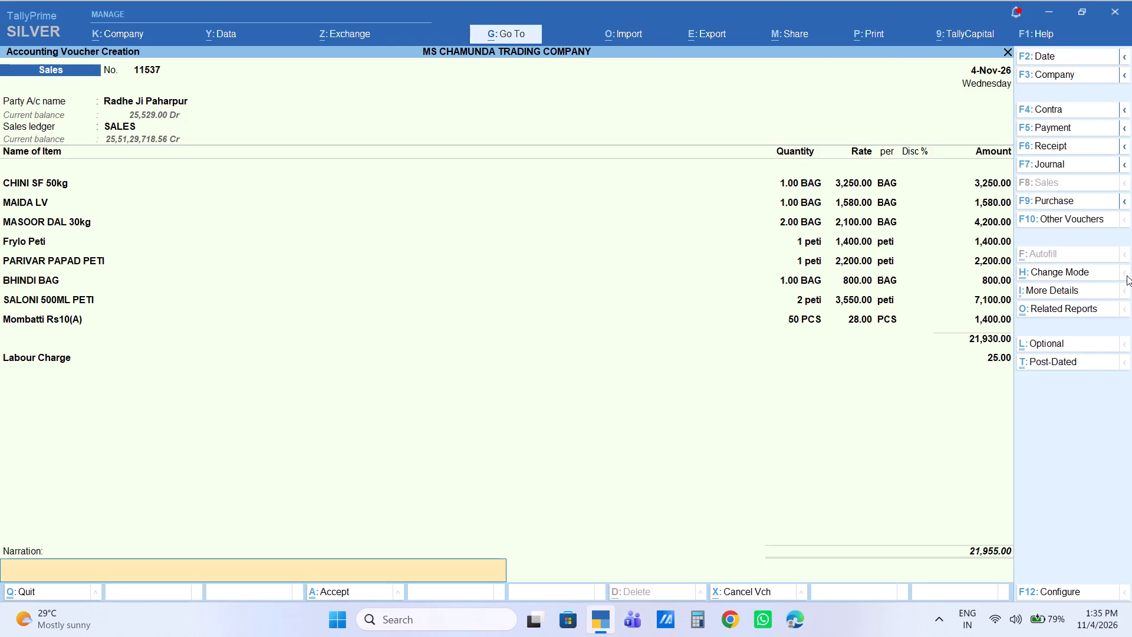
key(Return)
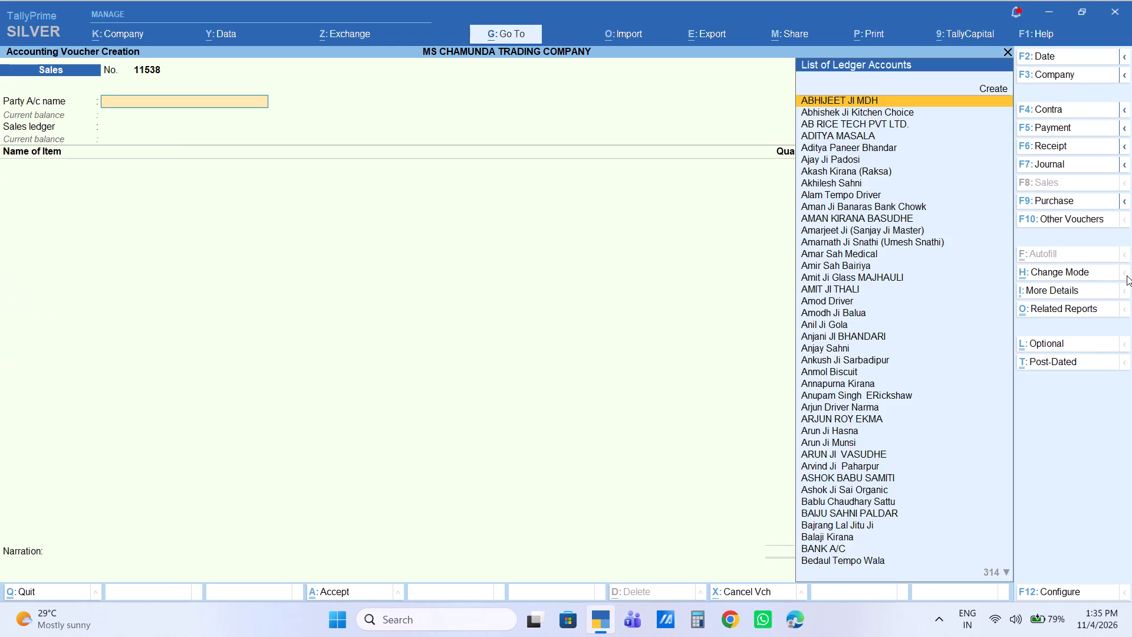
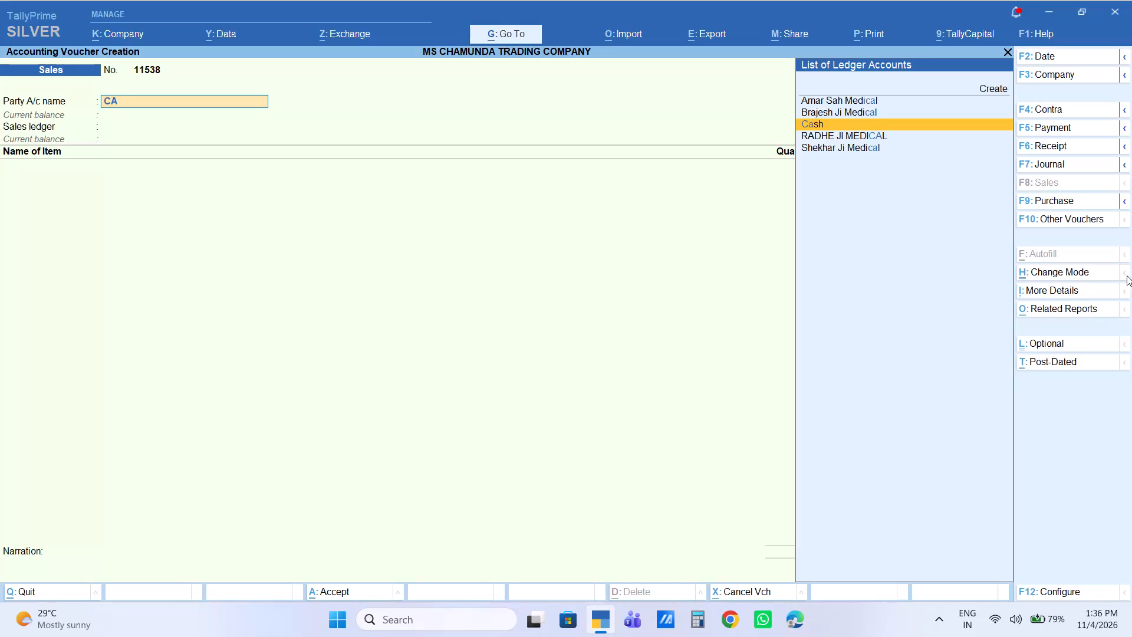
key(Return)
key(Return)
key(Return)
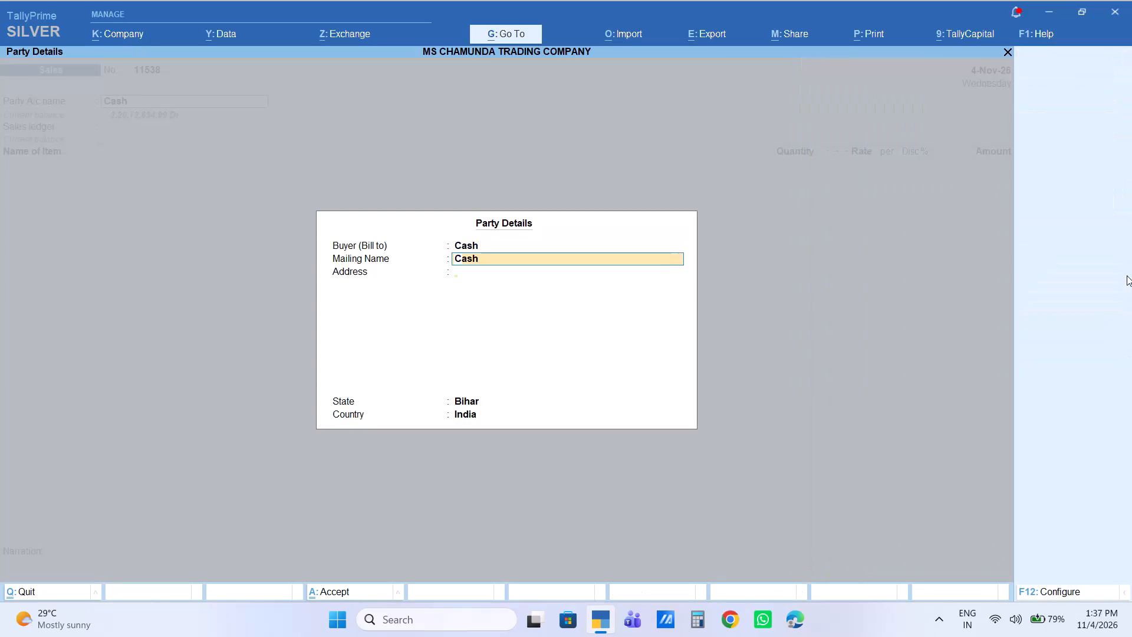
key(Return)
key(BackSpace)
key(BackSpace)
key(BackSpace)
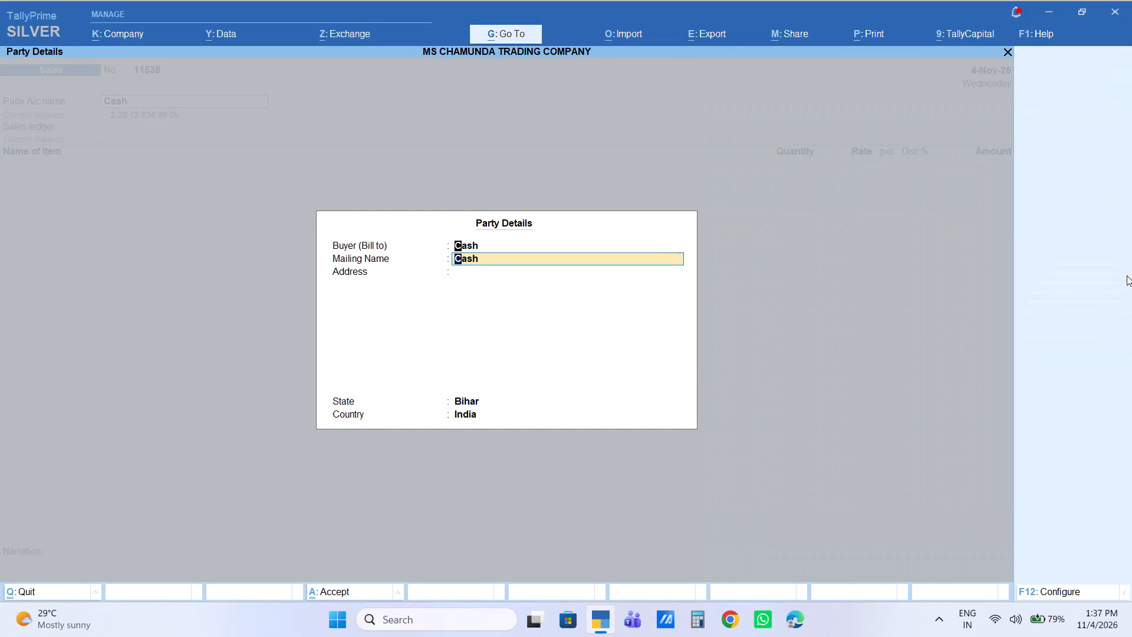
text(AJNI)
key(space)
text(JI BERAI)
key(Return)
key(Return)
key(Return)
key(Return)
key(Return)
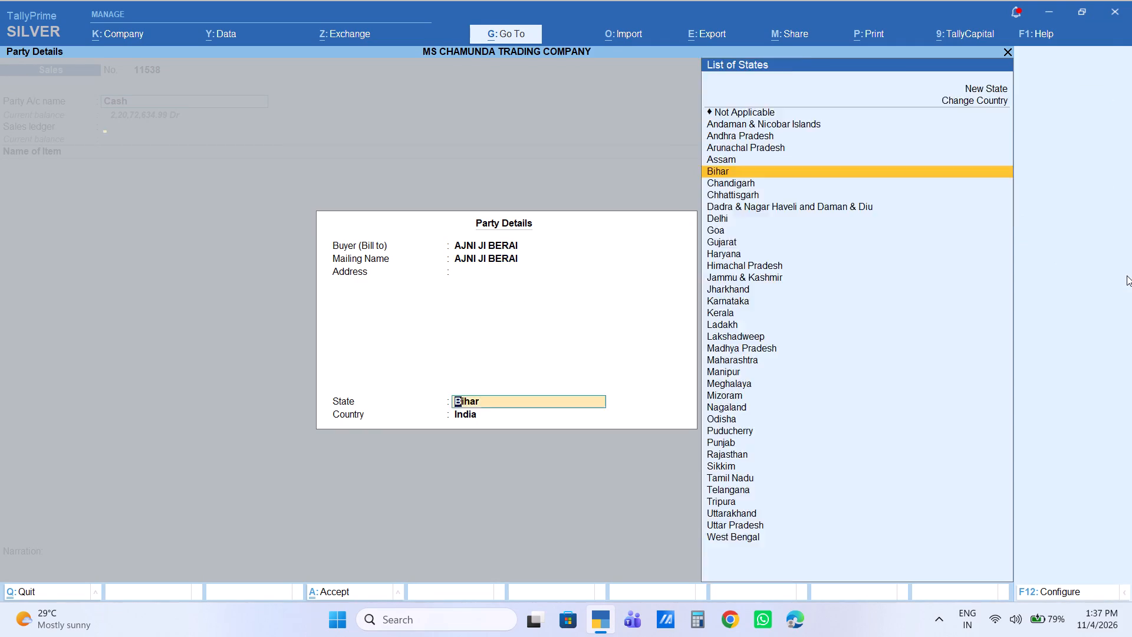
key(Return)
Add TEJPATTA PKT as the first item with a quantity of 25 PCS at the default rate of 7.
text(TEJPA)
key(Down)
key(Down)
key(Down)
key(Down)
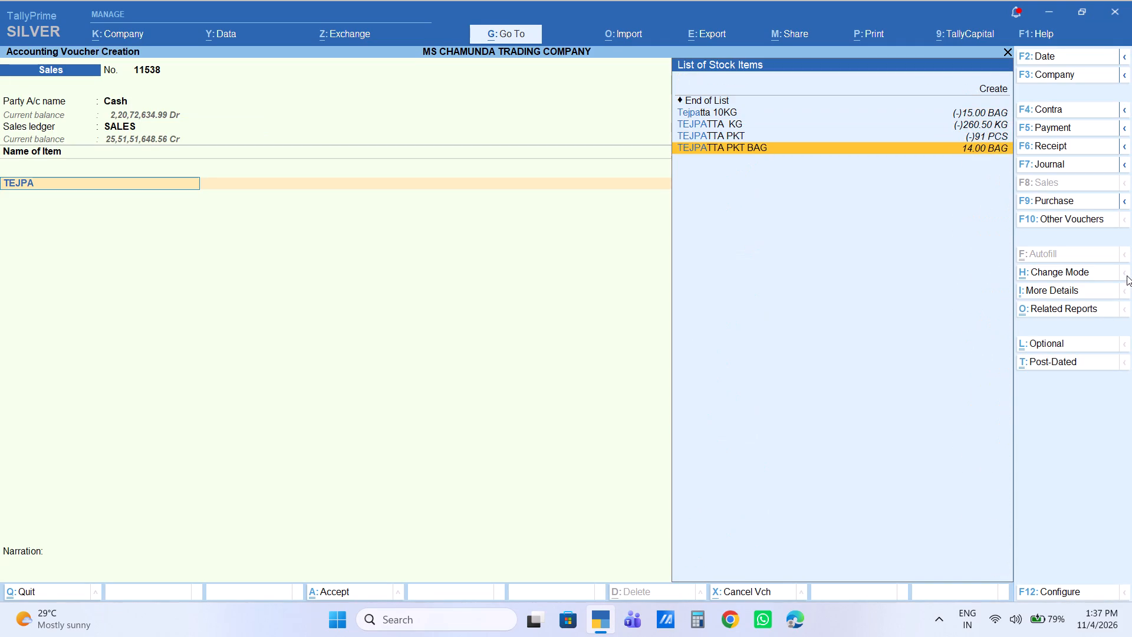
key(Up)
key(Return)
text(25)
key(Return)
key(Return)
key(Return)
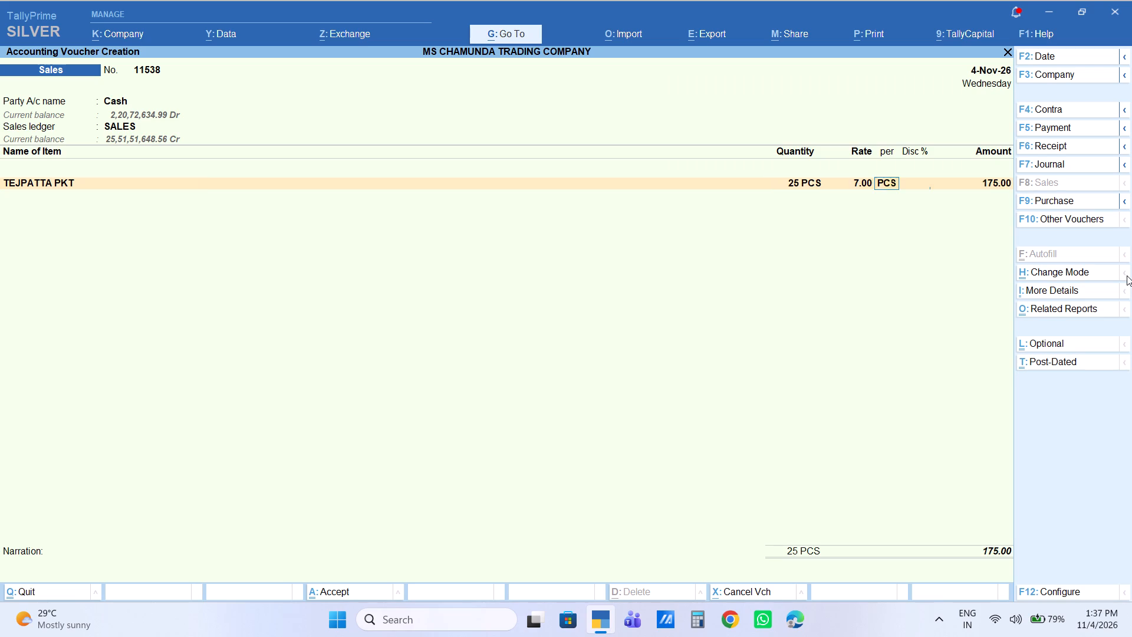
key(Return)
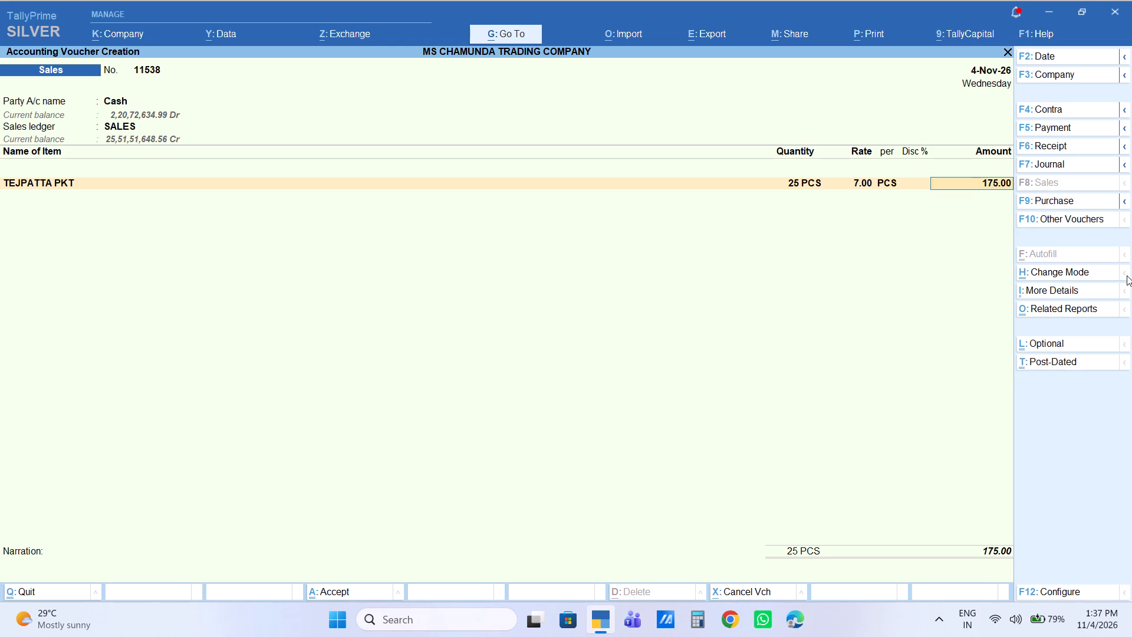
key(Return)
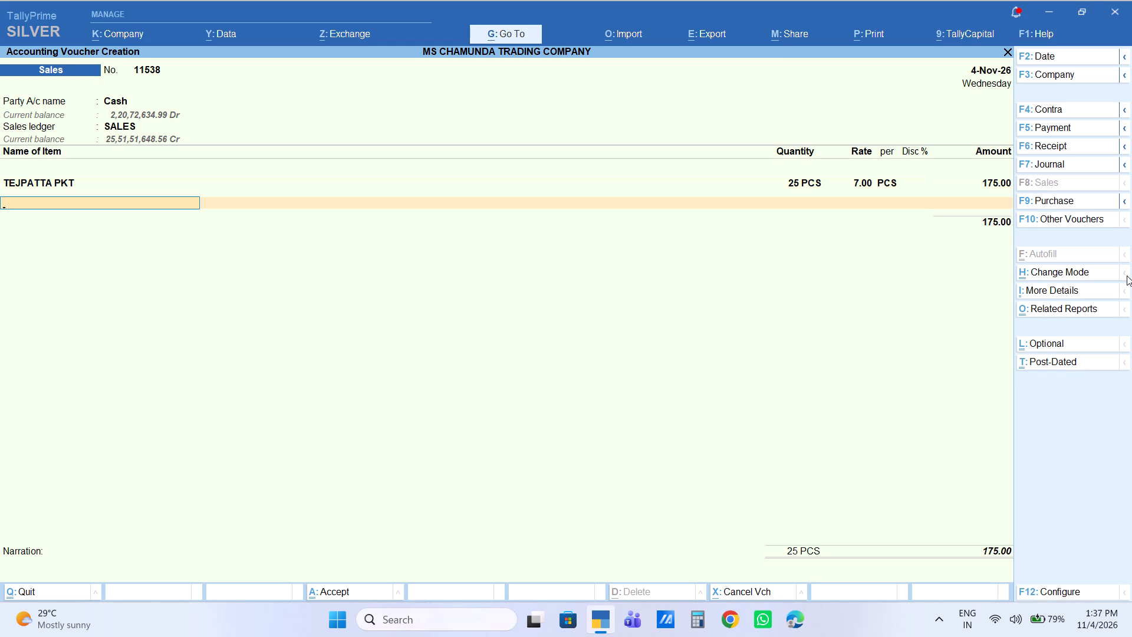
Add the item MAKURDANA KG below TEJPATTA PKT with a quantity of 2 KG and an amount of 150.
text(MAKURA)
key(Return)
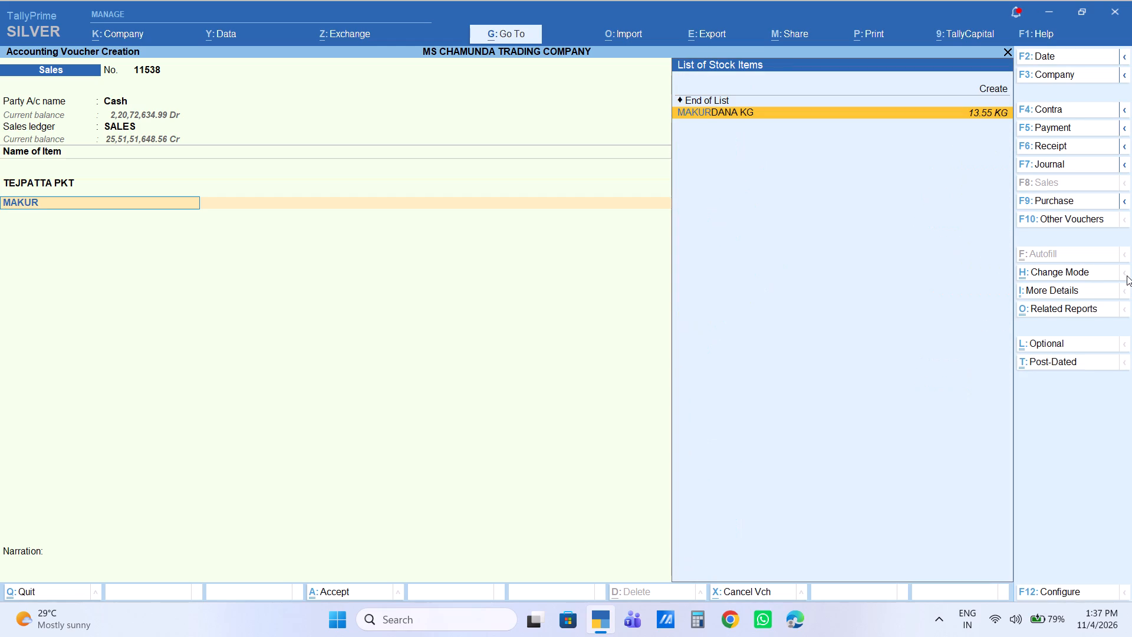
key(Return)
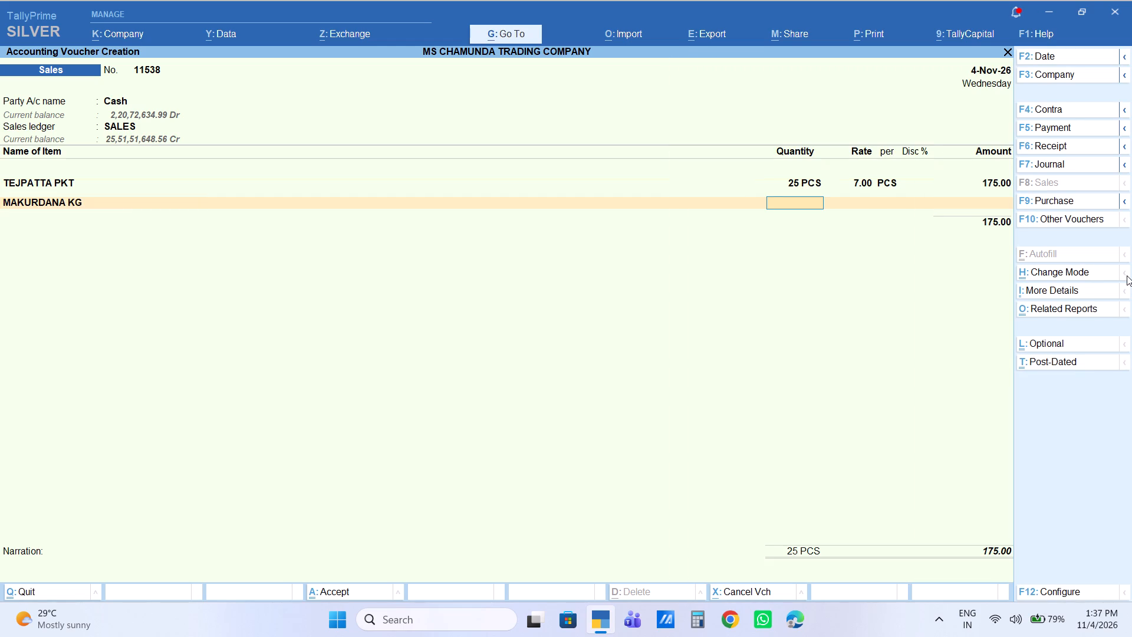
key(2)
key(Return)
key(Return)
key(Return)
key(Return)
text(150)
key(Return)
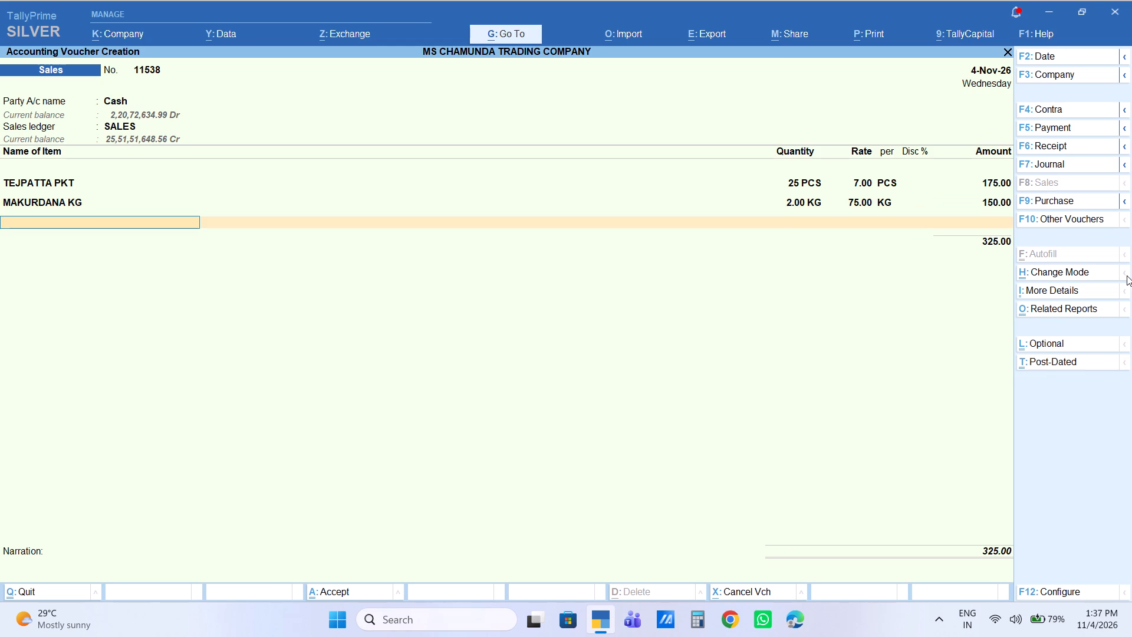
Add the item Jeera KG below MAKURDANA KG with a quantity of 1 KG and an amount of 320.
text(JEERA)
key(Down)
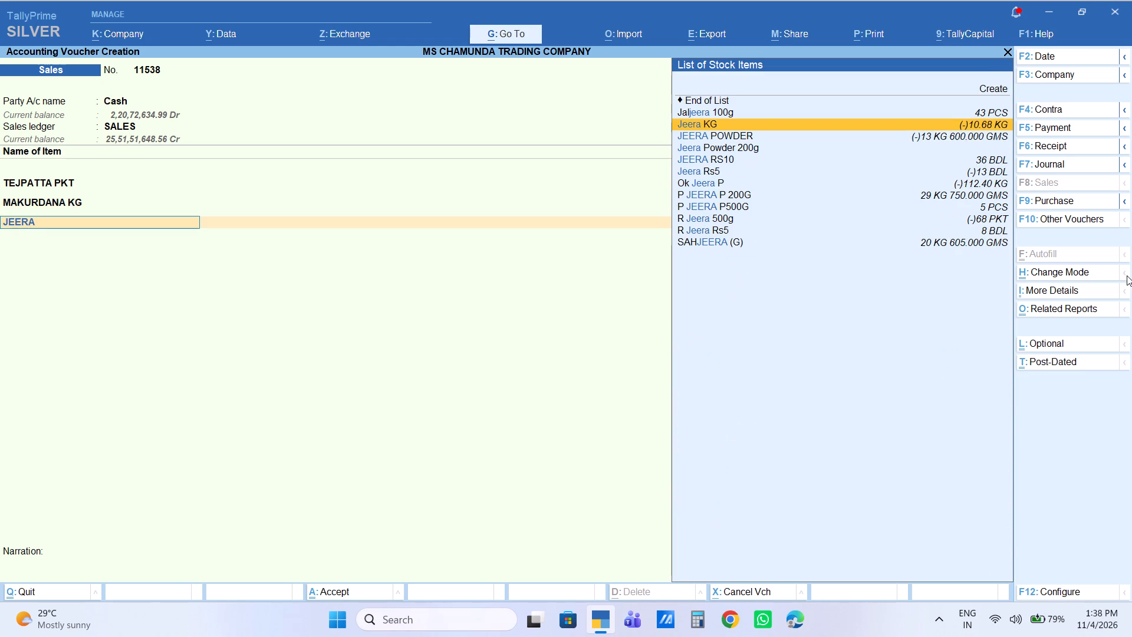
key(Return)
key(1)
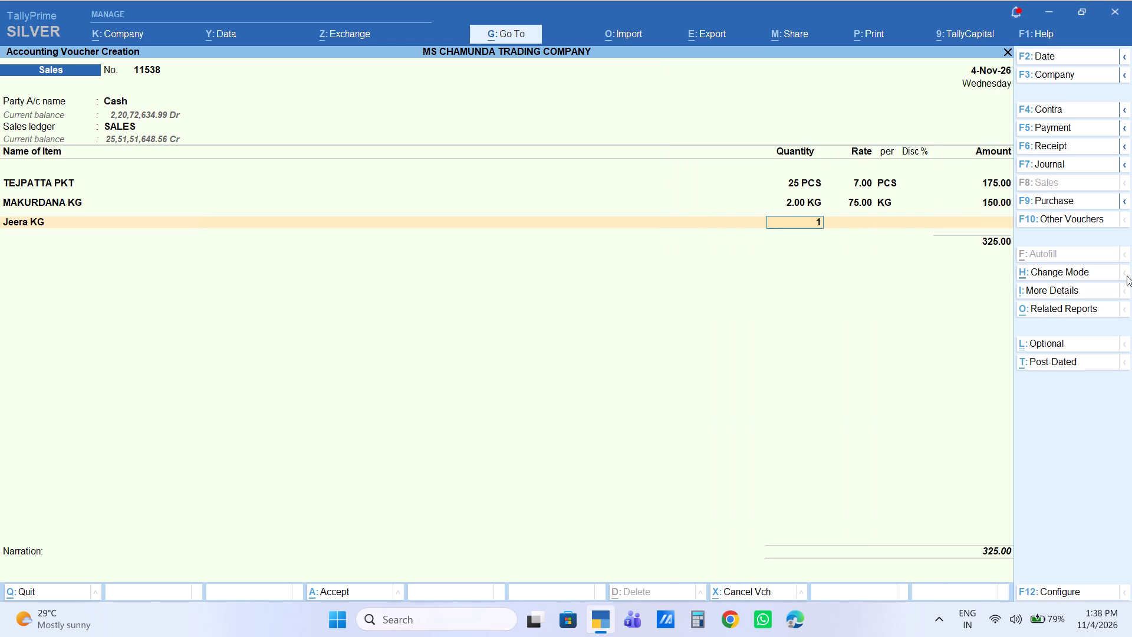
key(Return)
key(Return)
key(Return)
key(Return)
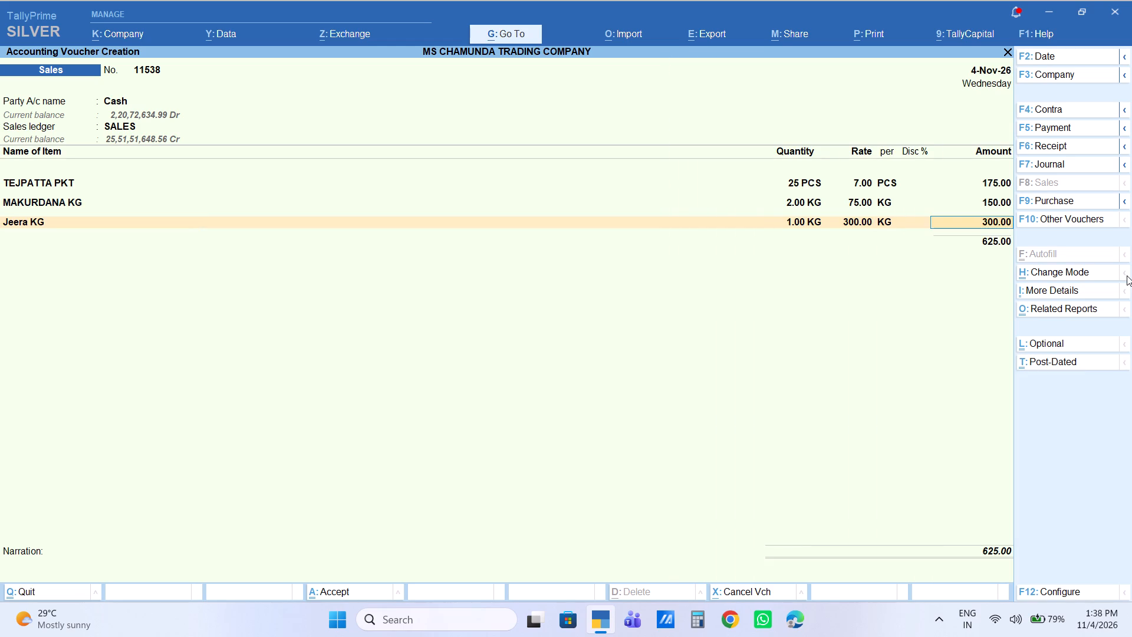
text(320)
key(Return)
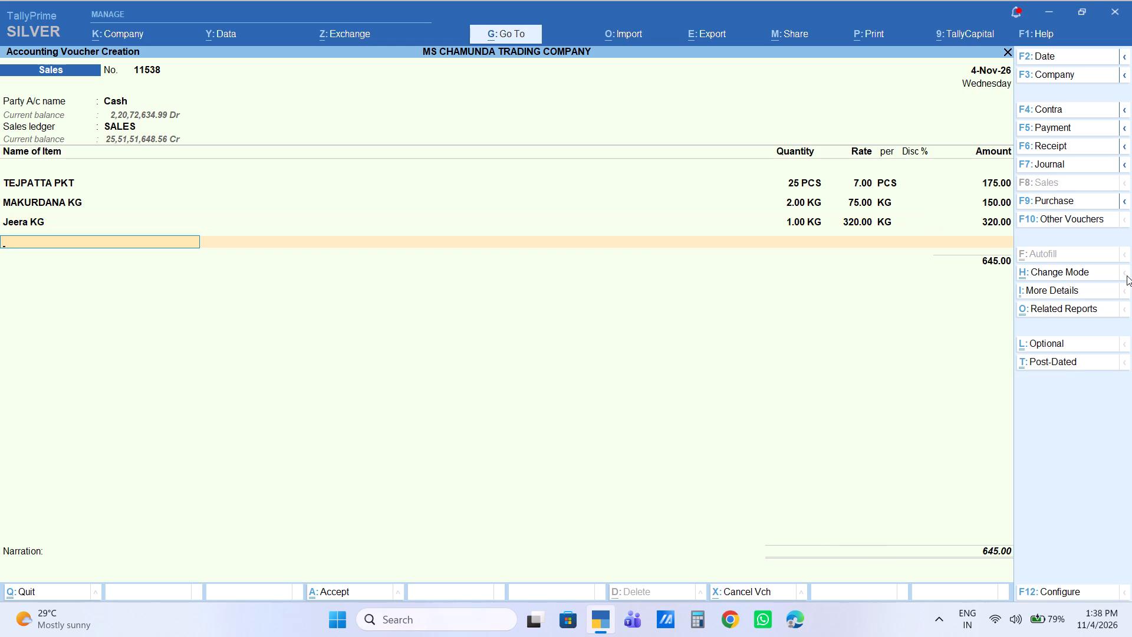
Add the item MEWA 400G below Jeera KG with a quantity of 2 BDL at the default rate of 120.
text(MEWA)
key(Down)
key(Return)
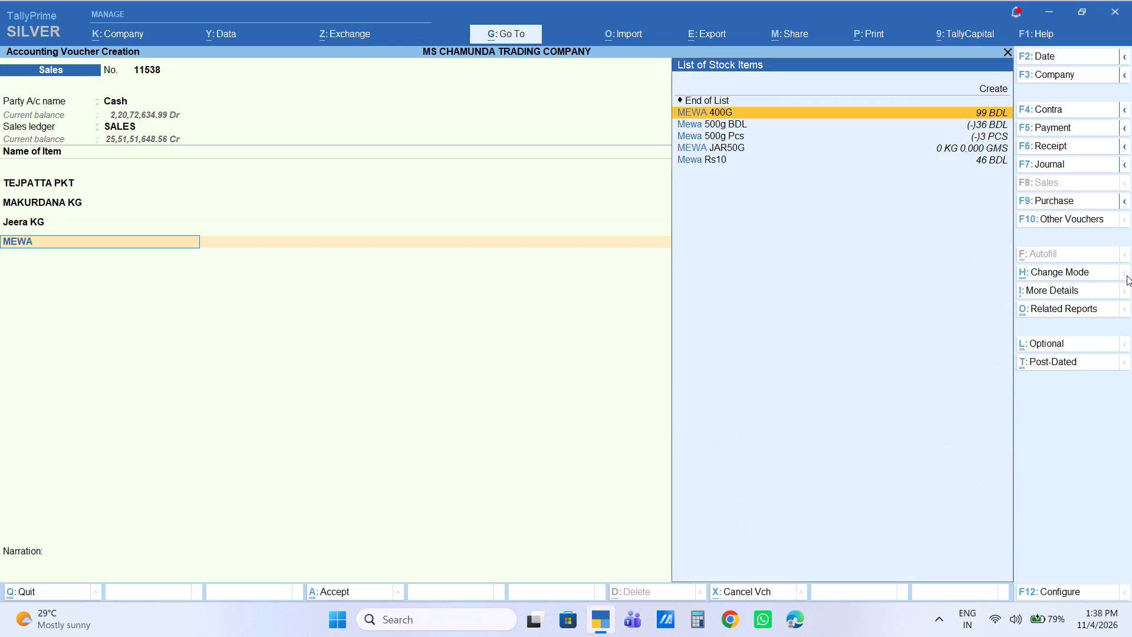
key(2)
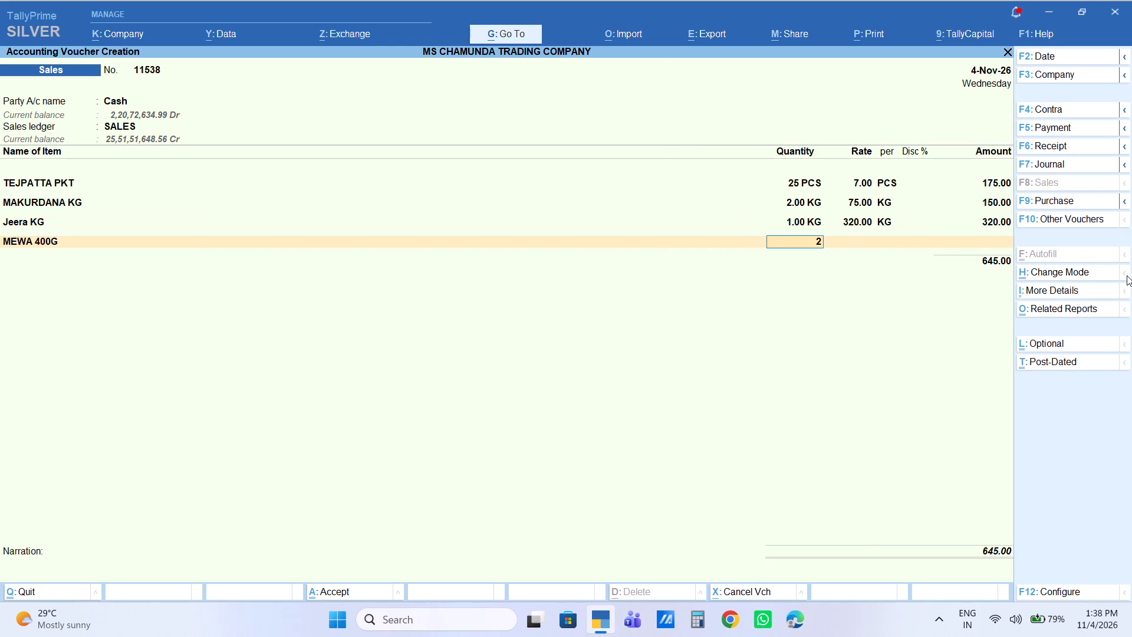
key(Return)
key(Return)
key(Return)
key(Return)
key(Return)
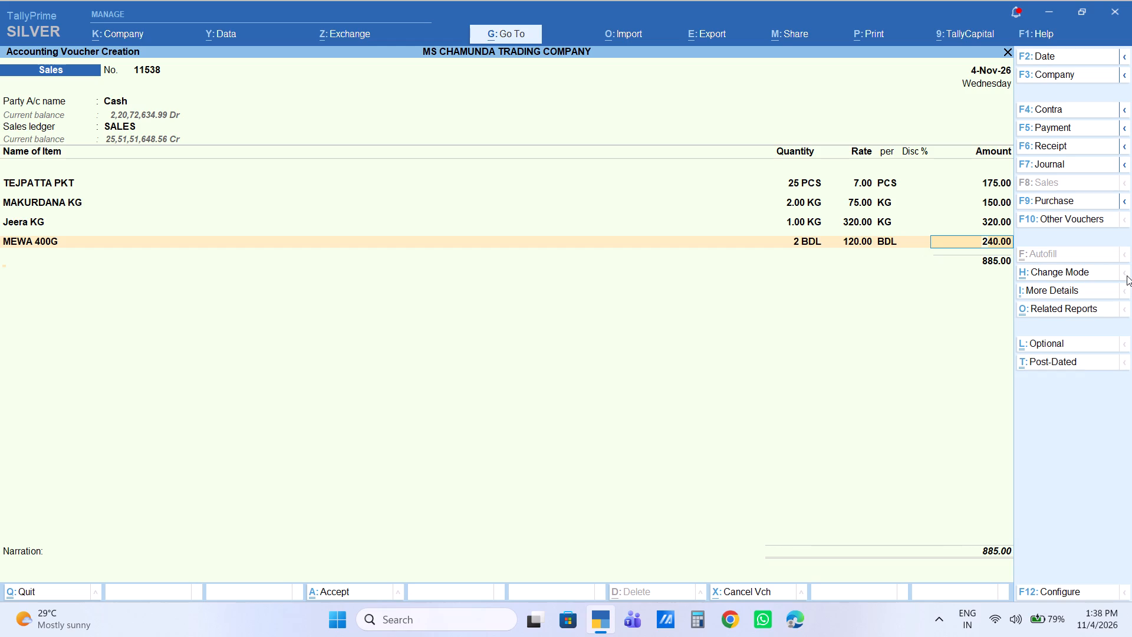
Add the item Bikaji Papad Kg below MEWA 400G with a quantity of 2 KG at the default rate of 260.
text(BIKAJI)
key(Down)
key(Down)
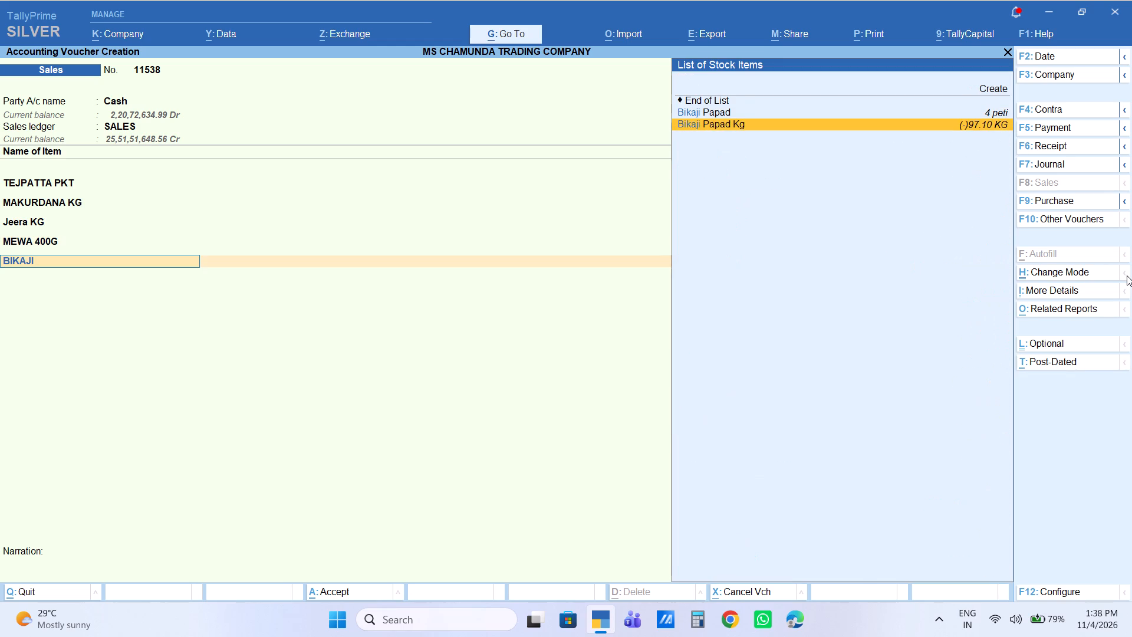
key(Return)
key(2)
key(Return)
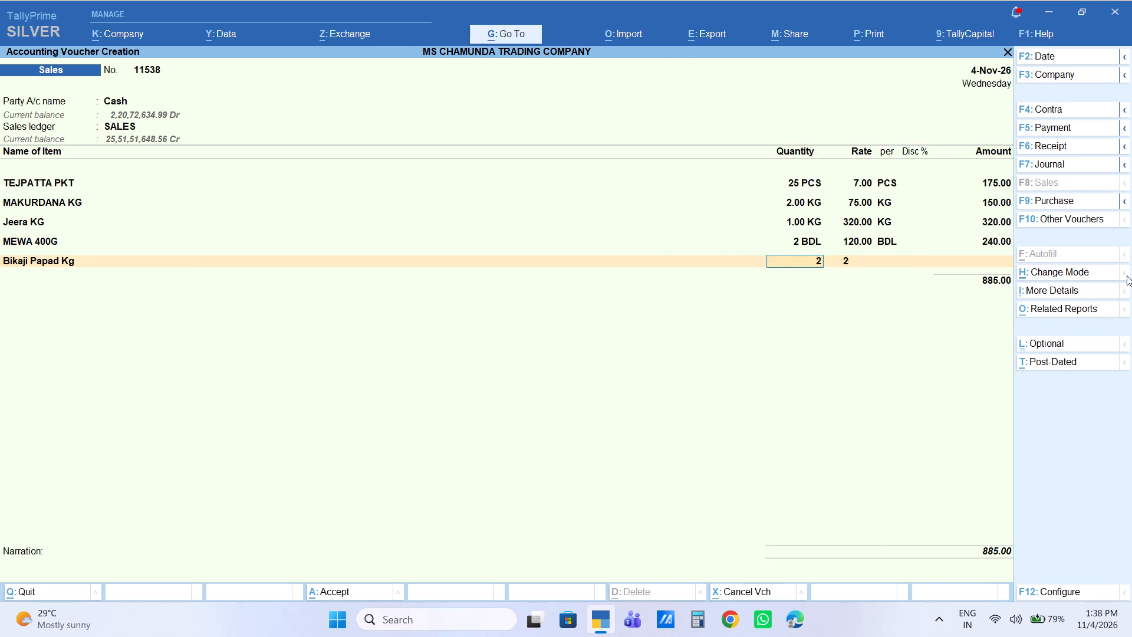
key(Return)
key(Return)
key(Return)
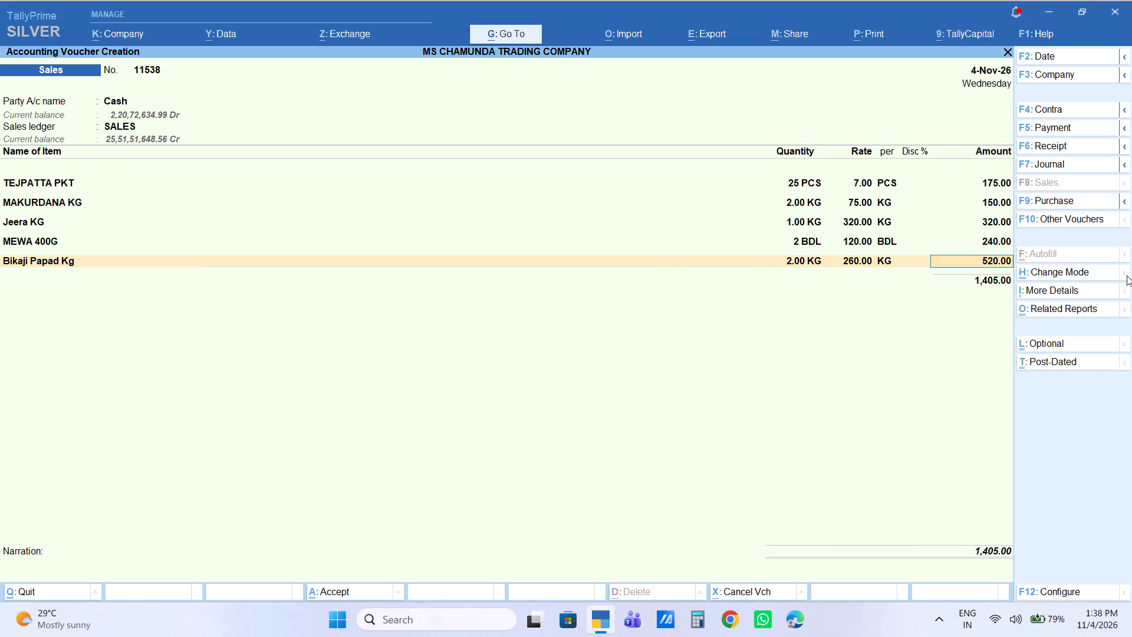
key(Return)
Add the item SALONI 1L PETI below Bikaji Papad Kg with a quantity of 2 peti at the default rate of 3,140.
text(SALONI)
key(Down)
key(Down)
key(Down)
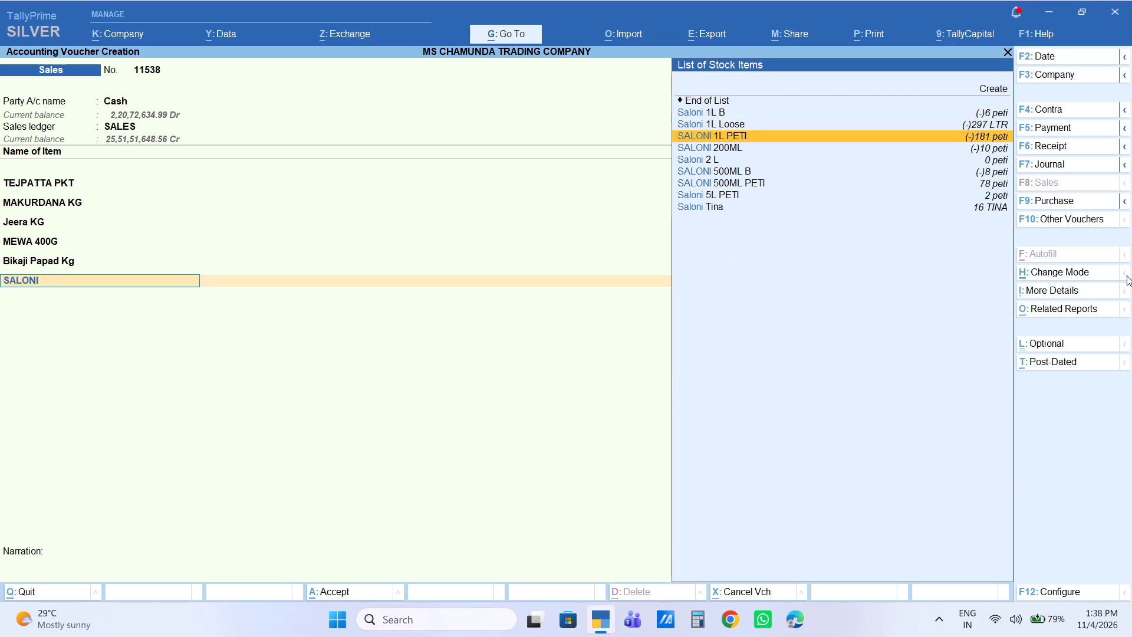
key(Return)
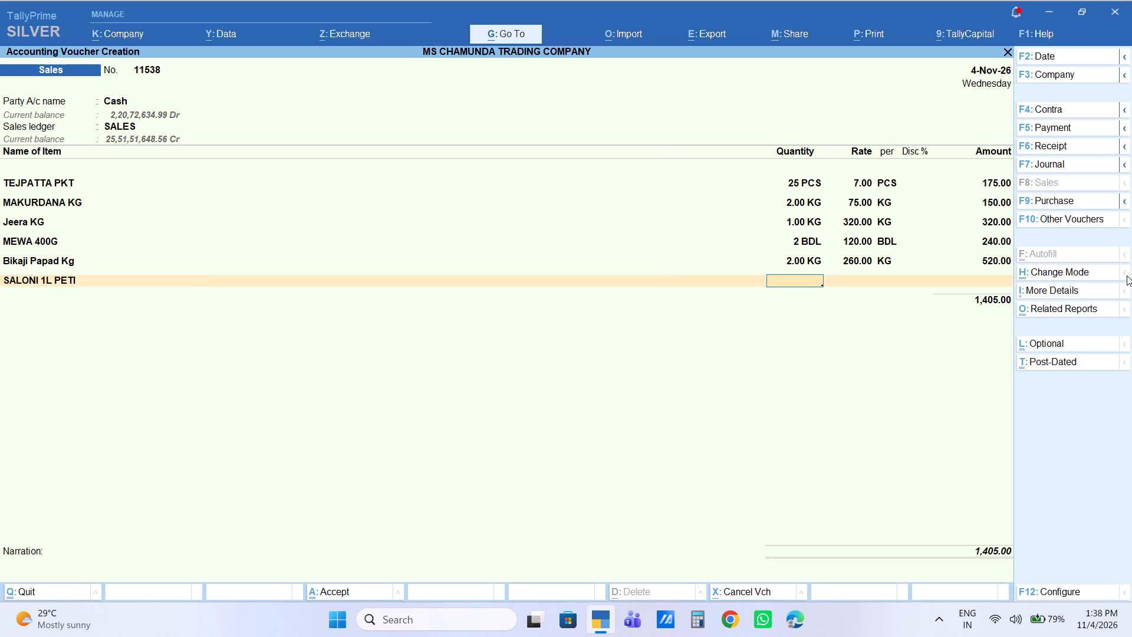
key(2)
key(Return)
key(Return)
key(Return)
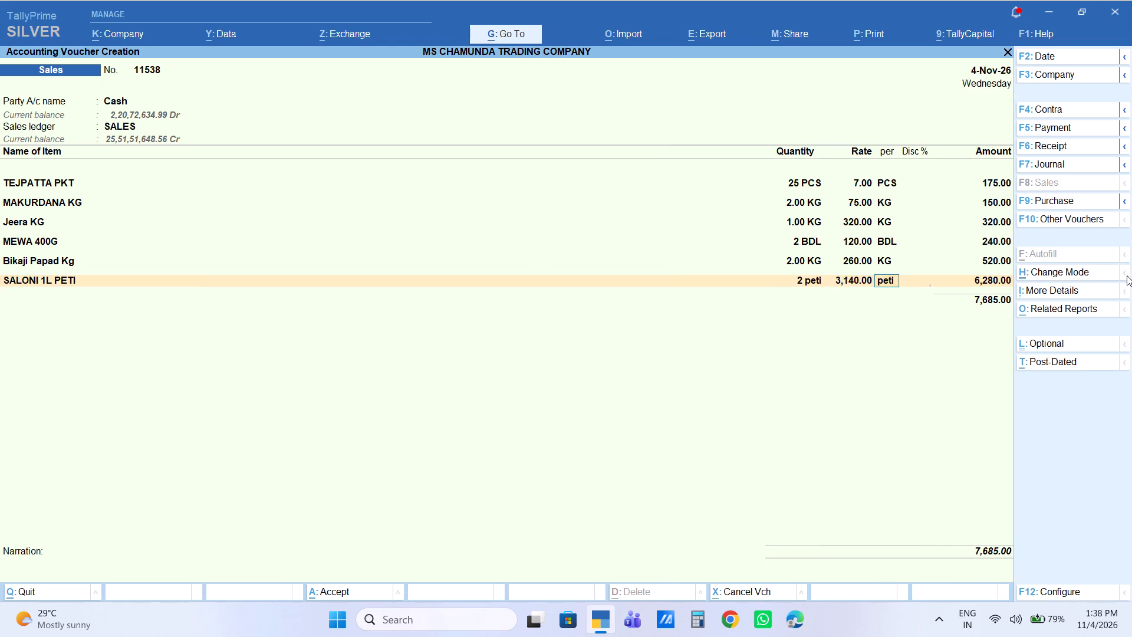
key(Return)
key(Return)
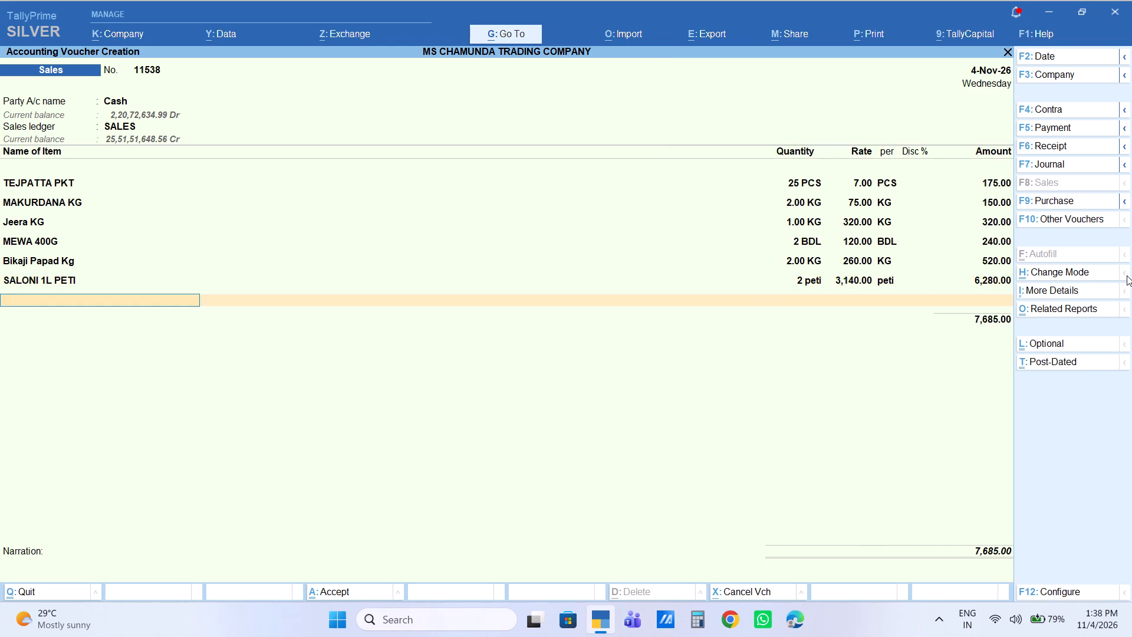
Add the item SALONI 500ML PETI below SALONI 1L PETI with a quantity of 1 peti at the default rate of 3,550.
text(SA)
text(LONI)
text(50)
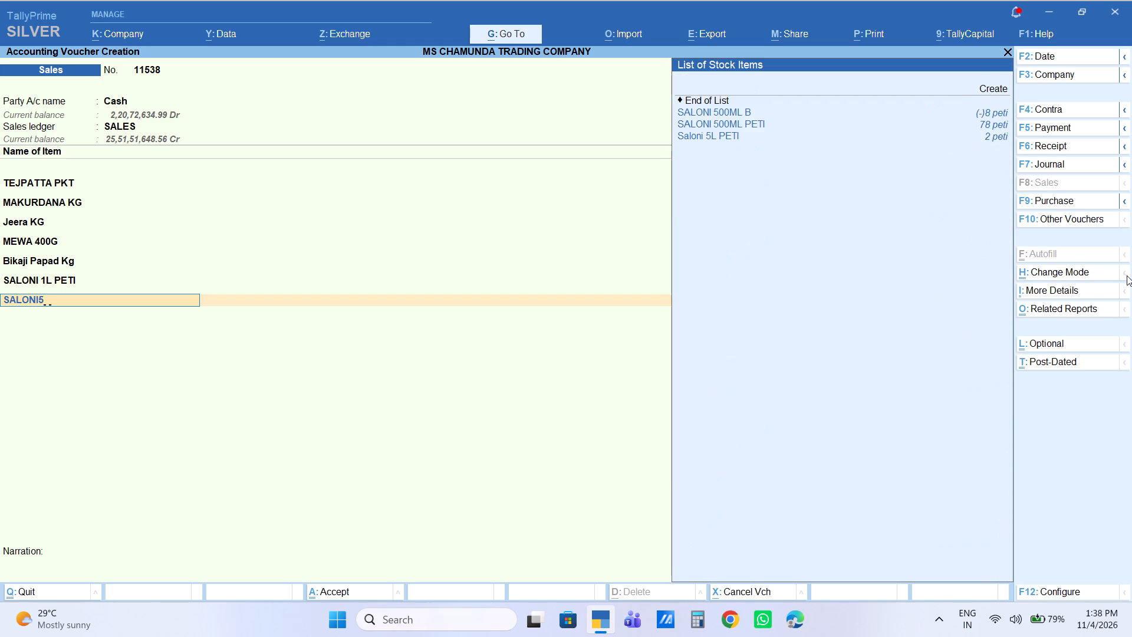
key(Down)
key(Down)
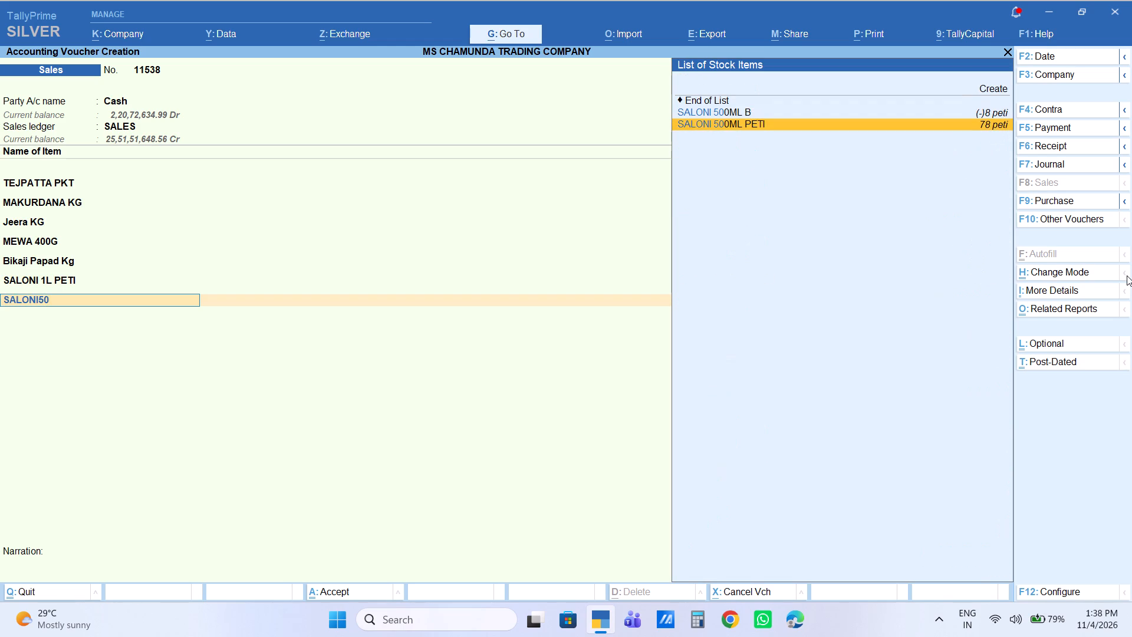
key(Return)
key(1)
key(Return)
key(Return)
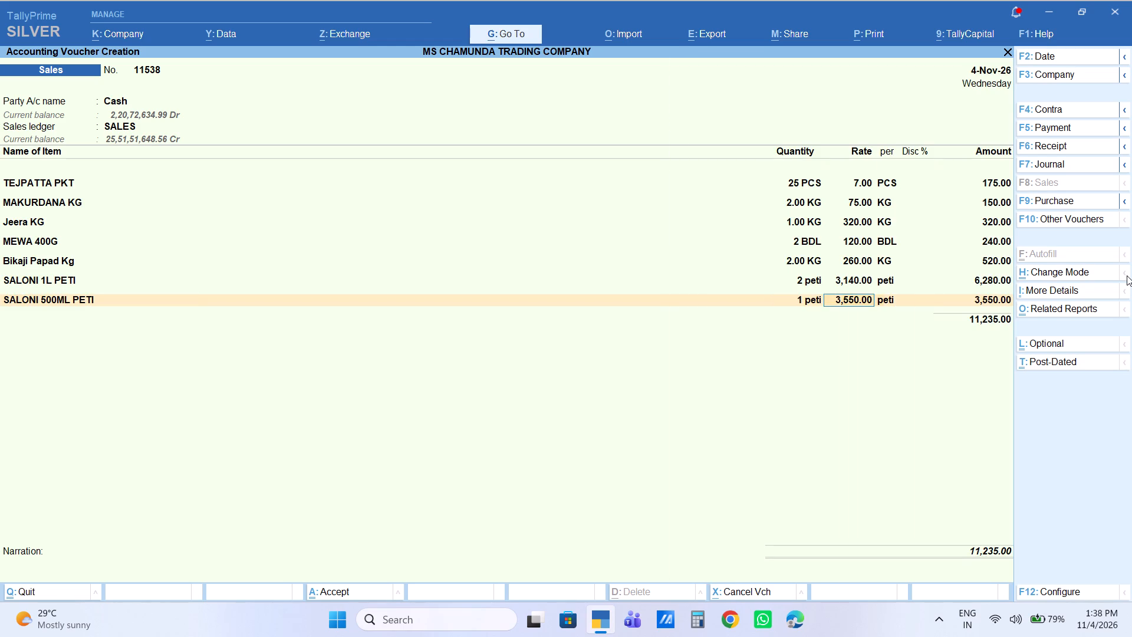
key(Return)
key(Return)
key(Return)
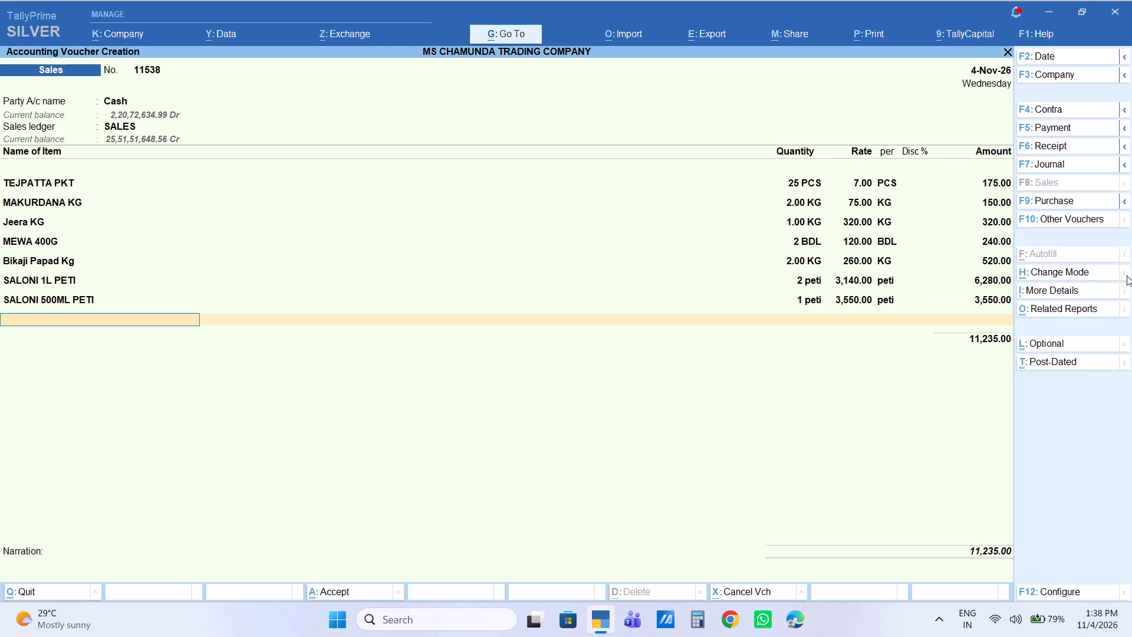
Add the item FORTUNE 1L PETI below SALONI 500ML PETI with a quantity of 1 peti and an amount of 2,620.
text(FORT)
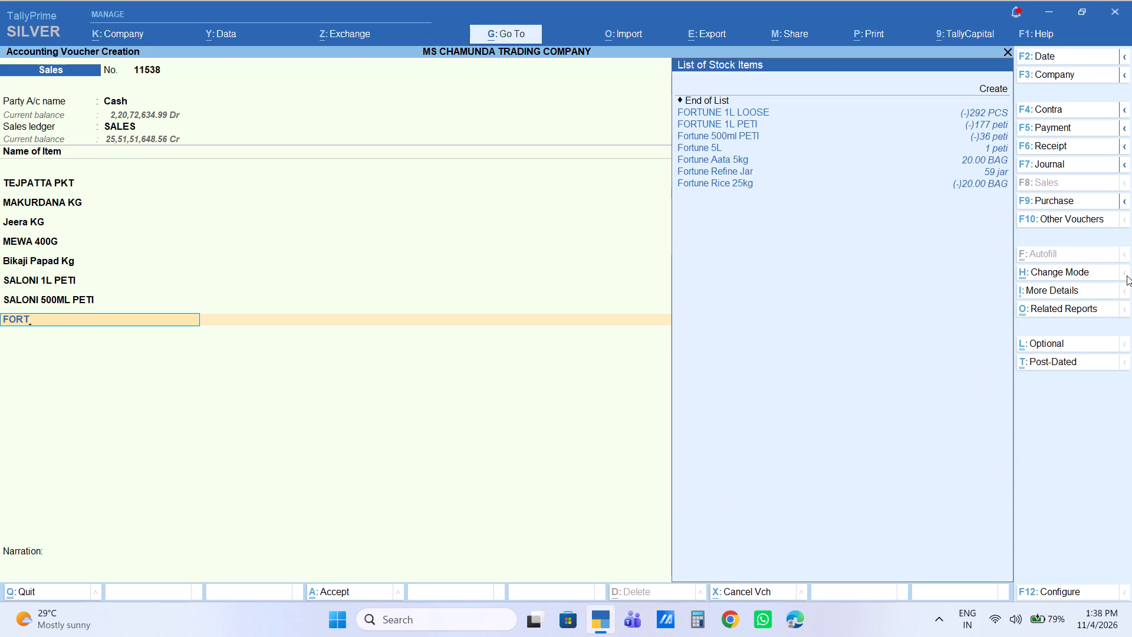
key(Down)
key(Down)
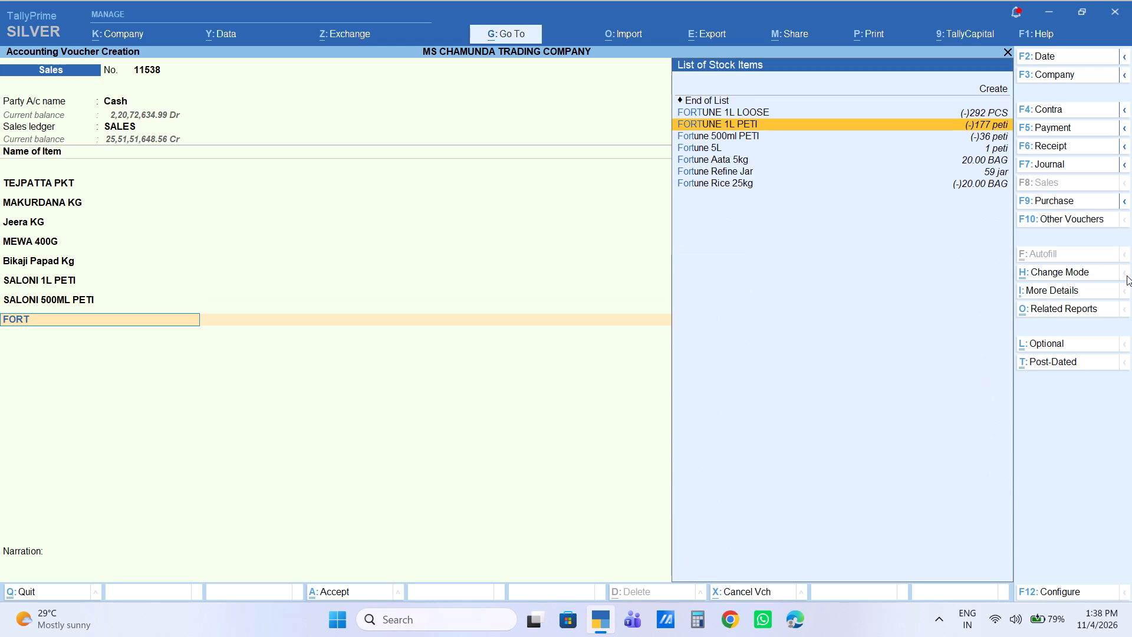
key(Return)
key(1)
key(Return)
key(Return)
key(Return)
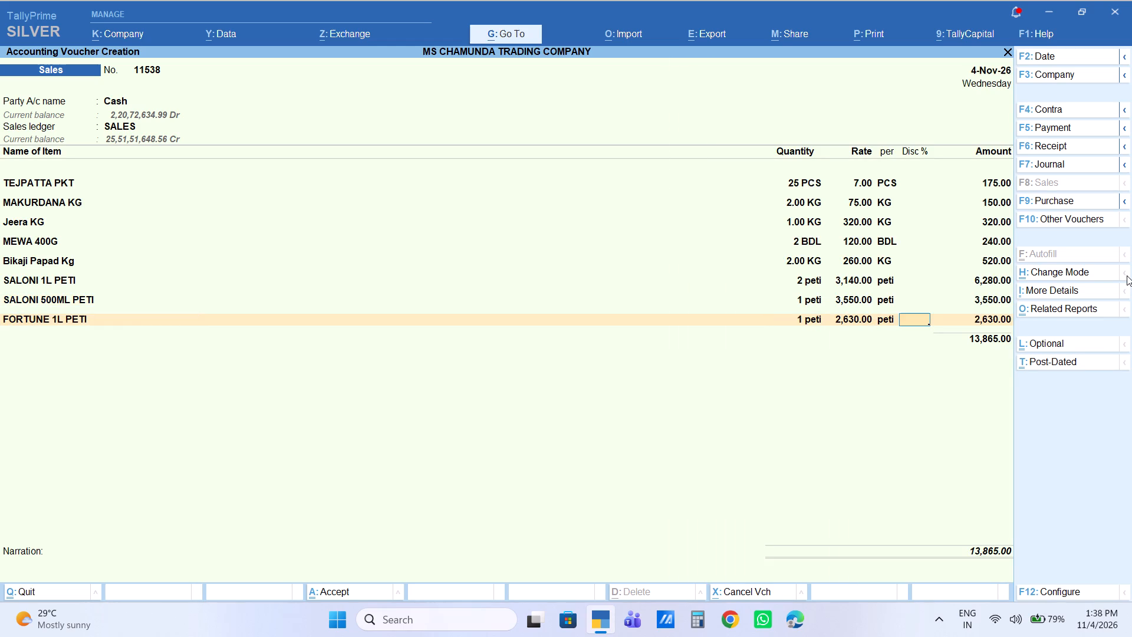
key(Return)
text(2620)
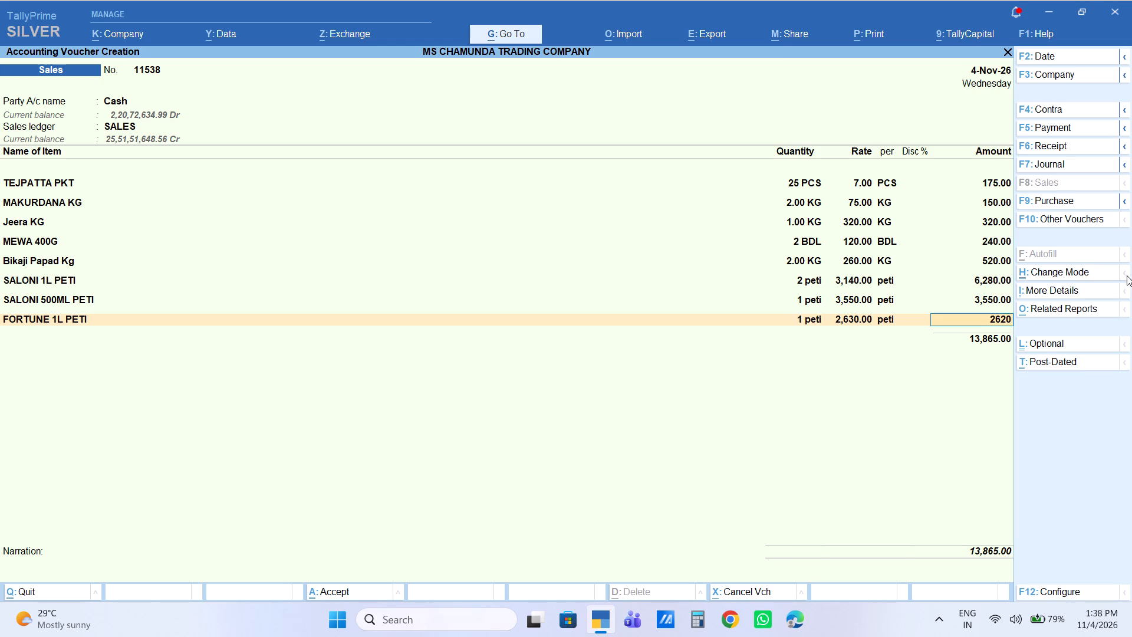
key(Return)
Add the item Fortune 500ml PETI below FORTUNE 1L PETI with a quantity of 1 peti at the default rate of 2,020.
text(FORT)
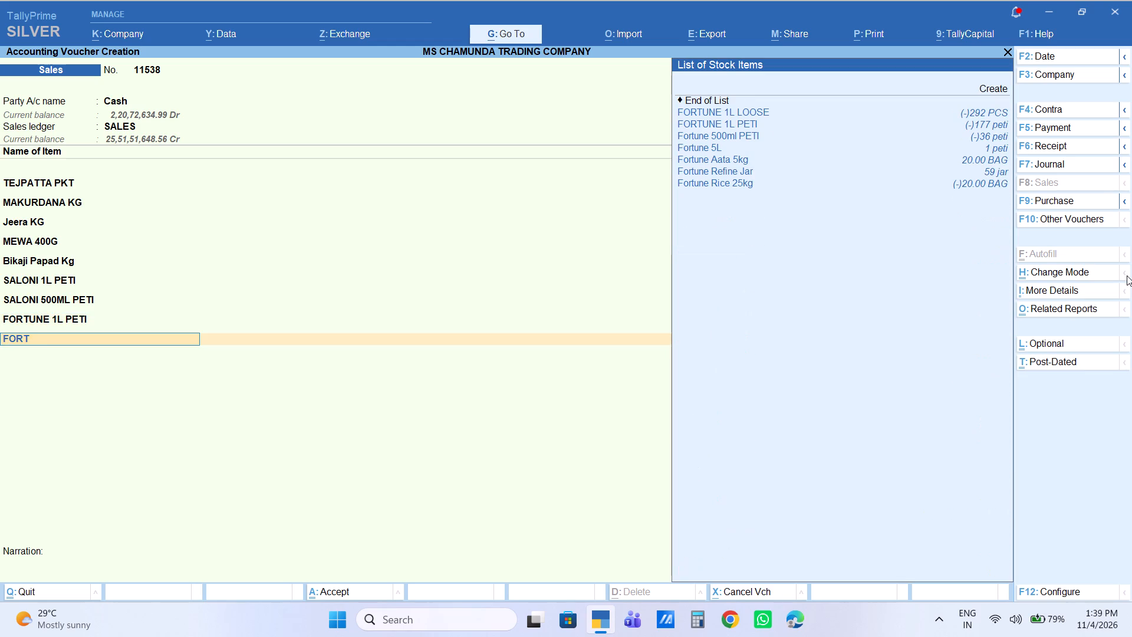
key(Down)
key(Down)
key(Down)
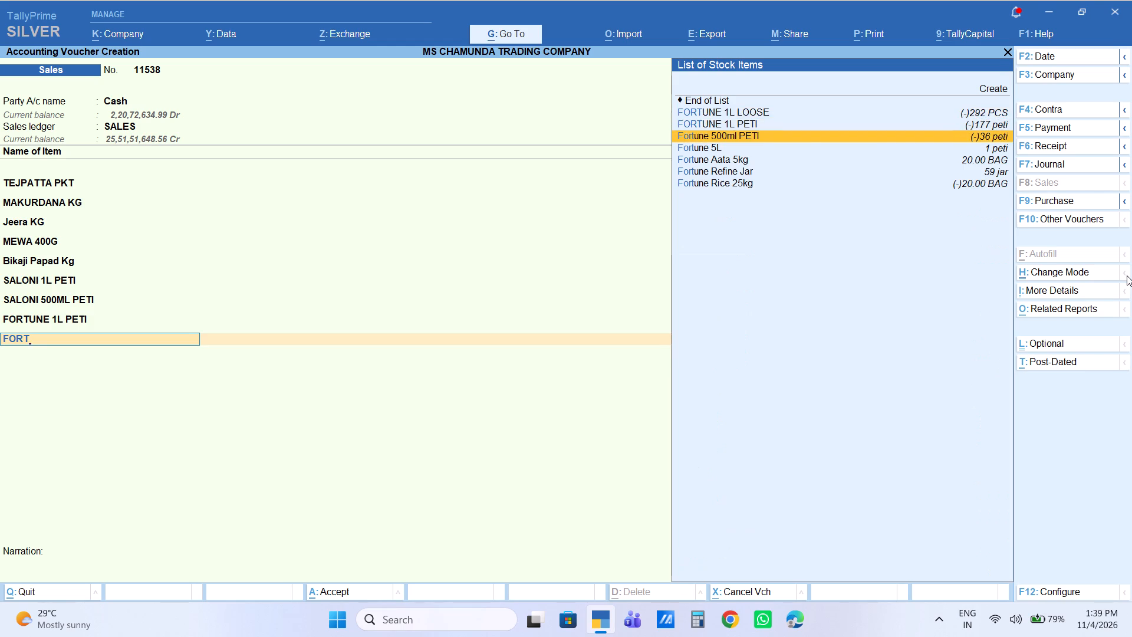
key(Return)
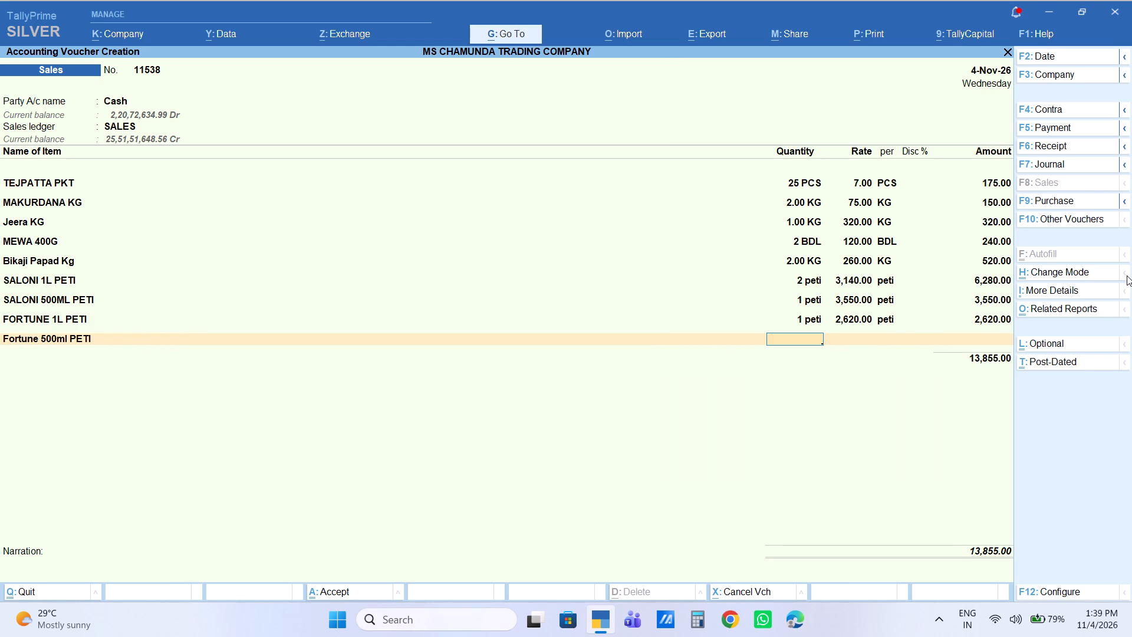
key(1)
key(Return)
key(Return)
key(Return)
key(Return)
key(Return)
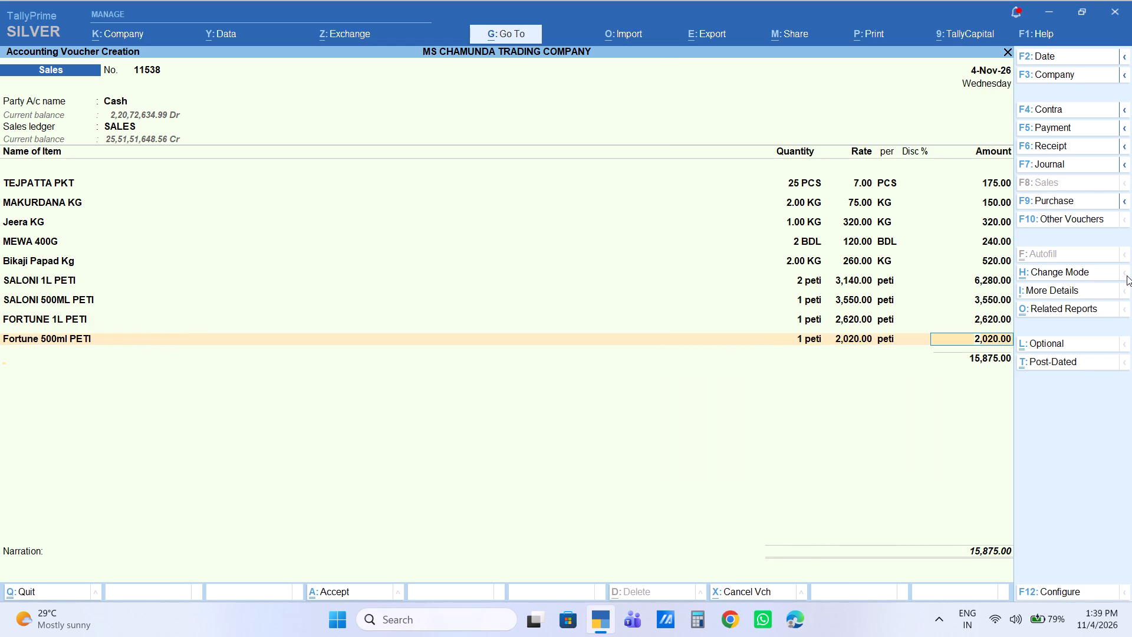
Add the item Best 1L below Fortune 500ml PETI with a quantity of 1 peti at the default rate of 1,450.
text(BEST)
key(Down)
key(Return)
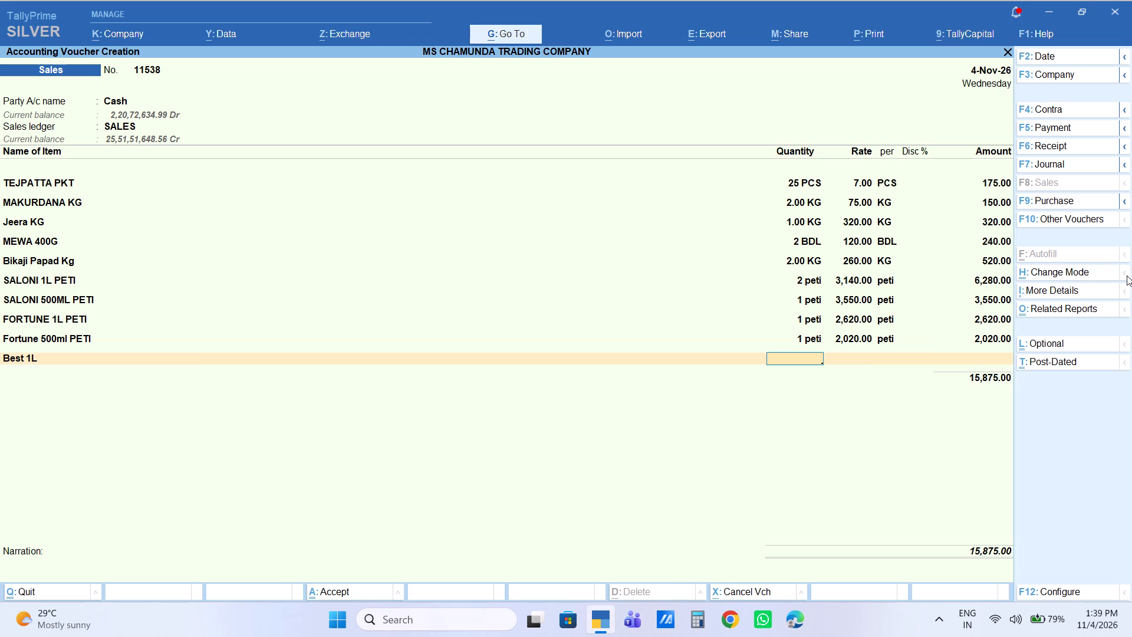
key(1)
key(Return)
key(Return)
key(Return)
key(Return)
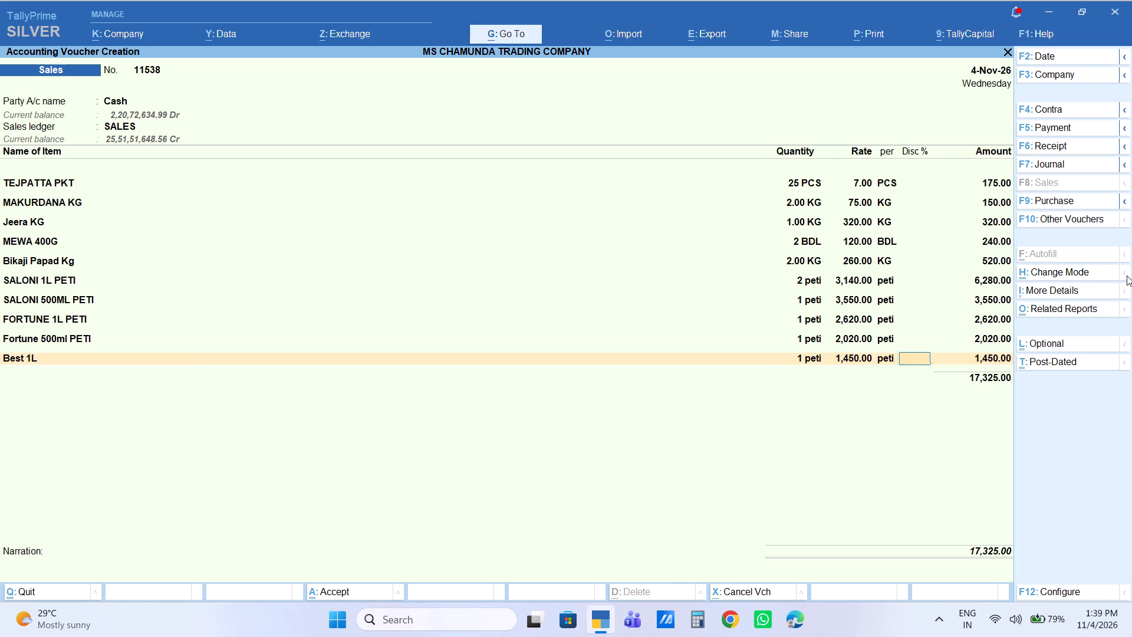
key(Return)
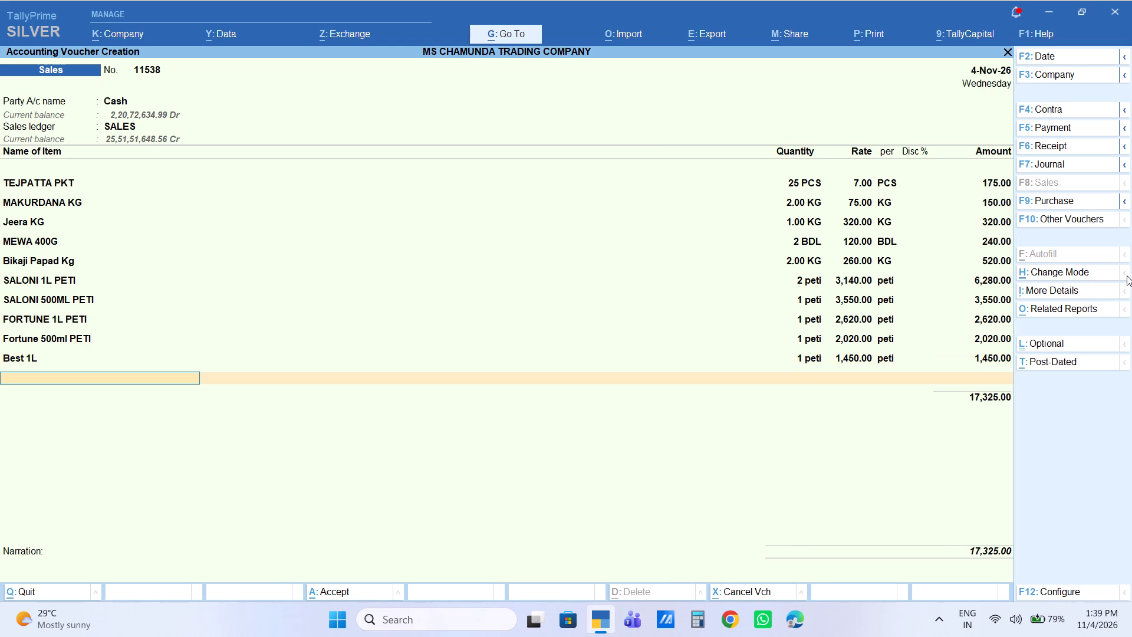
Add the item Nepali 1L below Best 1L with a quantity of 1 peti at the default rate of 1,050.
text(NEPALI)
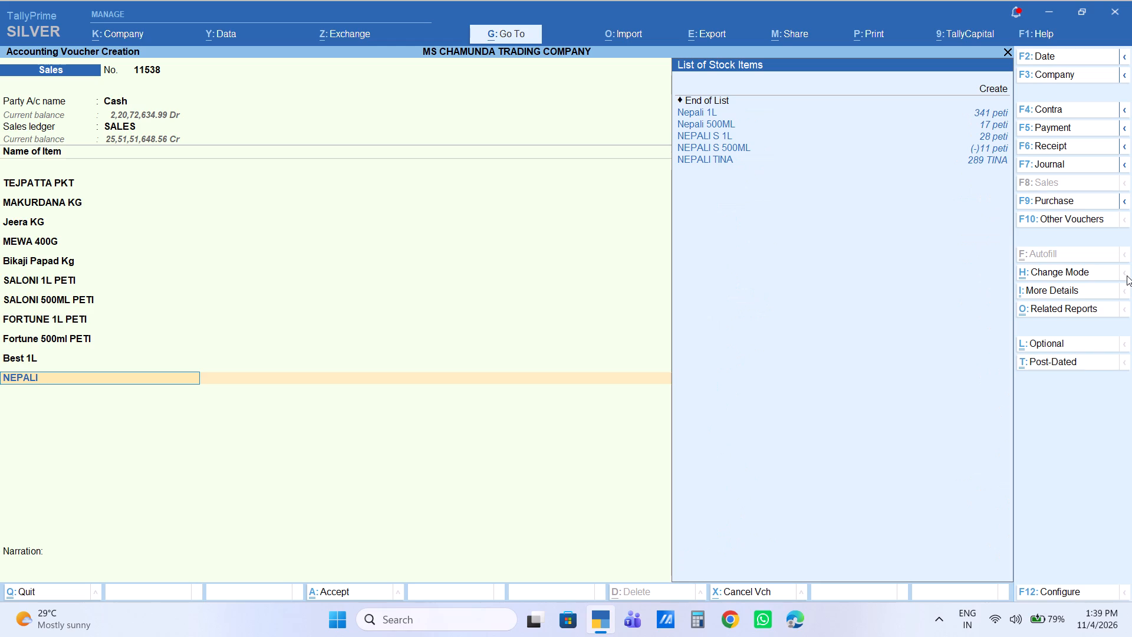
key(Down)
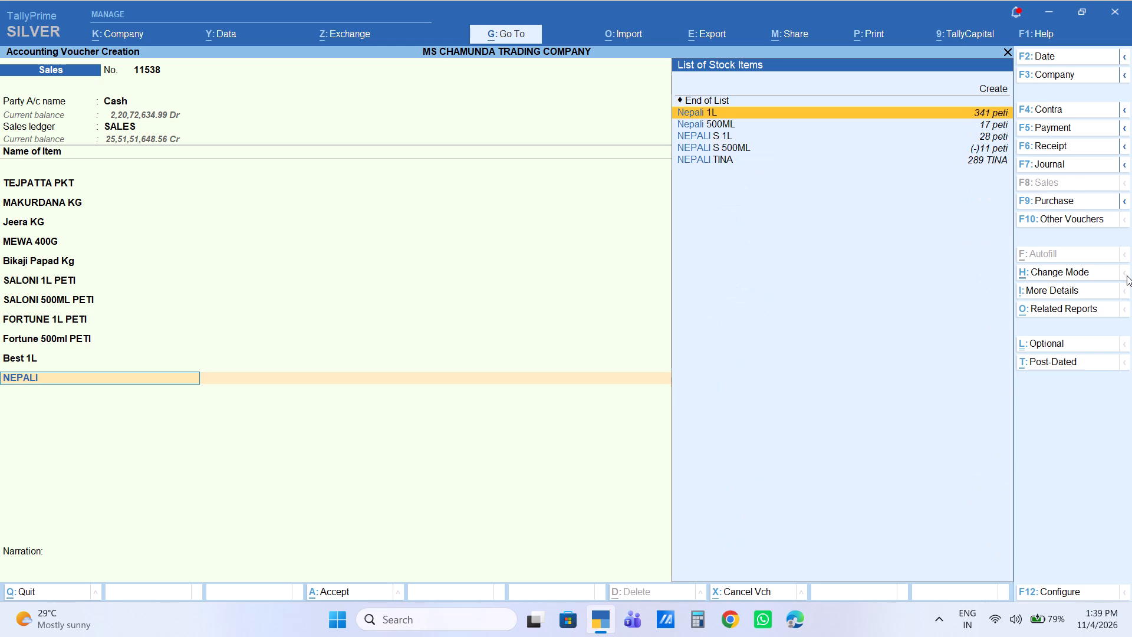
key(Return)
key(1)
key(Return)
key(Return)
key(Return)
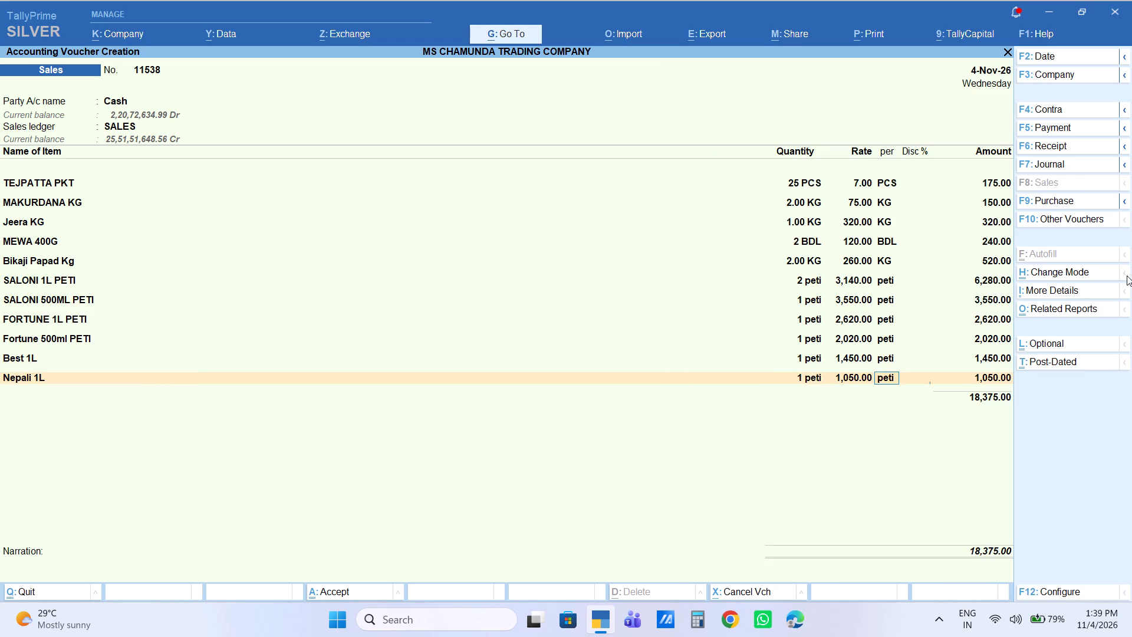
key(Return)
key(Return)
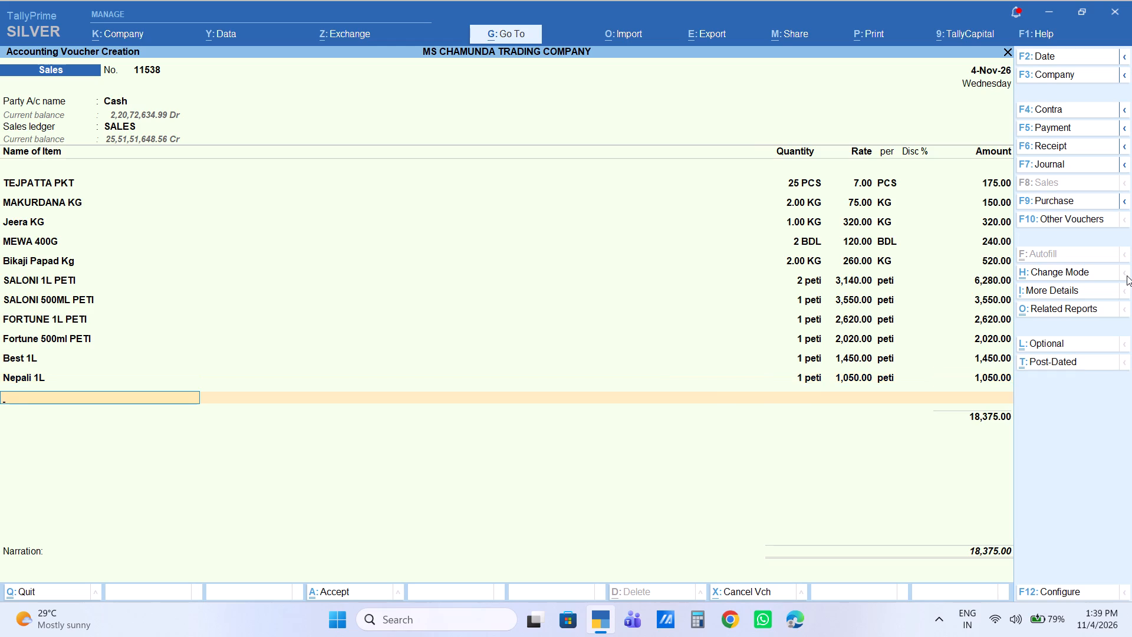
Add the item Sahnai Tina below Nepali 1L with a quantity of 1 TINA at the default rate of 2,160.
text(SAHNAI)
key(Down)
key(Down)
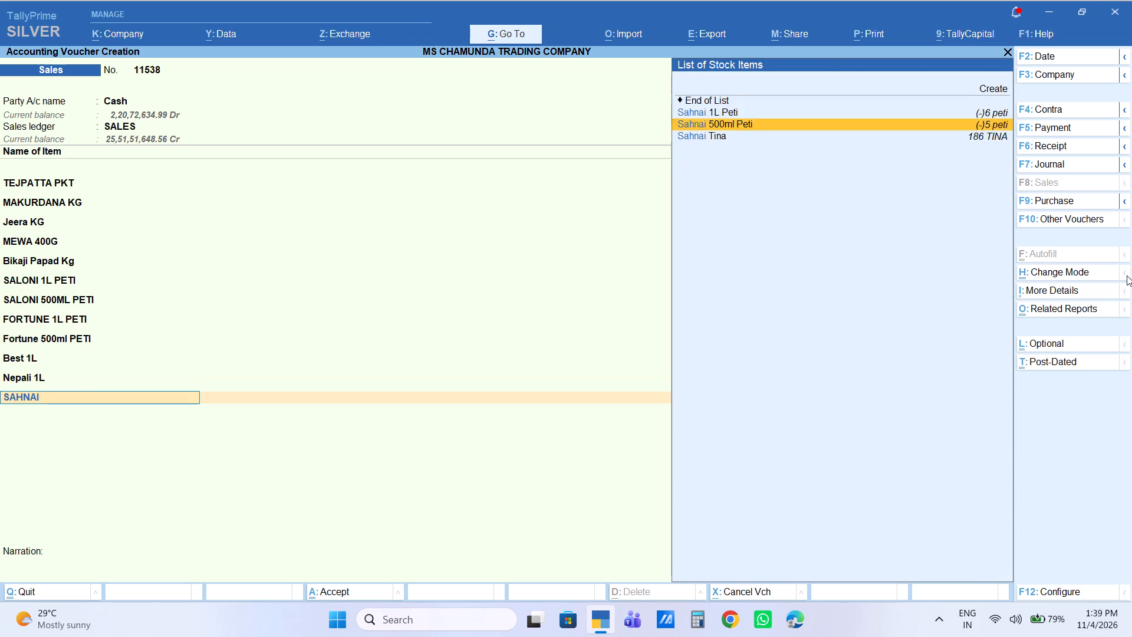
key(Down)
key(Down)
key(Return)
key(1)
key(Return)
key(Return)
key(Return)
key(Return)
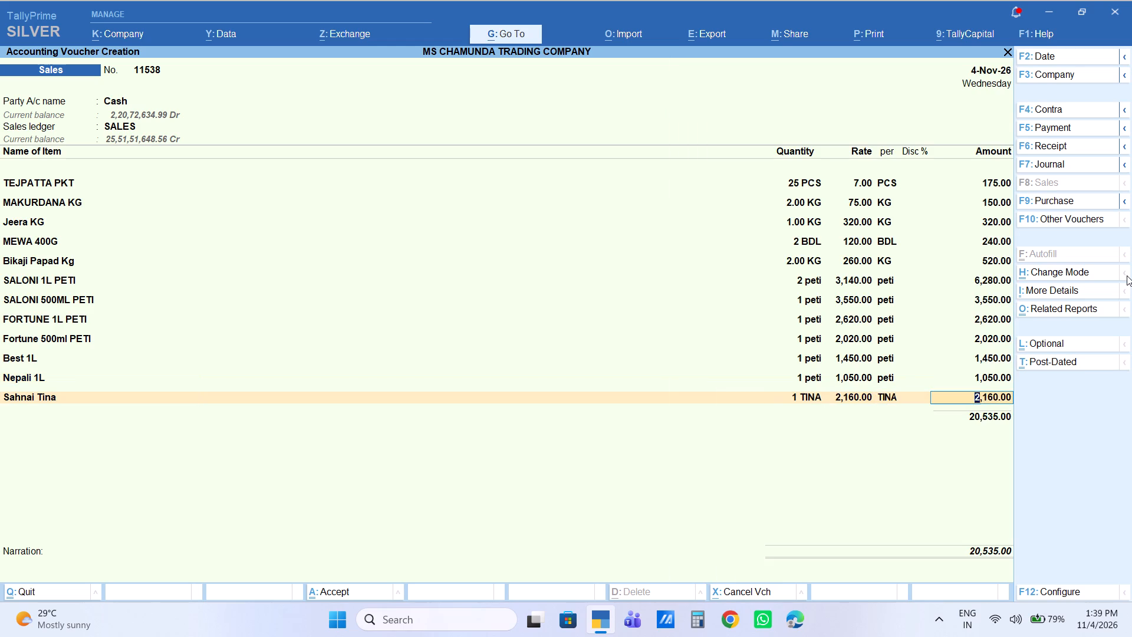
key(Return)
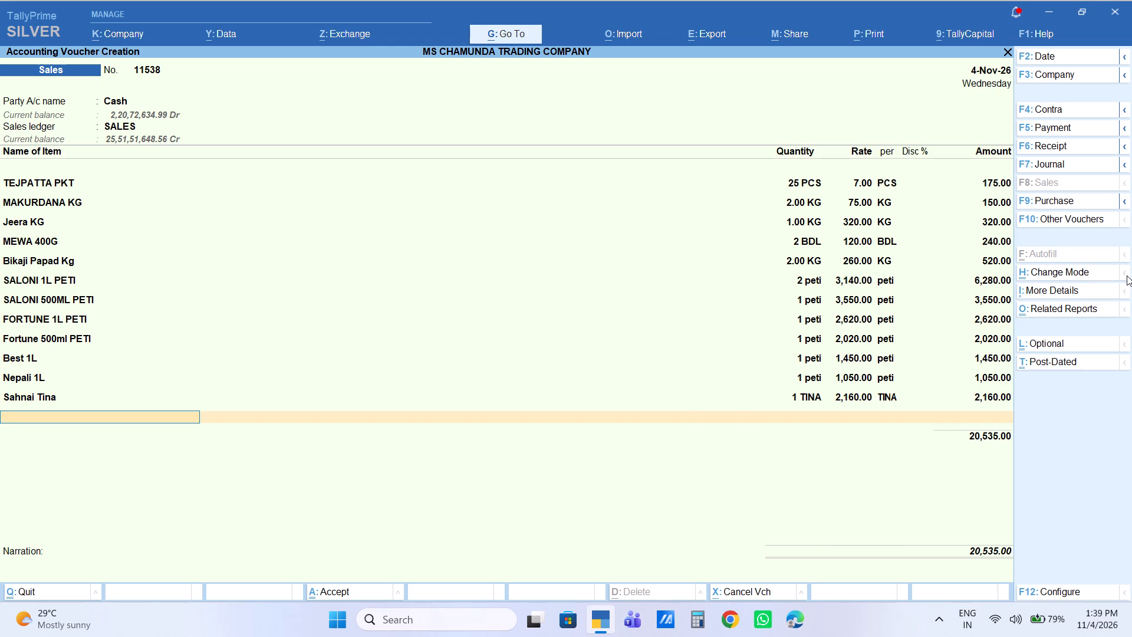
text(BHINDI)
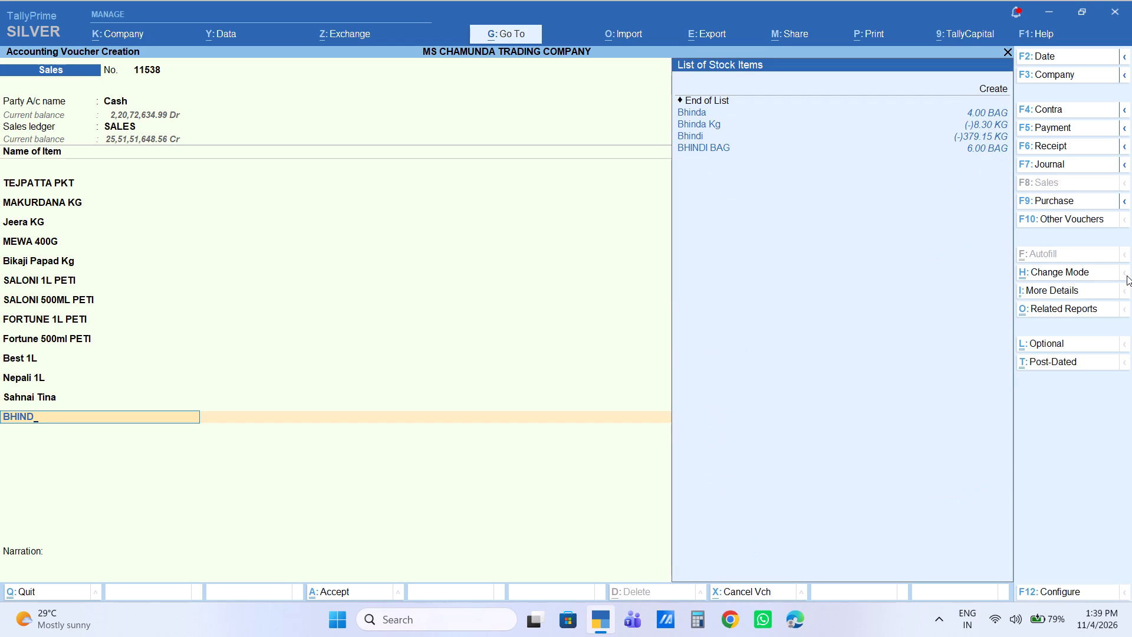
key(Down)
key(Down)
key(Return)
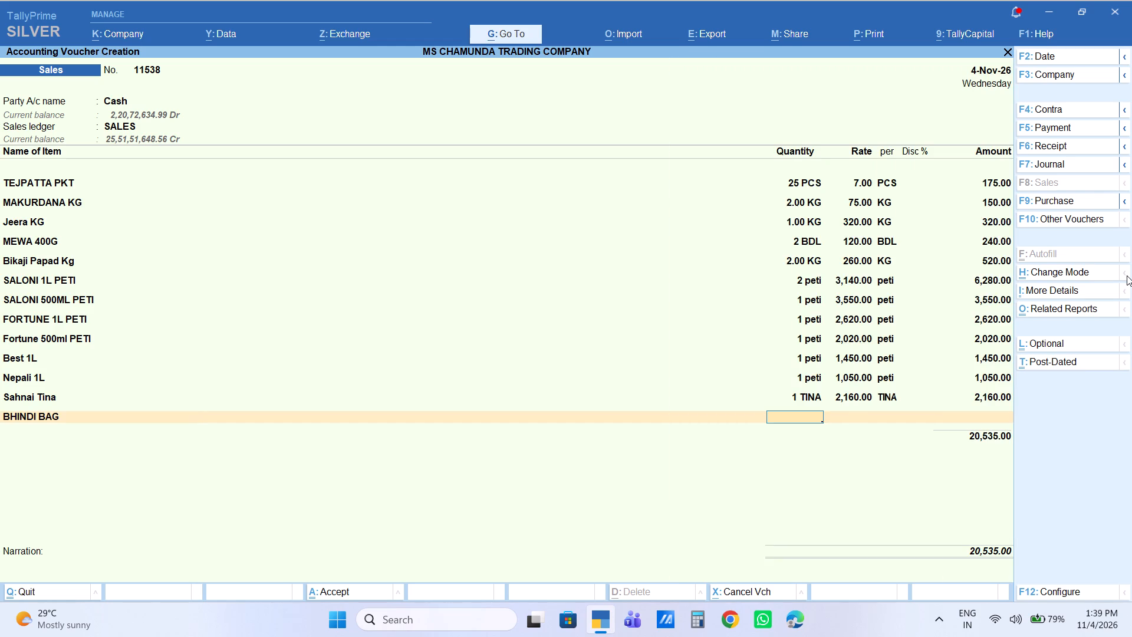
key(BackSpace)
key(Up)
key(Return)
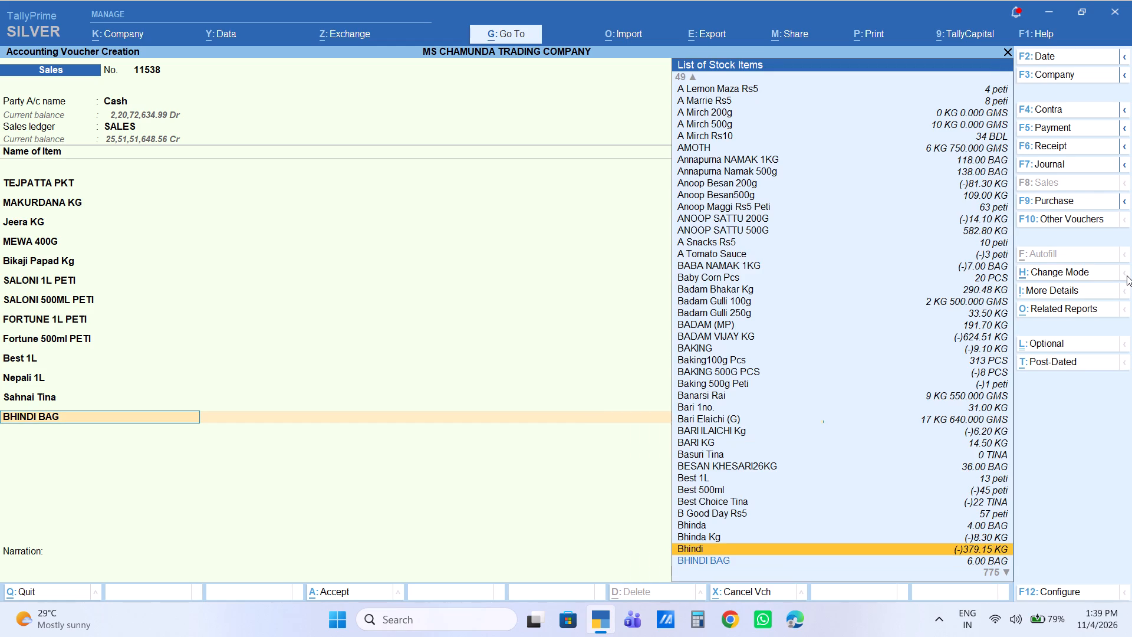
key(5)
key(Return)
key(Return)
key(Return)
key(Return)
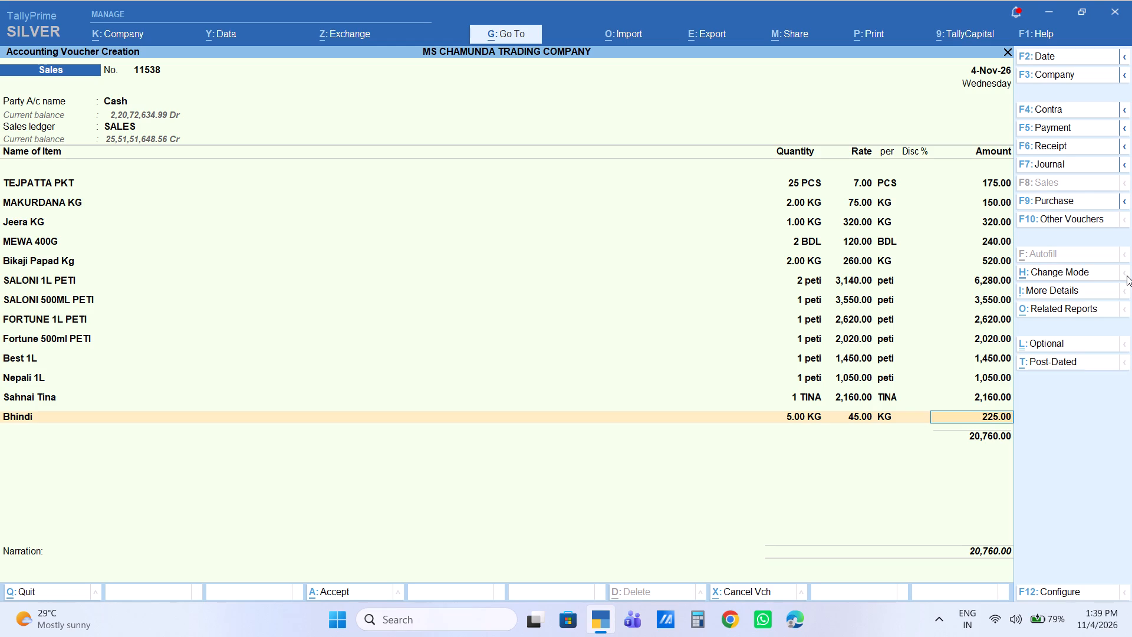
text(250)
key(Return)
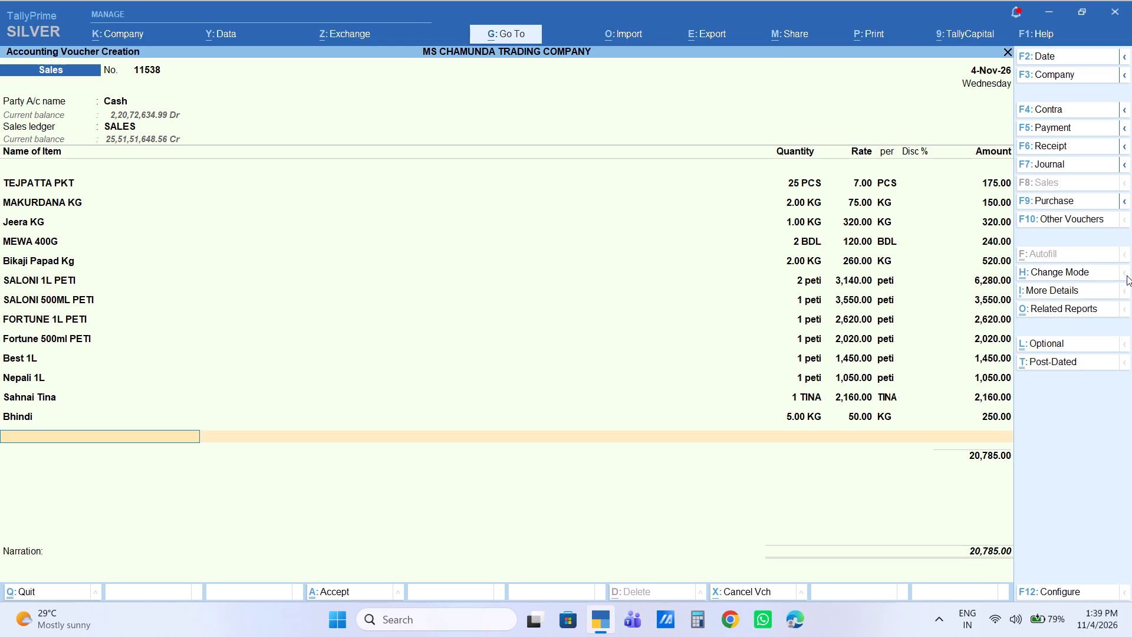
Add the item Haldi Khara KG below Bhindi with a quantity of 2 KG at the default rate of 225.
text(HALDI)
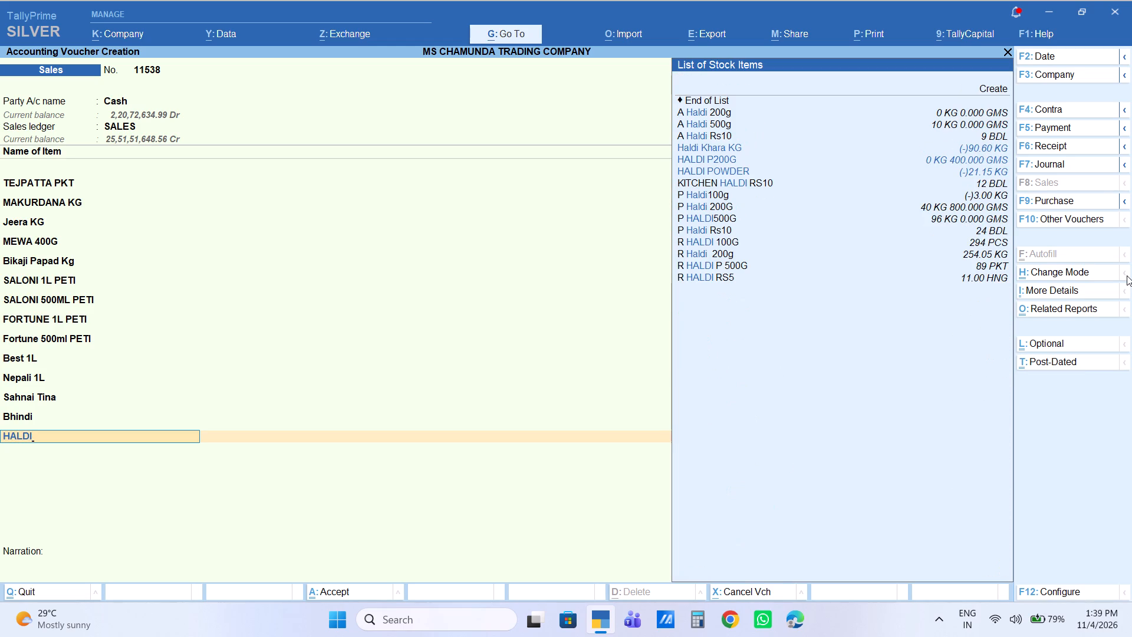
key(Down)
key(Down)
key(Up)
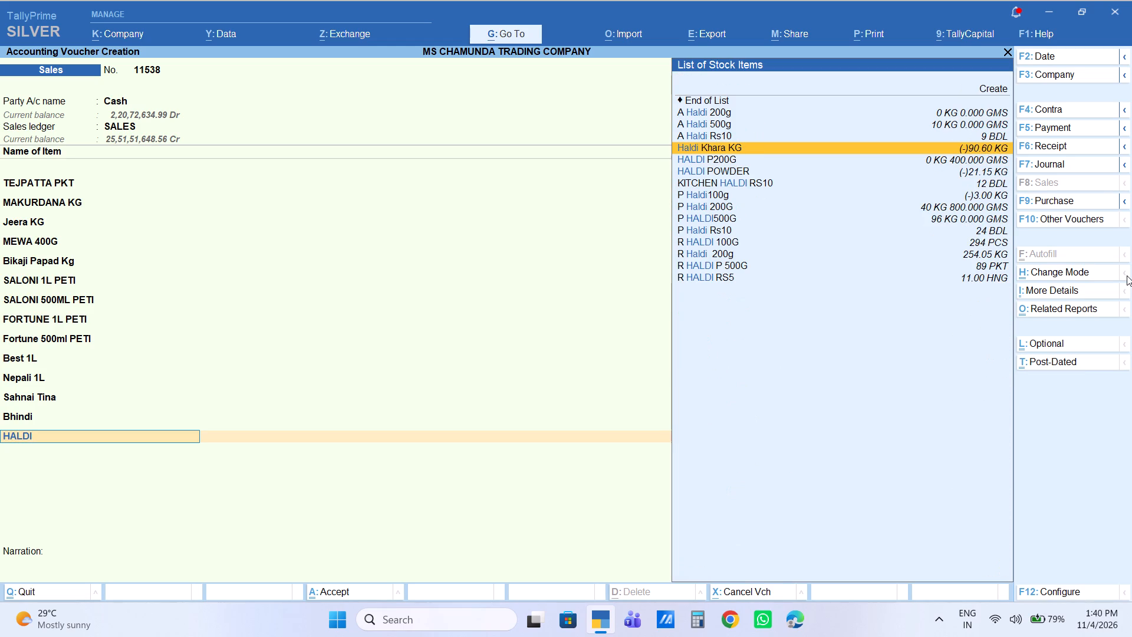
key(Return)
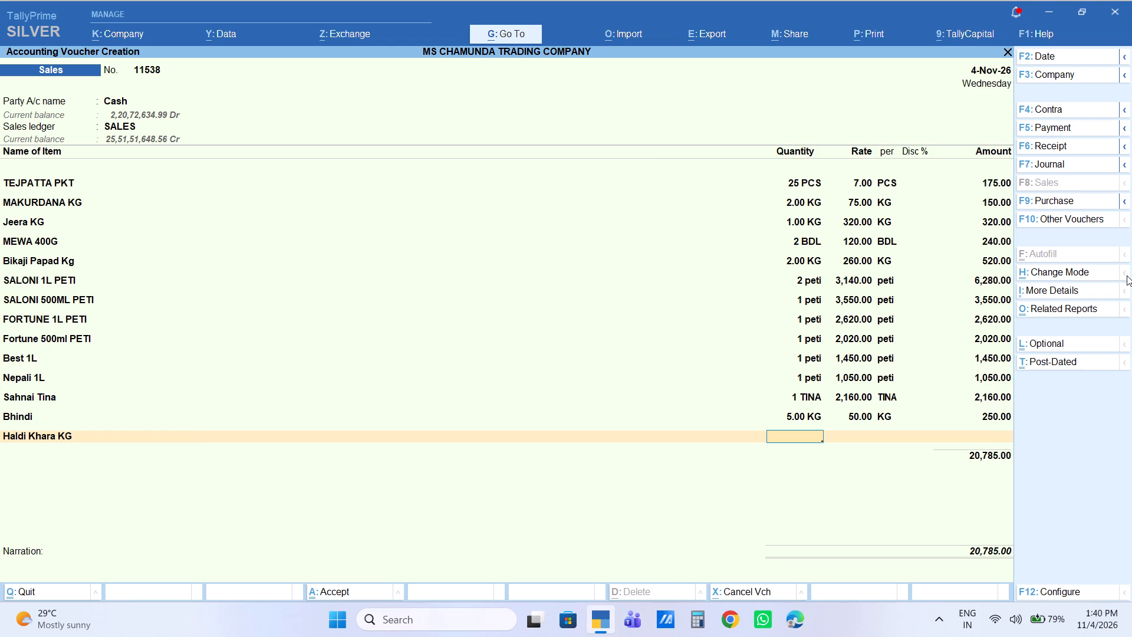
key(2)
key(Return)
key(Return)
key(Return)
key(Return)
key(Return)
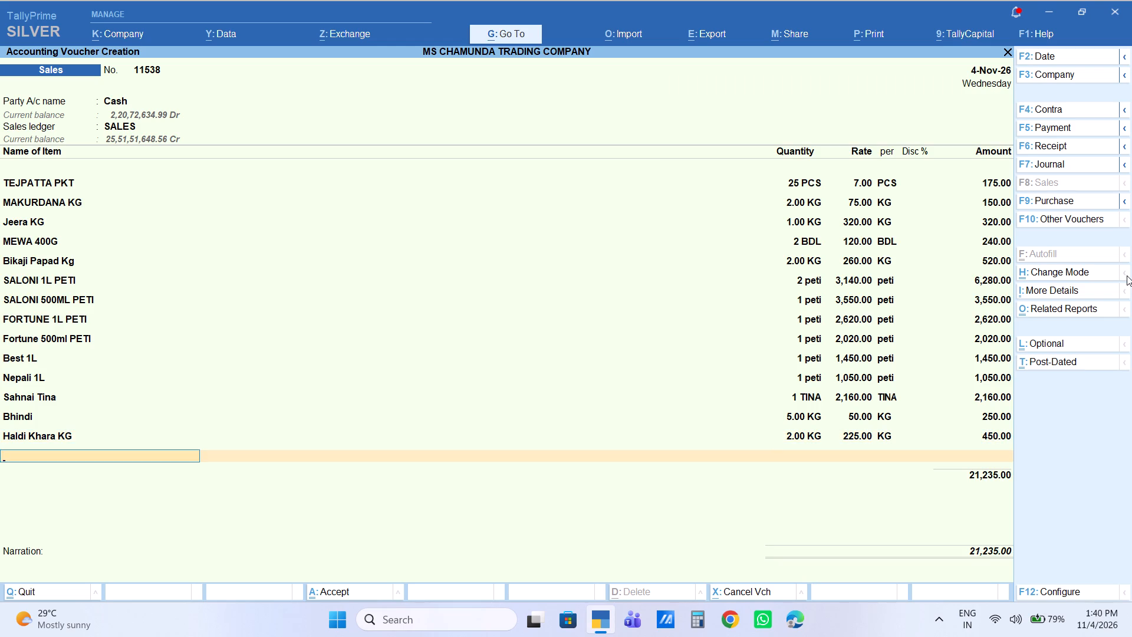
Add the item Taja 100g Pc below Haldi Khara KG with a quantity of 30 PCS at the default rate of 22.50.
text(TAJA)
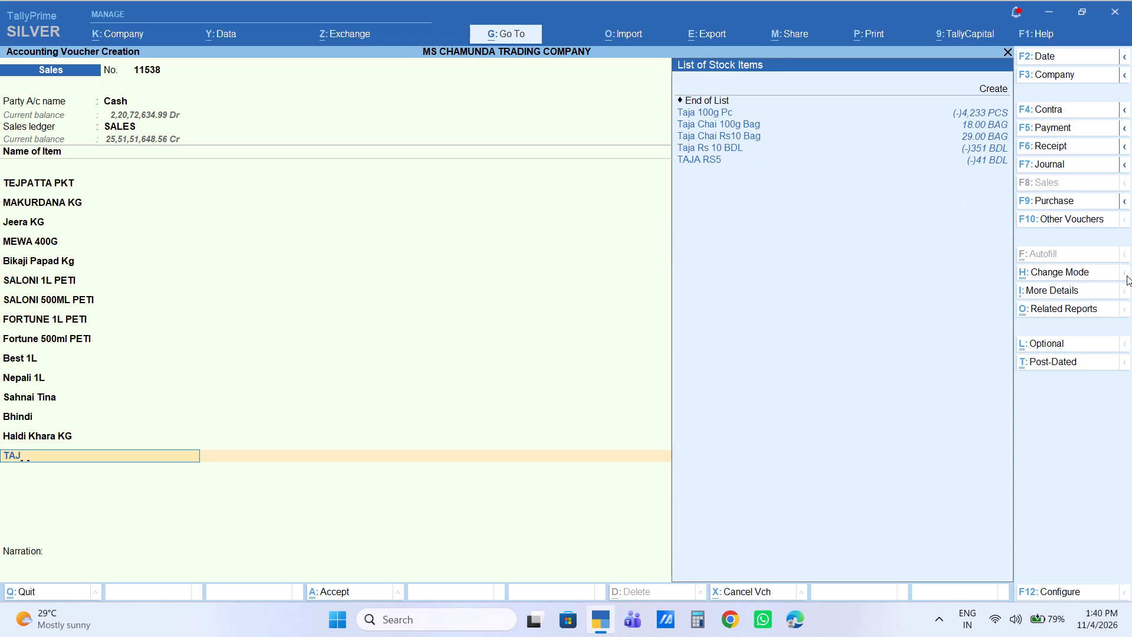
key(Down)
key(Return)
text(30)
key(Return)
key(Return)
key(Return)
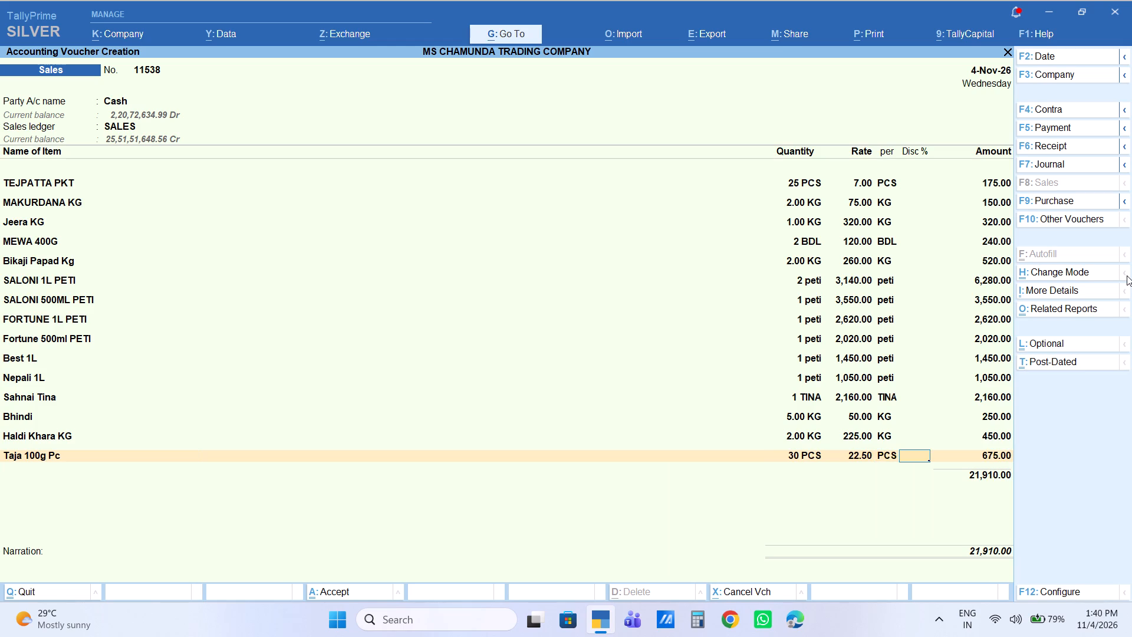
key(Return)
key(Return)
End the item list and add the Labour Charge ledger with an amount of 20.
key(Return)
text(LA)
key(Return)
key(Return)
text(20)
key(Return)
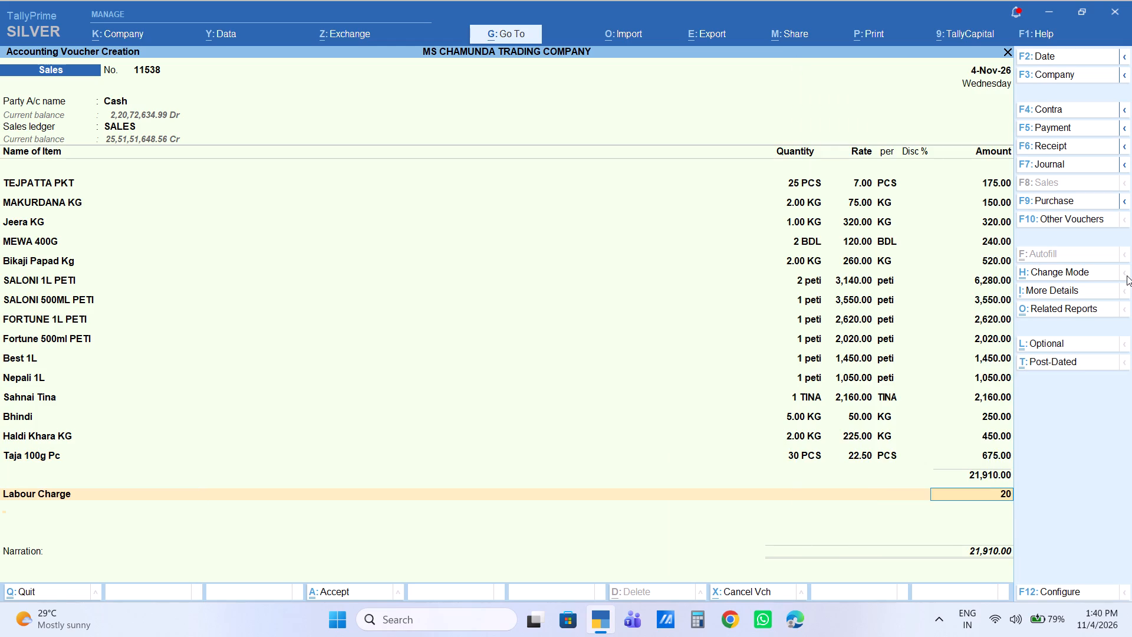
Return to the item list and add Fortune Rice 25kg below Taja 100g Pc with a quantity of 4 BAG and an amount of 4,410.
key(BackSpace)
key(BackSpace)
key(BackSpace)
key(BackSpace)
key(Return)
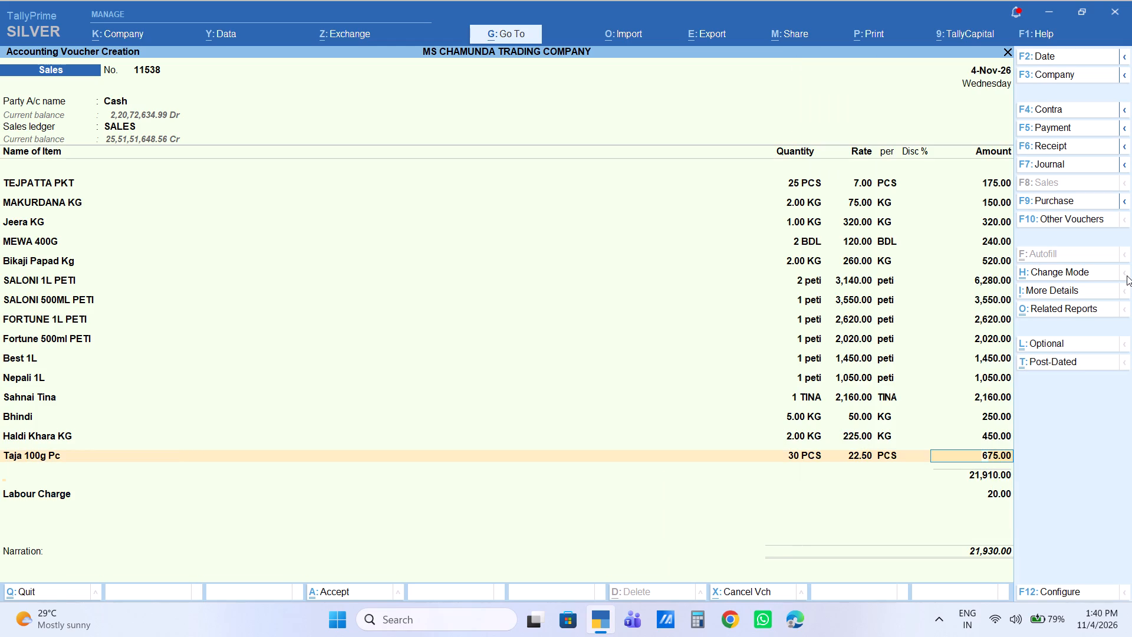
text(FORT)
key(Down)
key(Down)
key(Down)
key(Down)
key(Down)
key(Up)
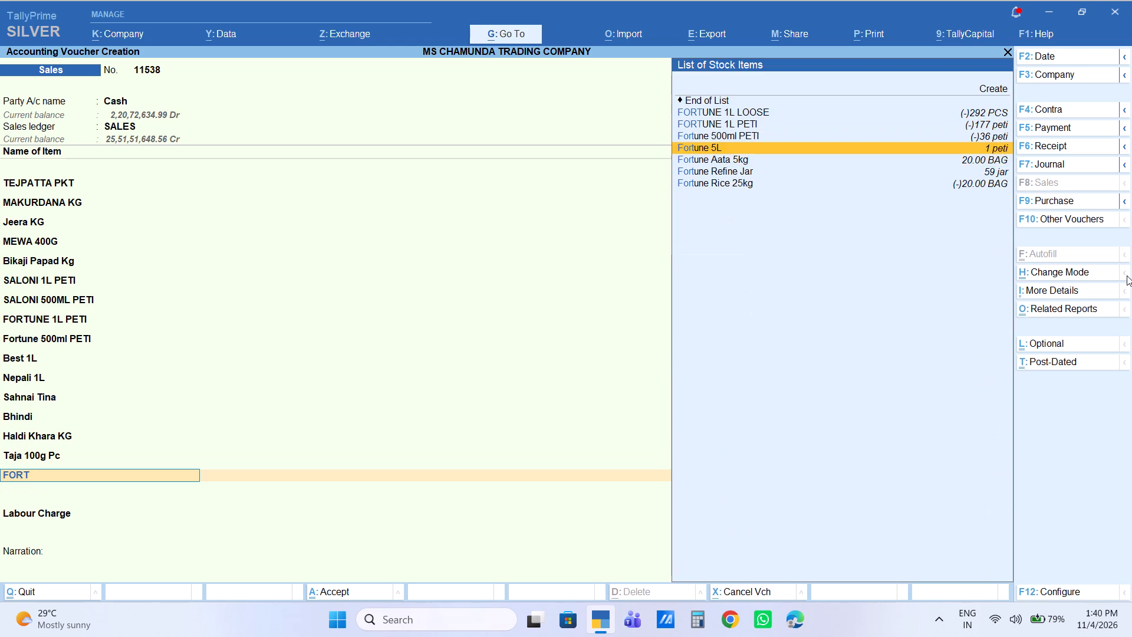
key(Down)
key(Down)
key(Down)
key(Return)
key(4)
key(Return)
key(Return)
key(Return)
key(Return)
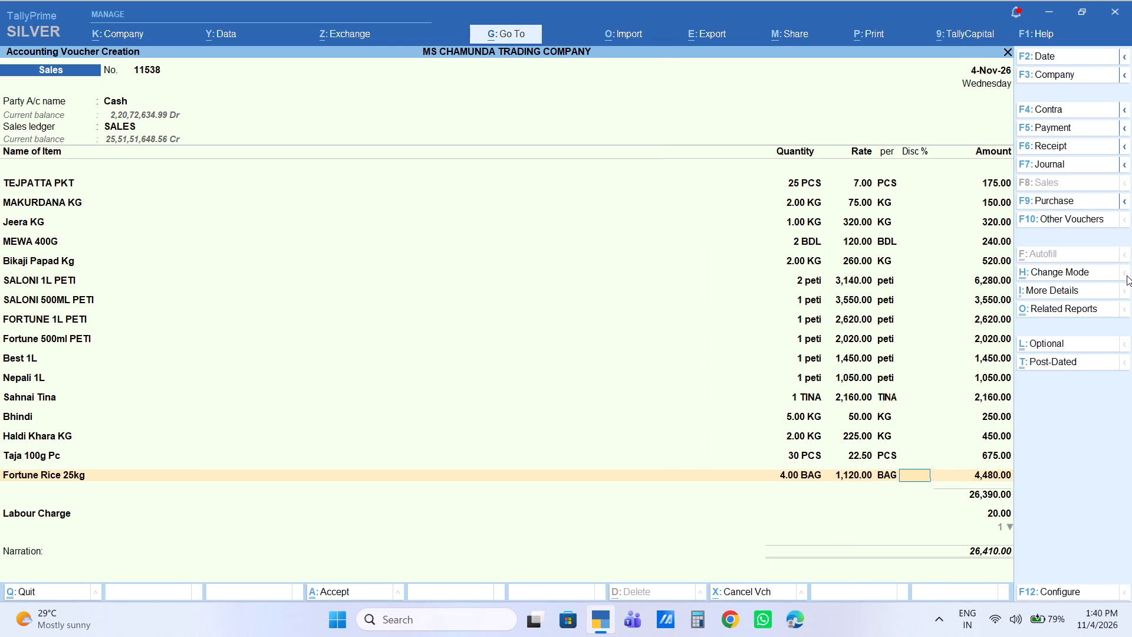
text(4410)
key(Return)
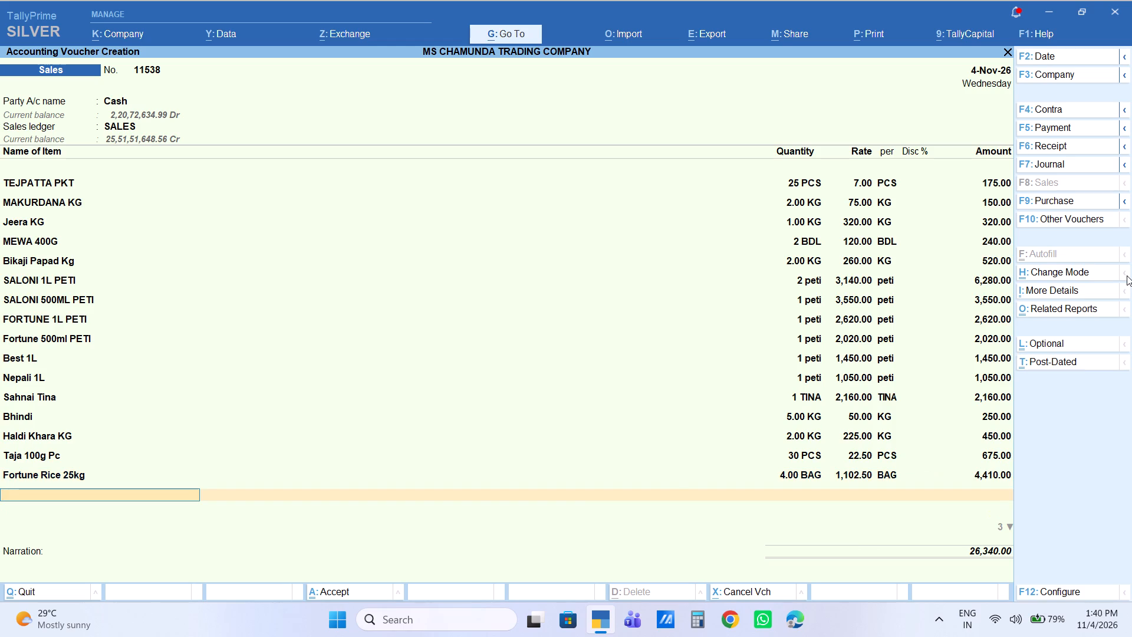
Add the item LAJWAB BESAN26KG below Fortune Rice 25kg with a quantity of 1 BAG at the default rate of 1,300.
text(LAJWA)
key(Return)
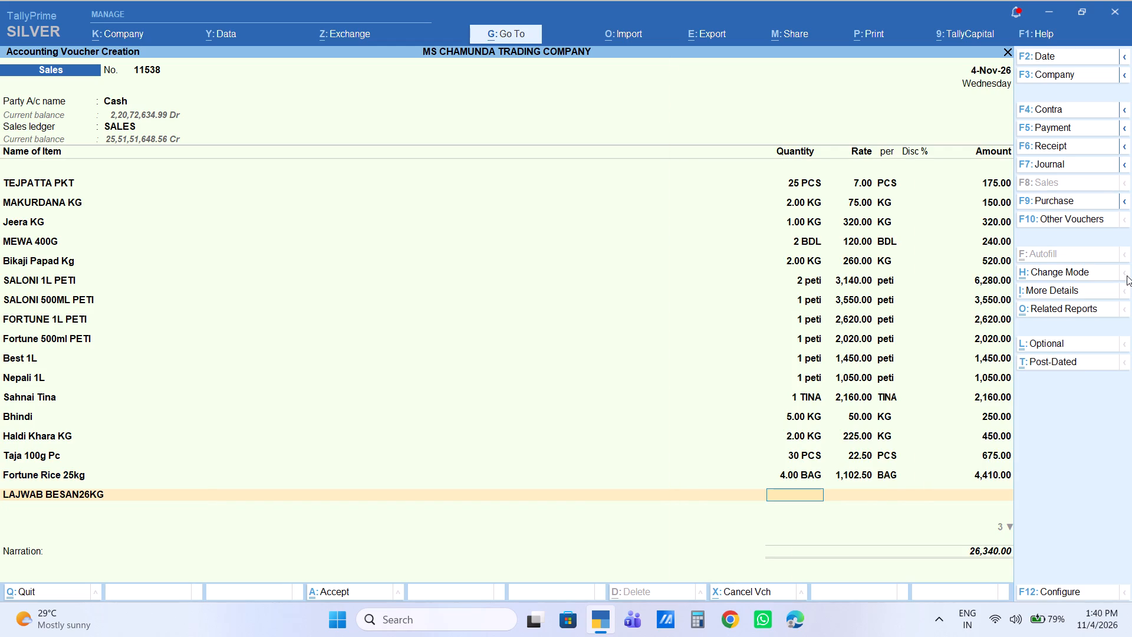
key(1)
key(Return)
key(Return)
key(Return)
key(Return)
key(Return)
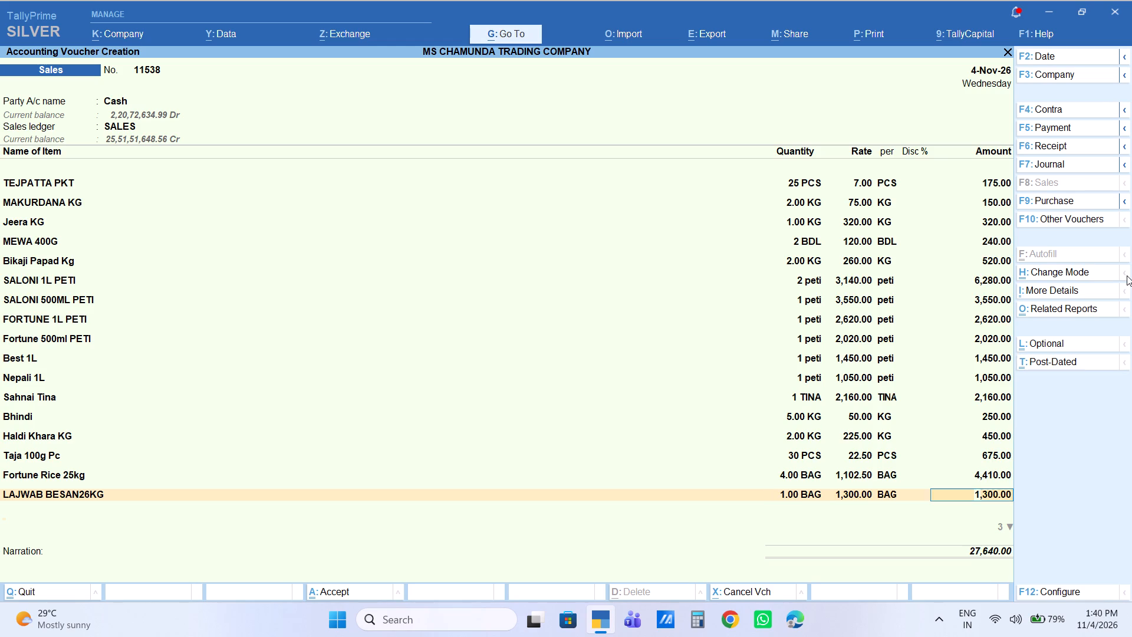
Add the item Anoop Besan 200g below LAJWAB BESAN26KG with a quantity of 5 KG at the default rate of 125.
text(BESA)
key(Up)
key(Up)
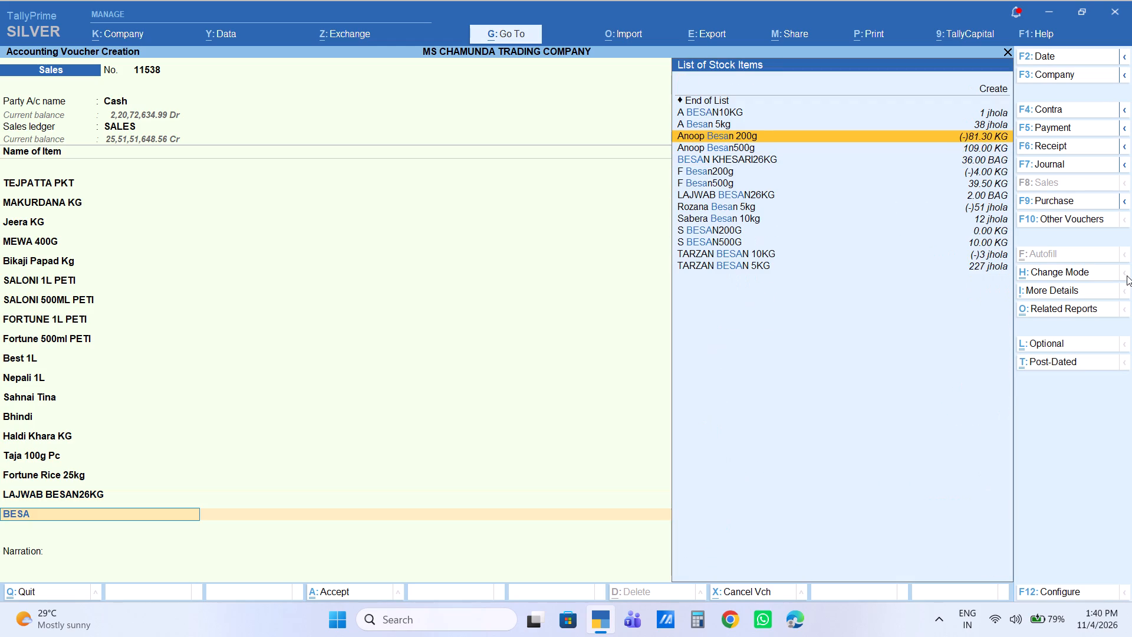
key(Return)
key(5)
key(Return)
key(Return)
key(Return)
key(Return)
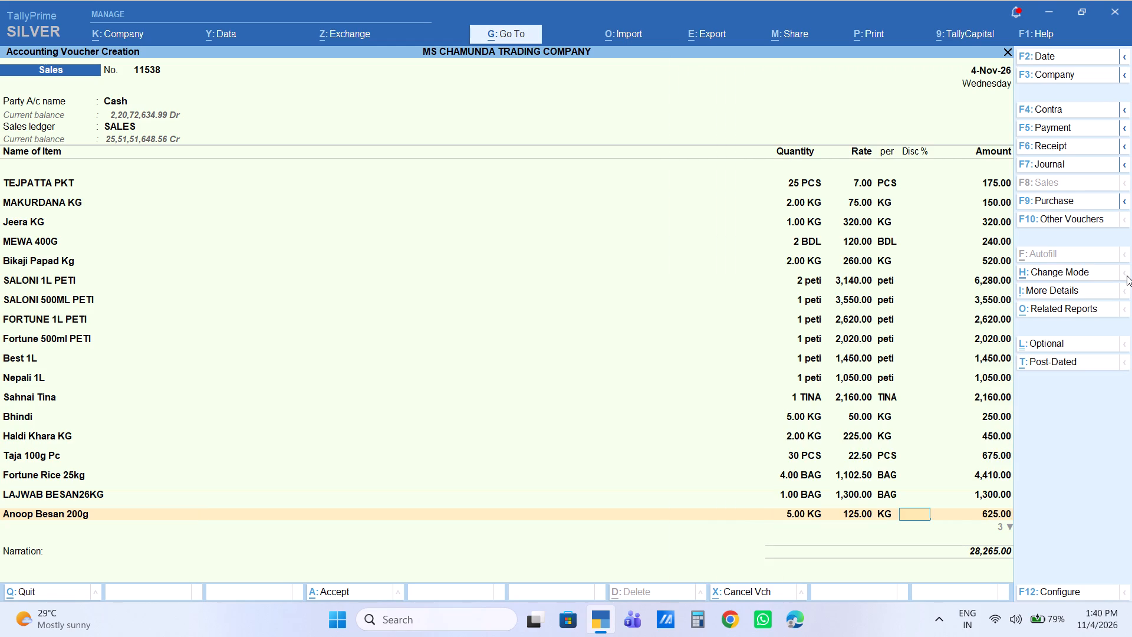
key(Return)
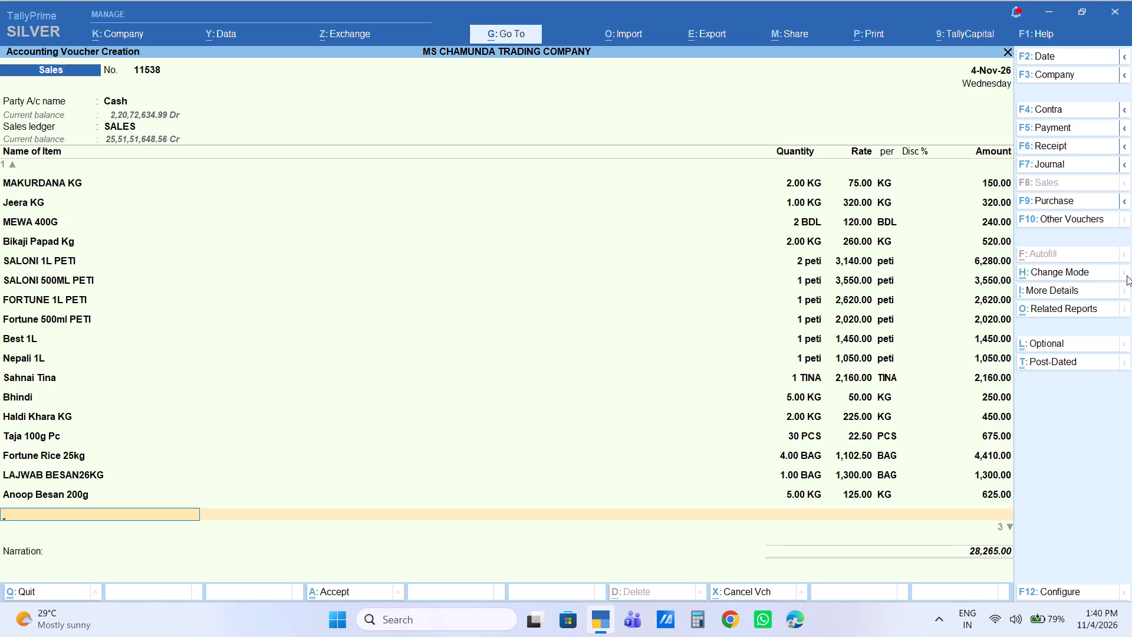
End the item list, keep the existing Labour Charge of 20, and save the sales voucher without a narration.
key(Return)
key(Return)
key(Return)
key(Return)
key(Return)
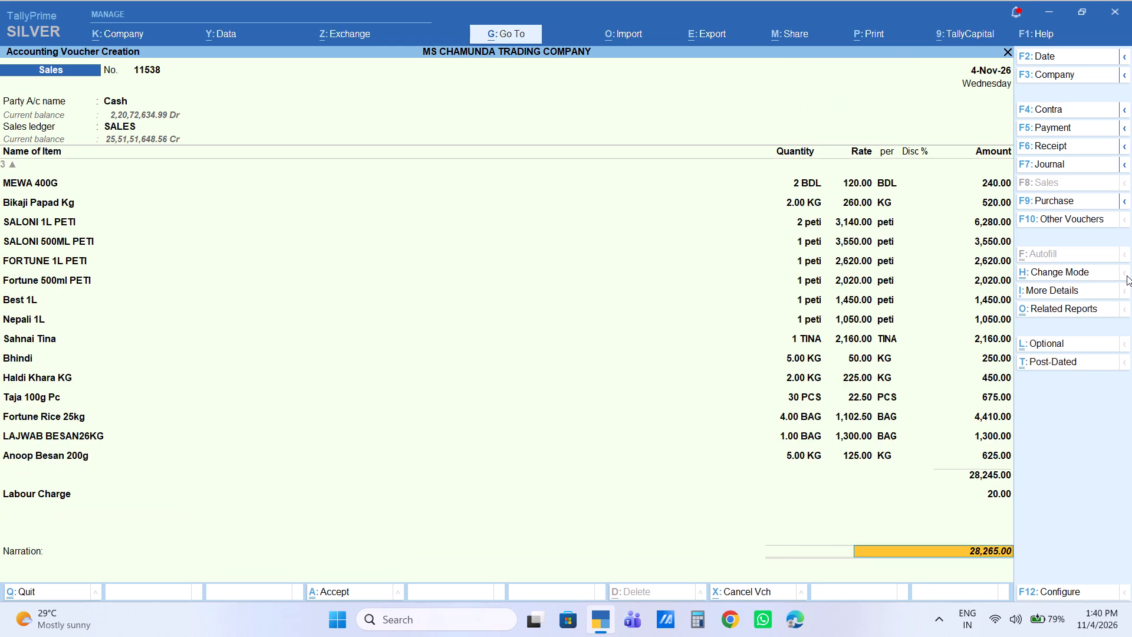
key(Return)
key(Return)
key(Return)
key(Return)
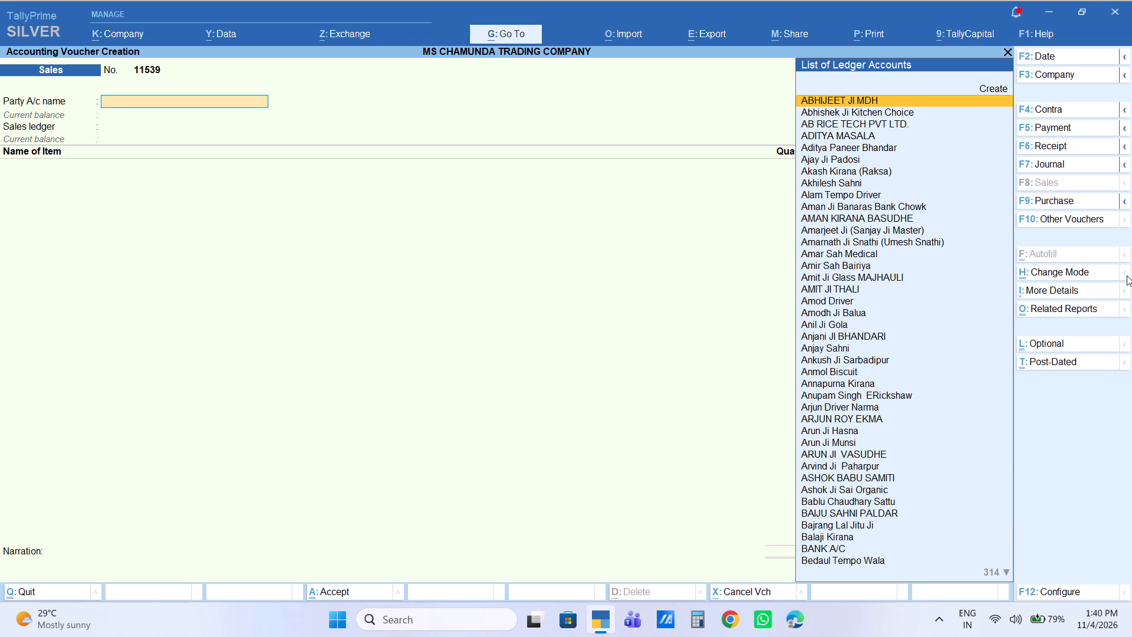
Choose Cash as the party account of the new sales voucher.
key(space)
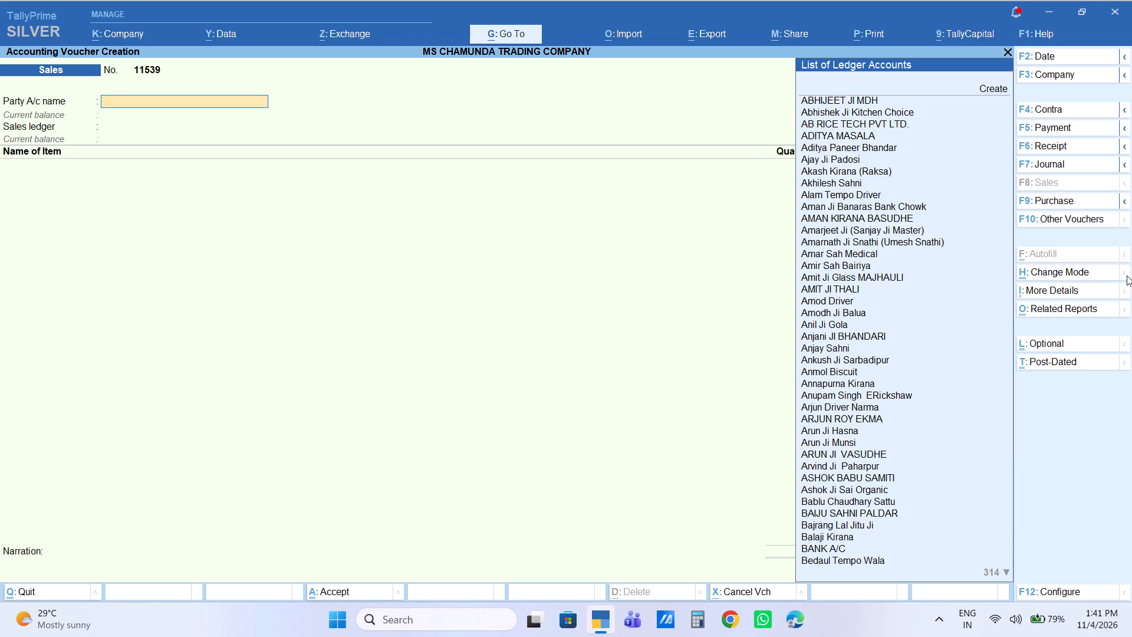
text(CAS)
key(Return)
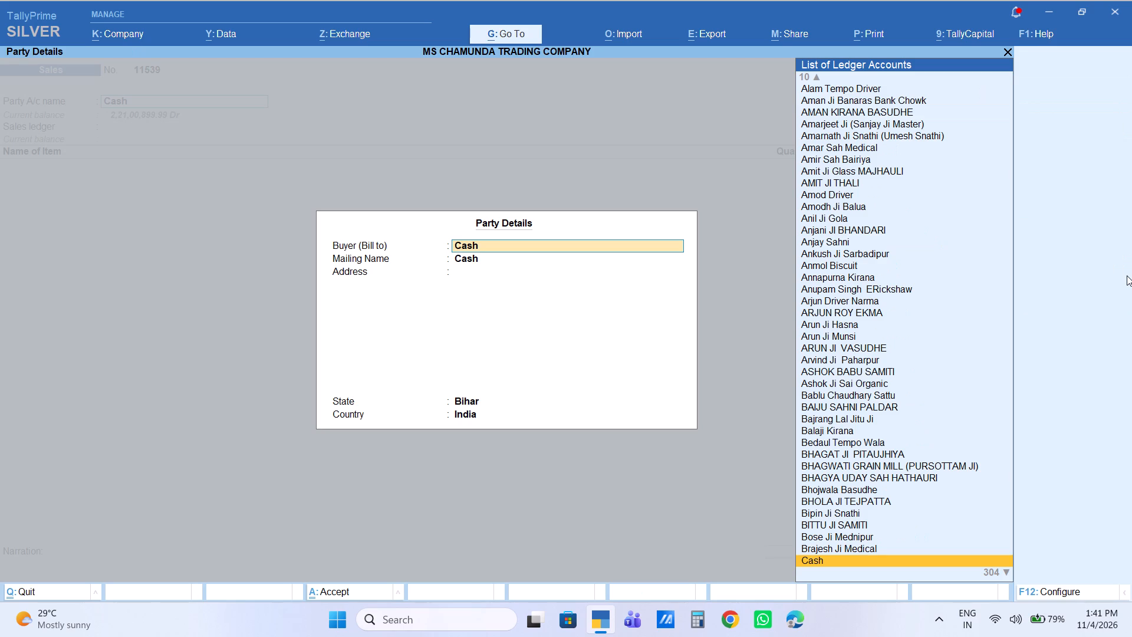
Enter the customer's name as buyer, accept the other party details and the SALES ledger, and go to the first item line.
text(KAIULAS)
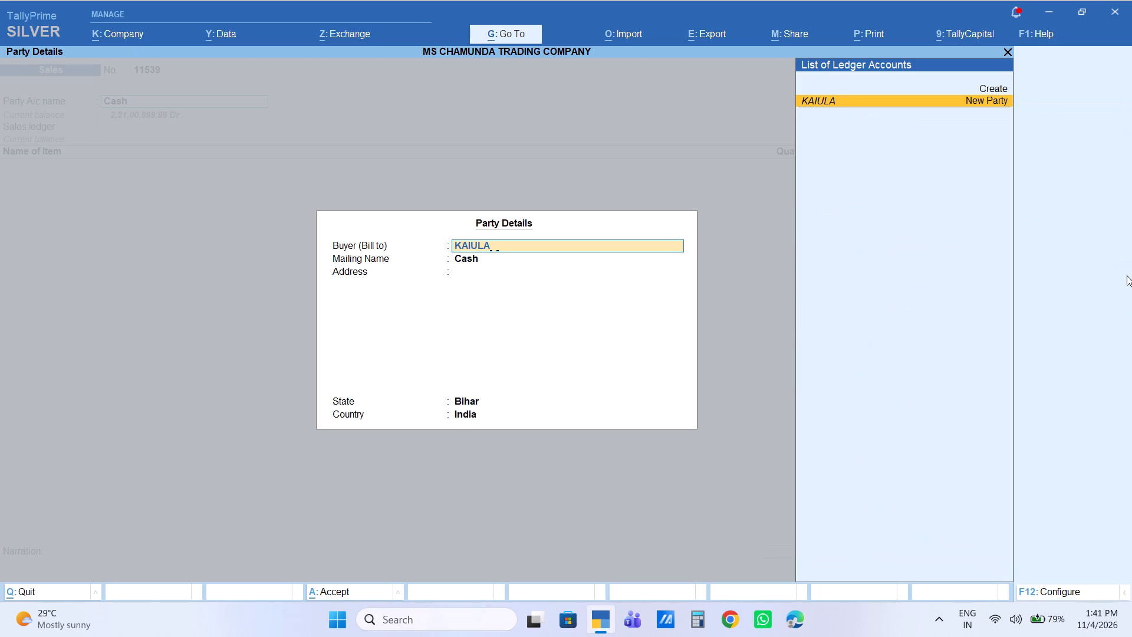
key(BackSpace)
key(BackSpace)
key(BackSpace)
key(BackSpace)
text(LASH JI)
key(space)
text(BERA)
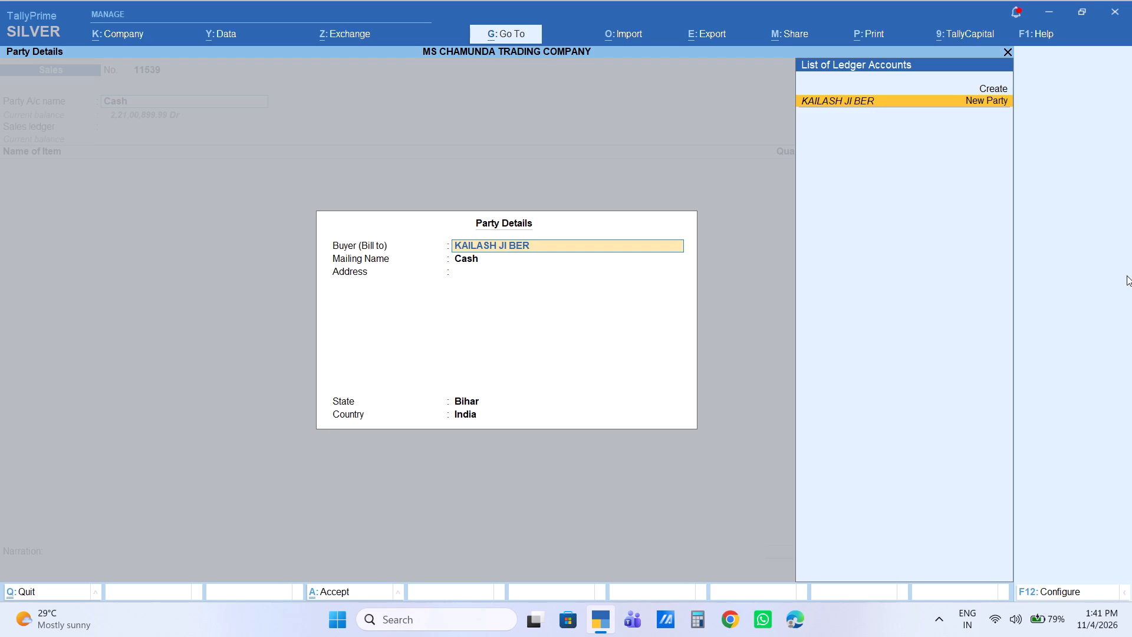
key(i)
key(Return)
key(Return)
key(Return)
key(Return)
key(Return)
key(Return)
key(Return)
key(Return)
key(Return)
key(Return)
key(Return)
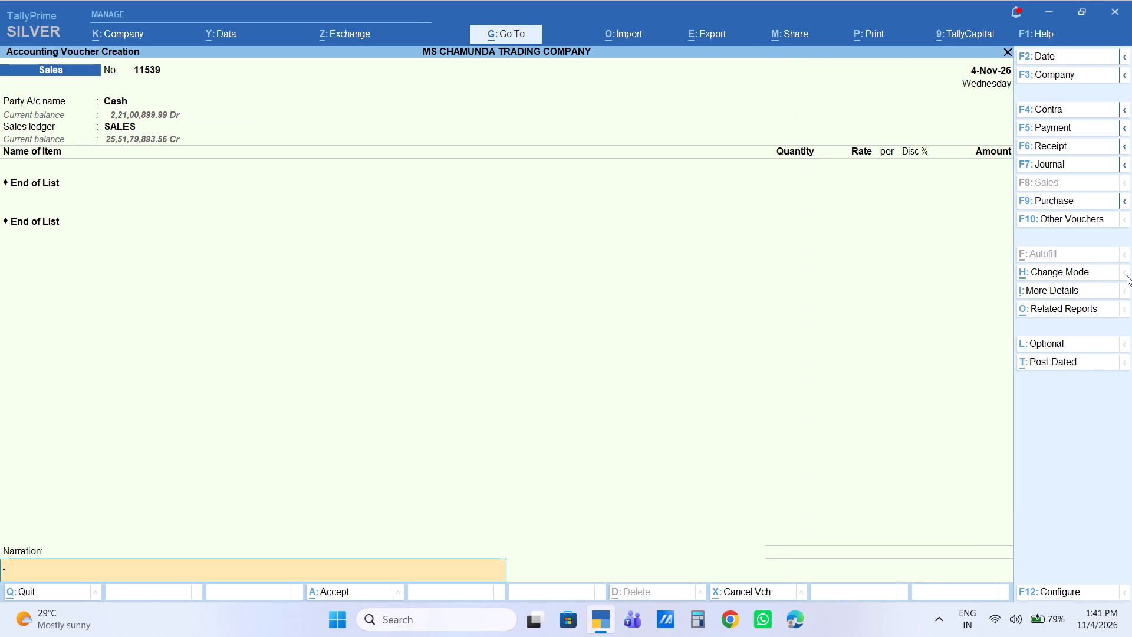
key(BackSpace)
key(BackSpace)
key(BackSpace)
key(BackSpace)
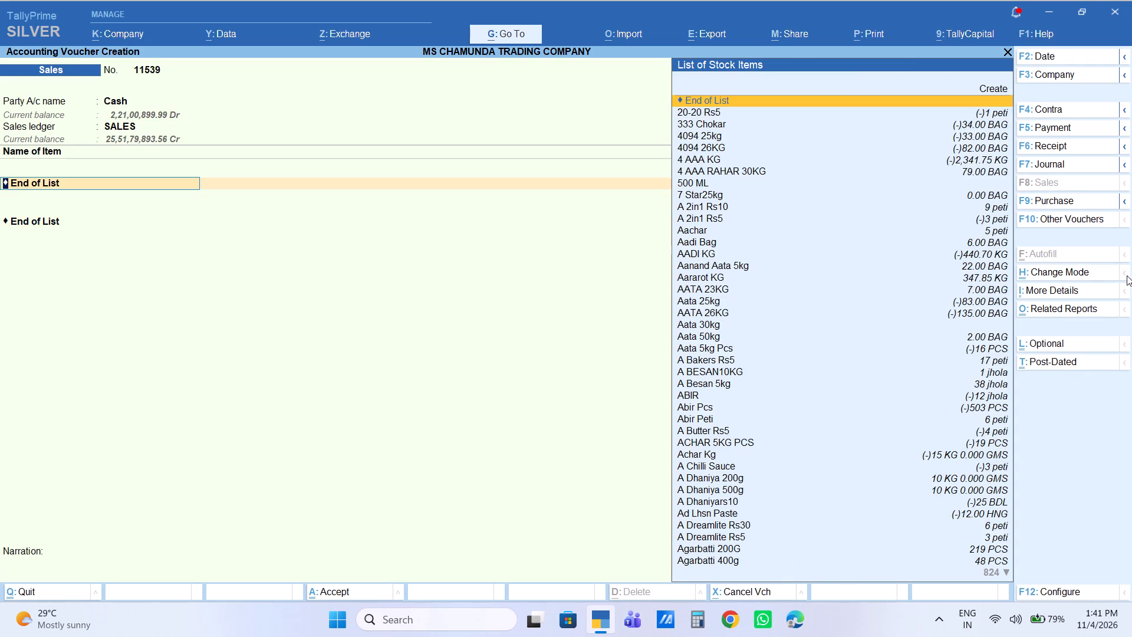
Add LAJWAB BESAN26KG as the first item with a quantity of 1 BAG at the default rate of 1,300.
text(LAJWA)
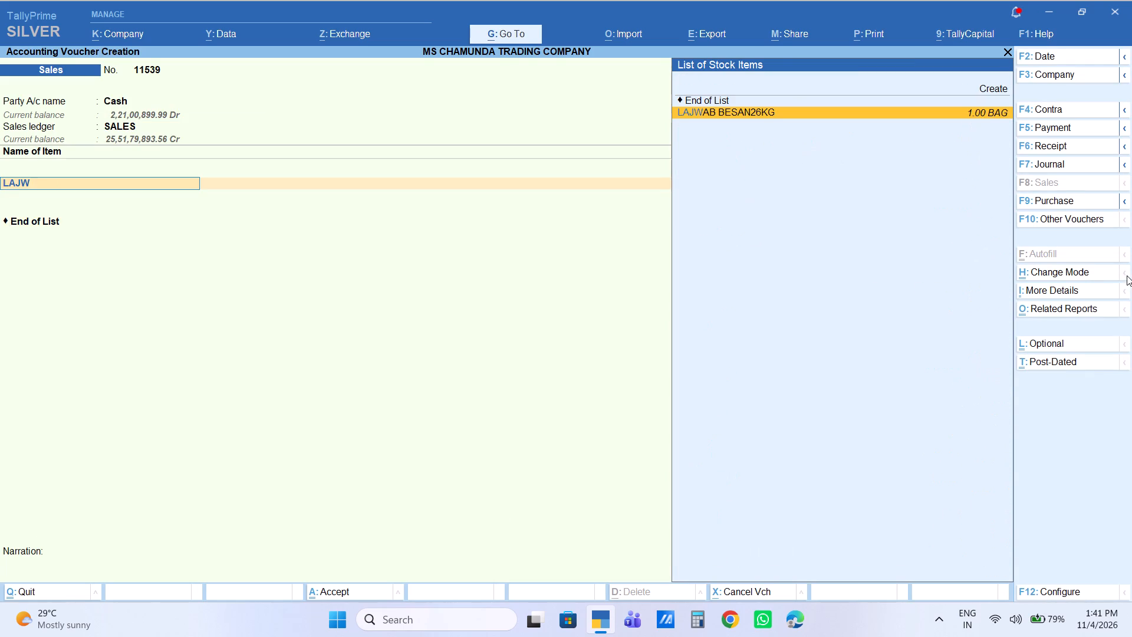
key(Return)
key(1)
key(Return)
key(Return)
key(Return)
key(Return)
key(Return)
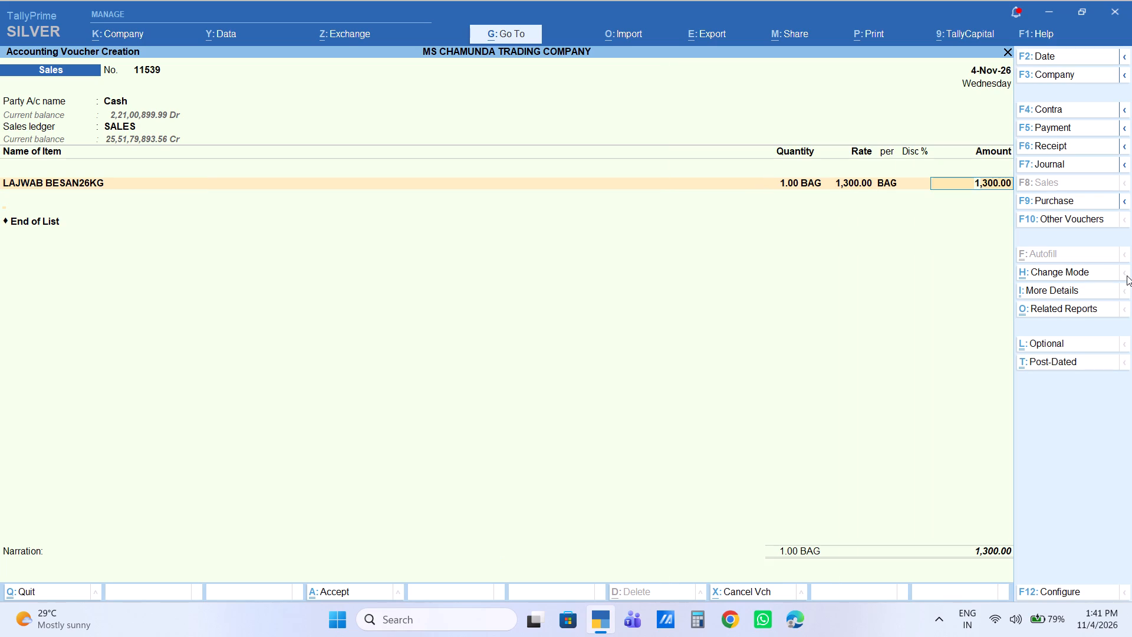
Add the item TARZAN BESAN 5KG below LAJWAB BESAN26KG with a quantity of 1 jhola at the default rate of 325.
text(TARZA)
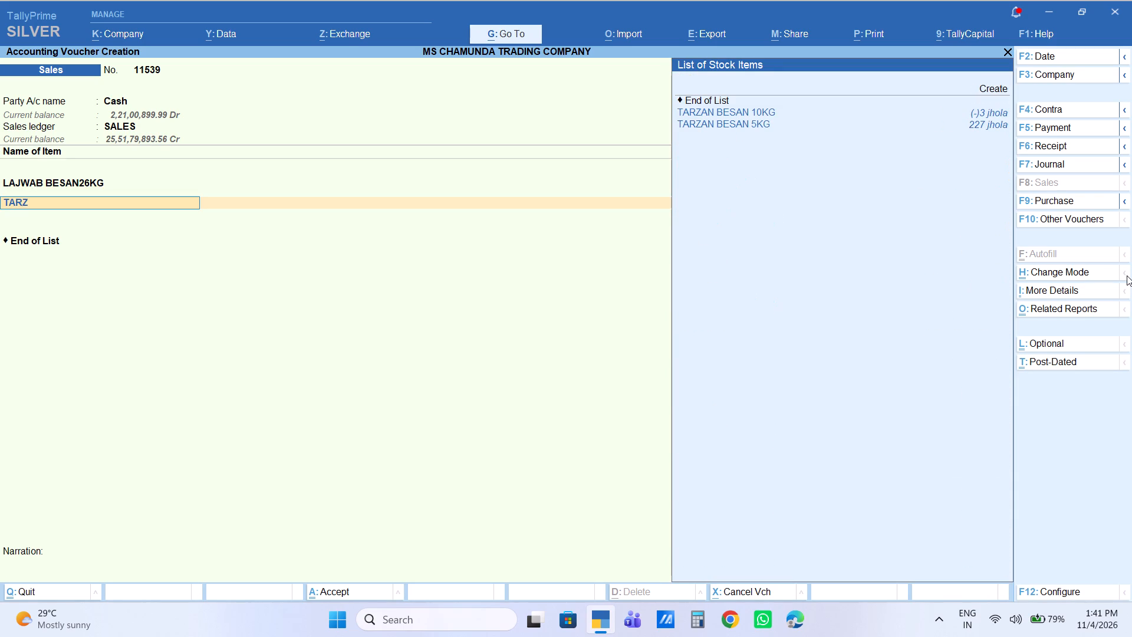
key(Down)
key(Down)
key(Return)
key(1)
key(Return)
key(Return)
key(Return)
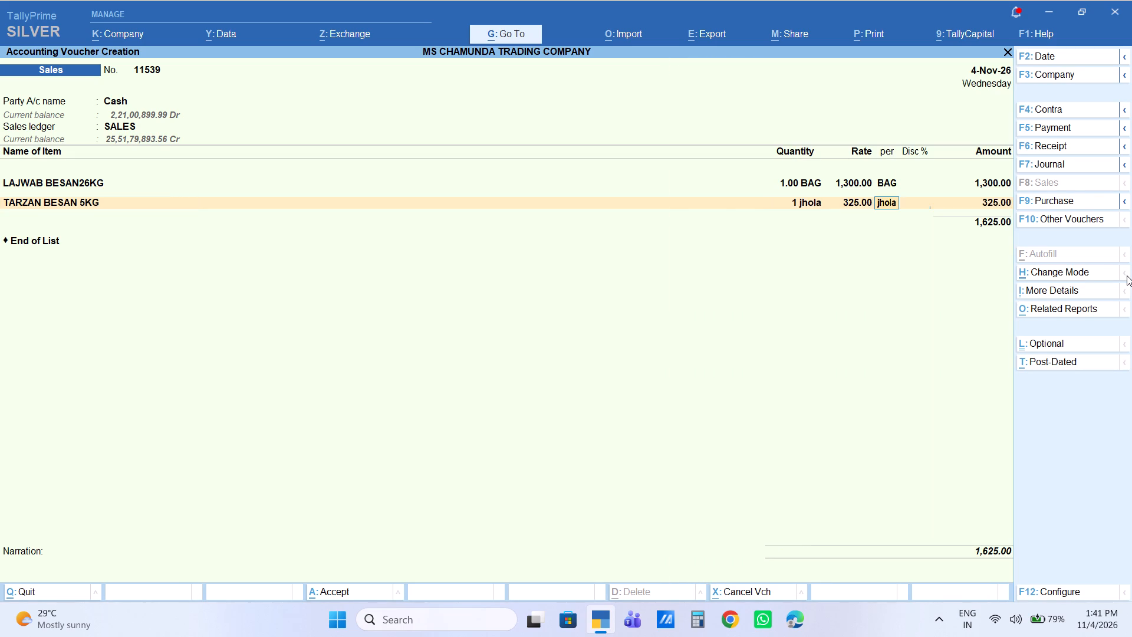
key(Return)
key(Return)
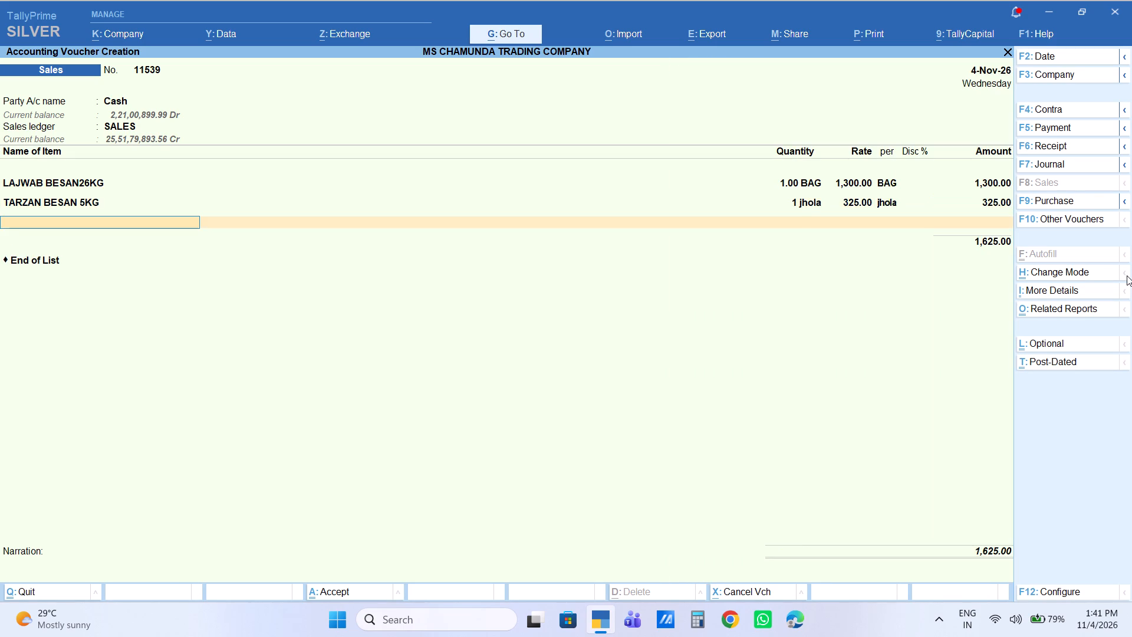
Add the item Round Mombatti below TARZAN BESAN 5KG with a quantity of 12 BDL and an amount of 540.
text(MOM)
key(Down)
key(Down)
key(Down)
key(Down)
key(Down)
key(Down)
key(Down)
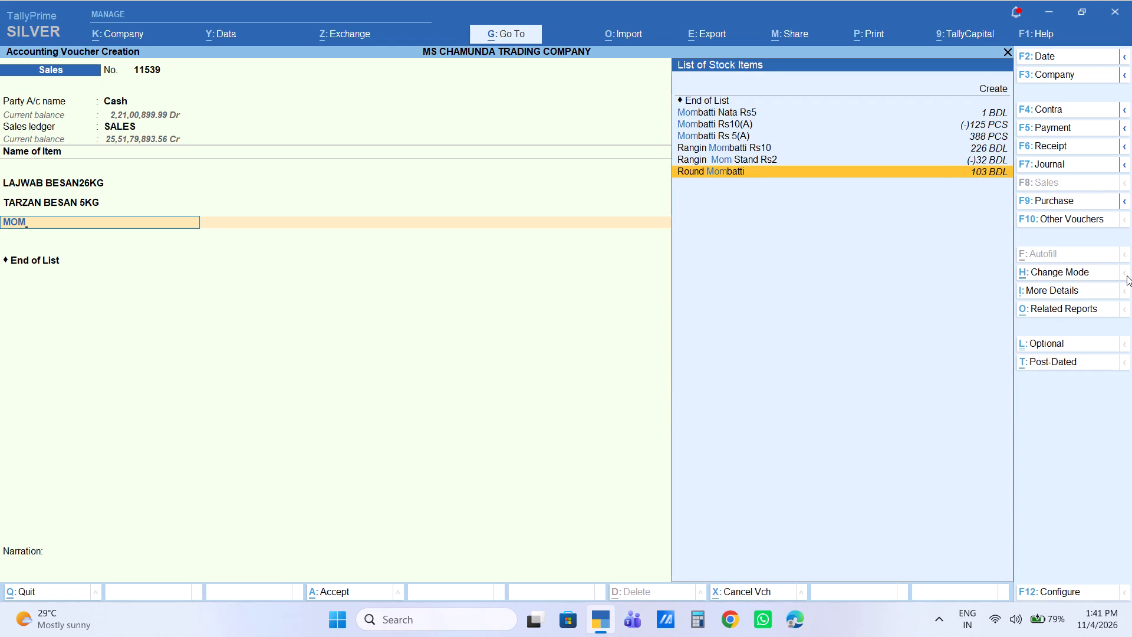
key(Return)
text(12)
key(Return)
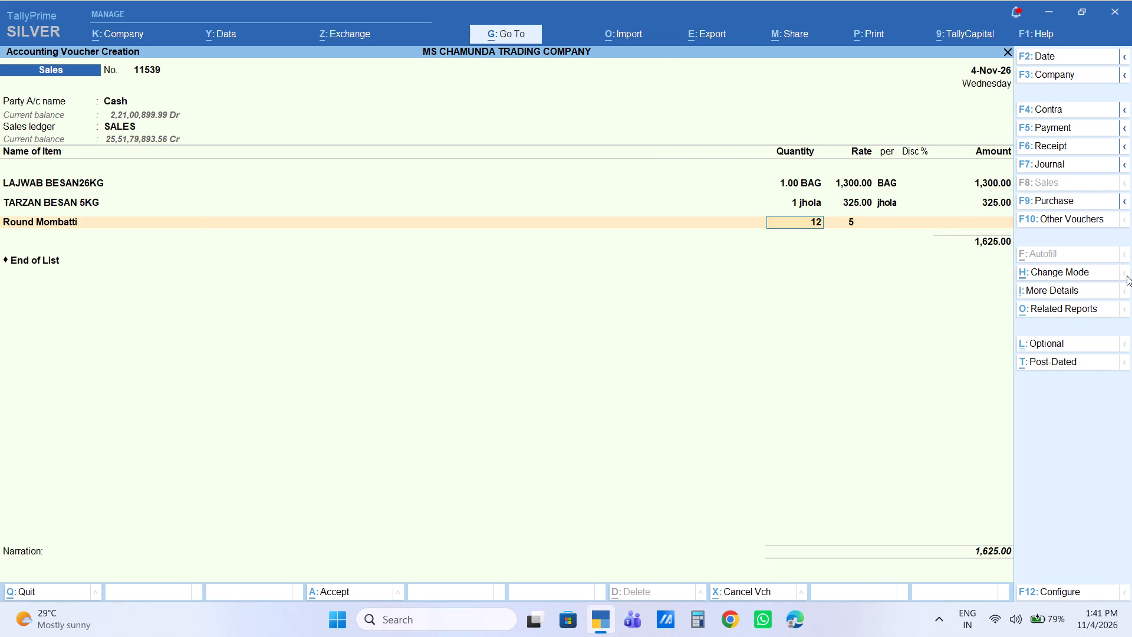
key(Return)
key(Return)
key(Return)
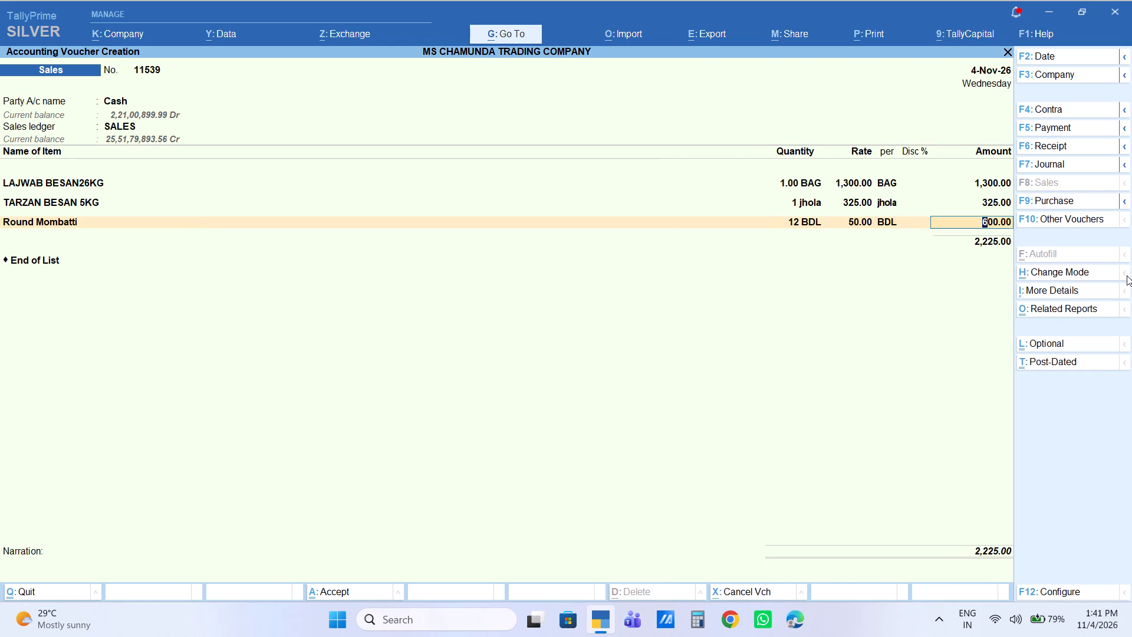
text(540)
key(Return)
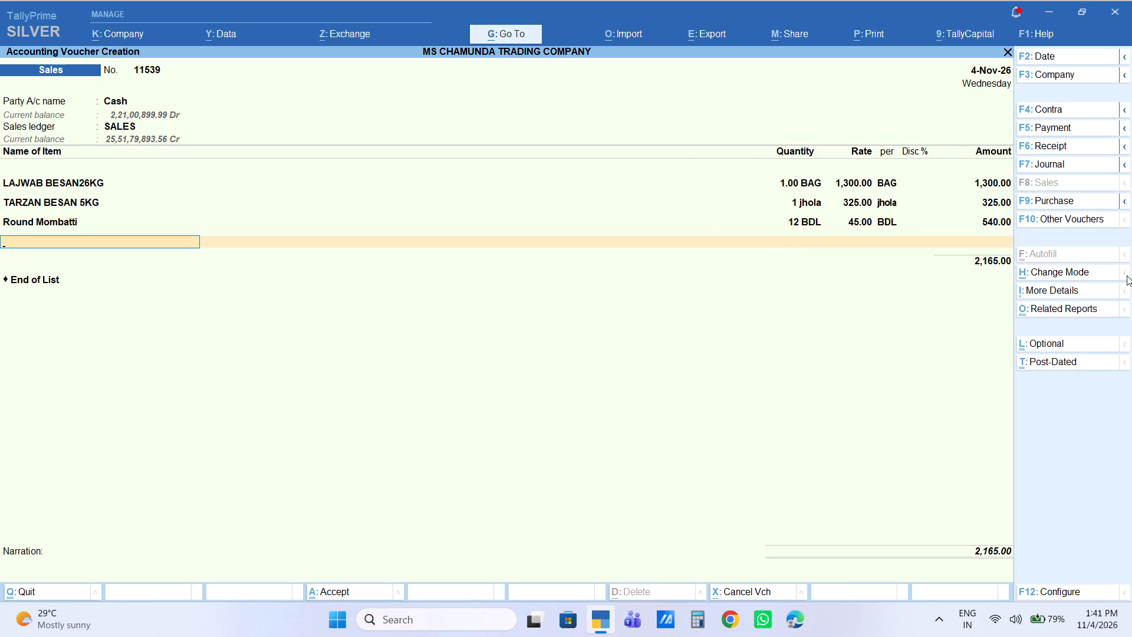
Add the item Mombatti Rs 5(A) below Round Mombatti with a quantity of 25 PCS at the default rate of 10.
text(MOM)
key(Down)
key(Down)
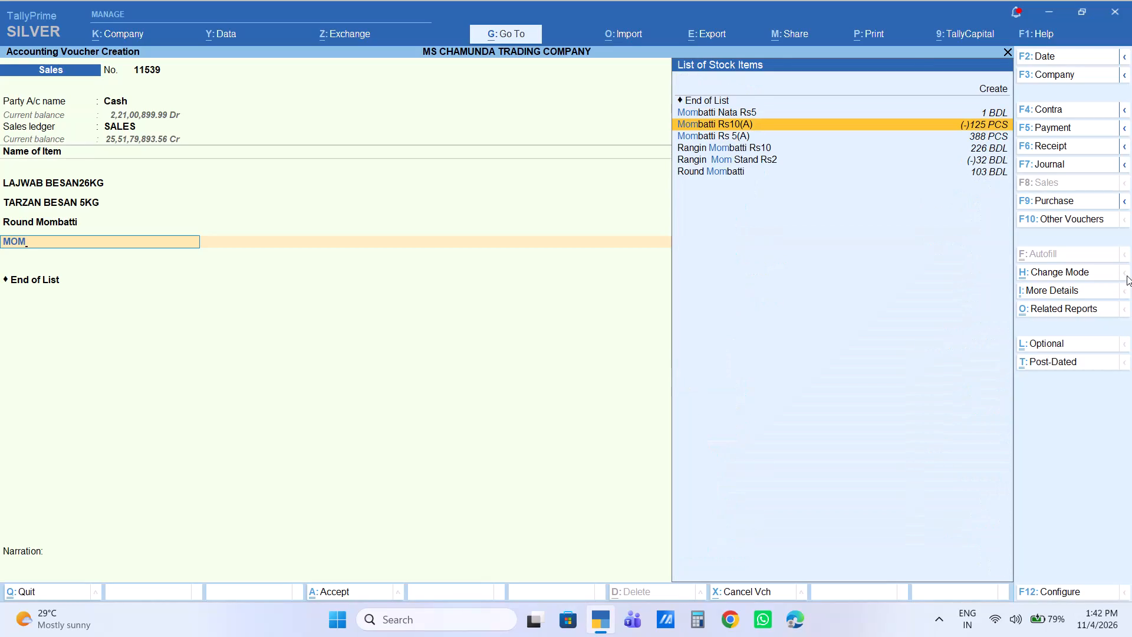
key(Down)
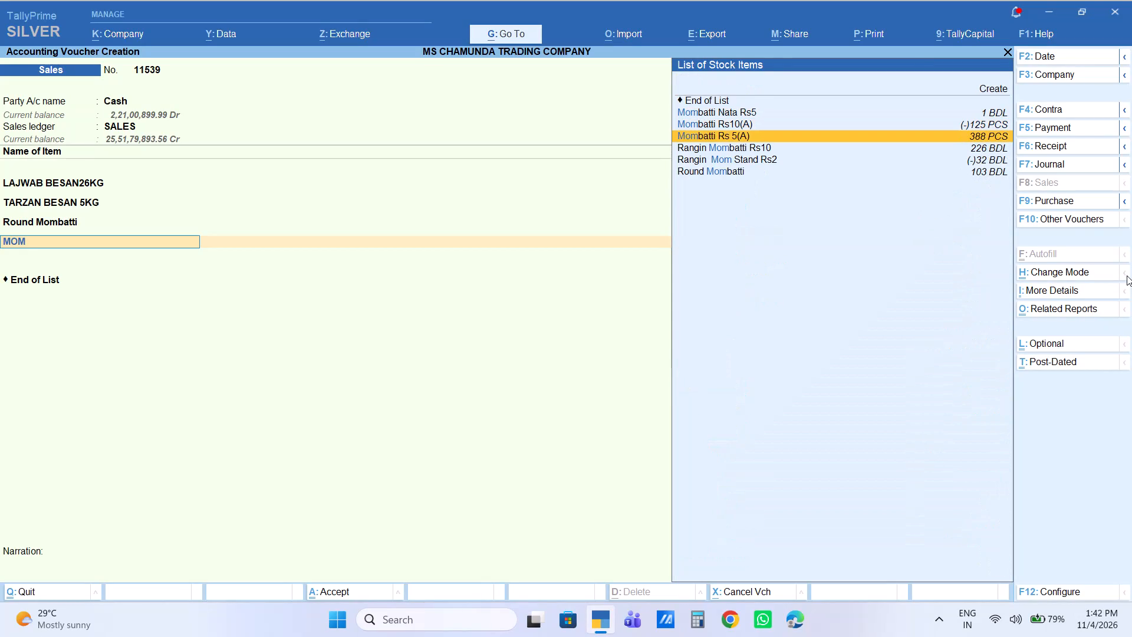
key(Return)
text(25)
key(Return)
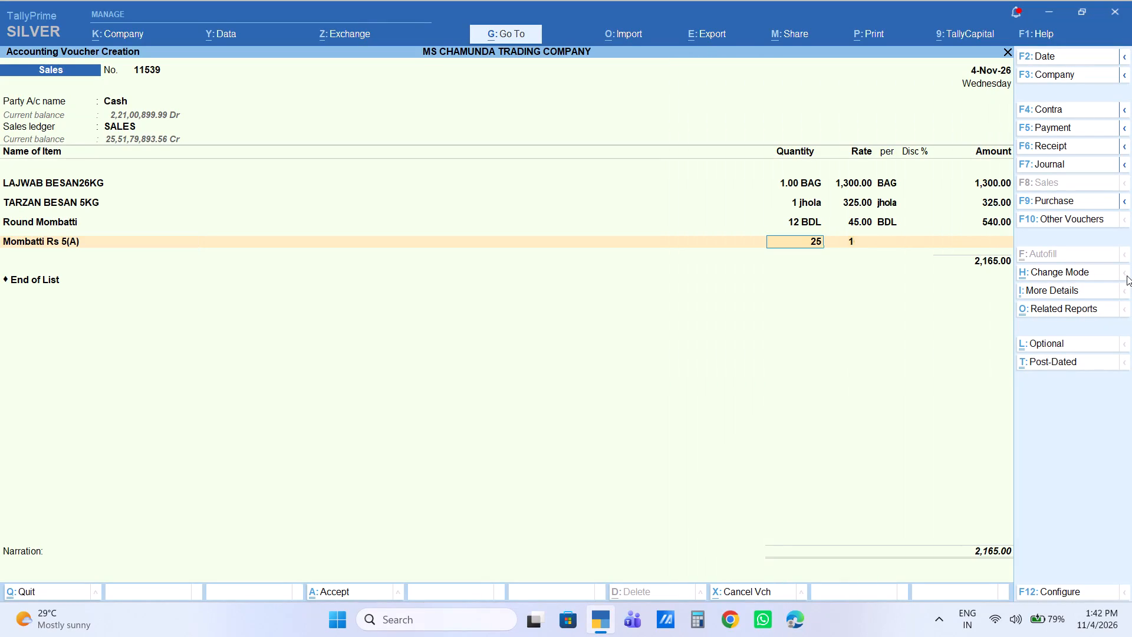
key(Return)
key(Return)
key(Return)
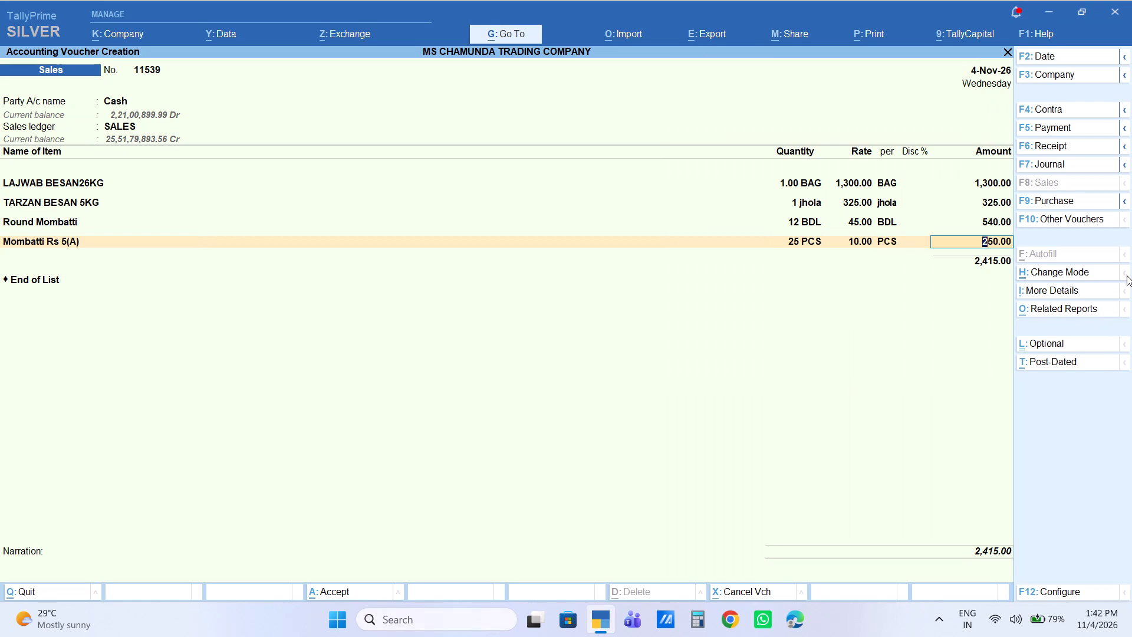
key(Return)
Add the item Mombatti Rs10(A) below Mombatti Rs 5(A) with a quantity of 12 PCS and an amount of 360.
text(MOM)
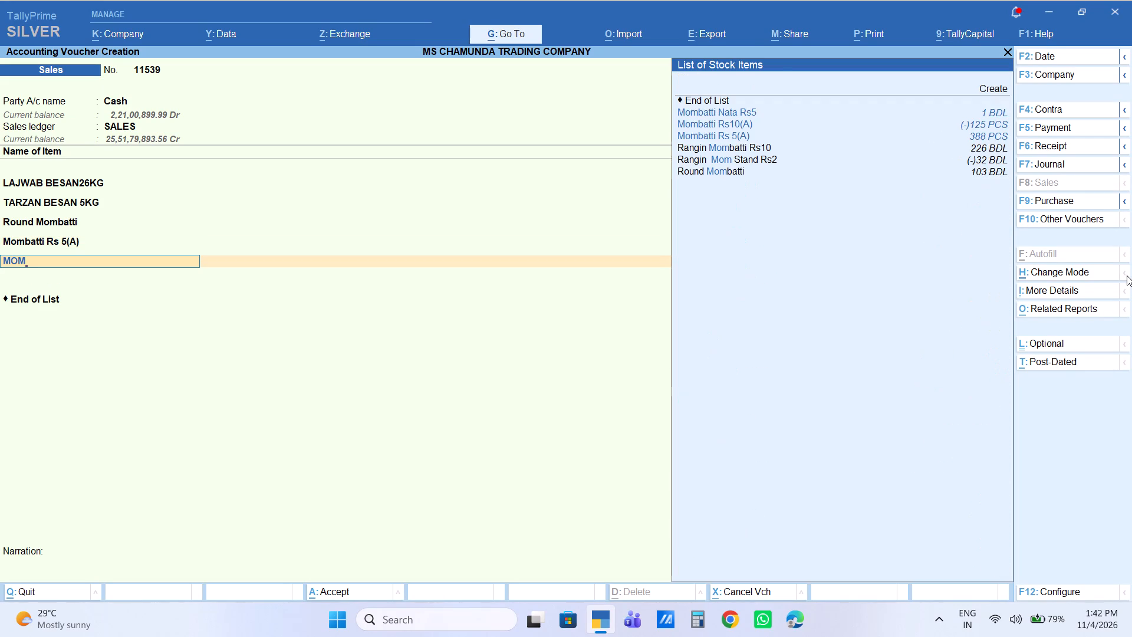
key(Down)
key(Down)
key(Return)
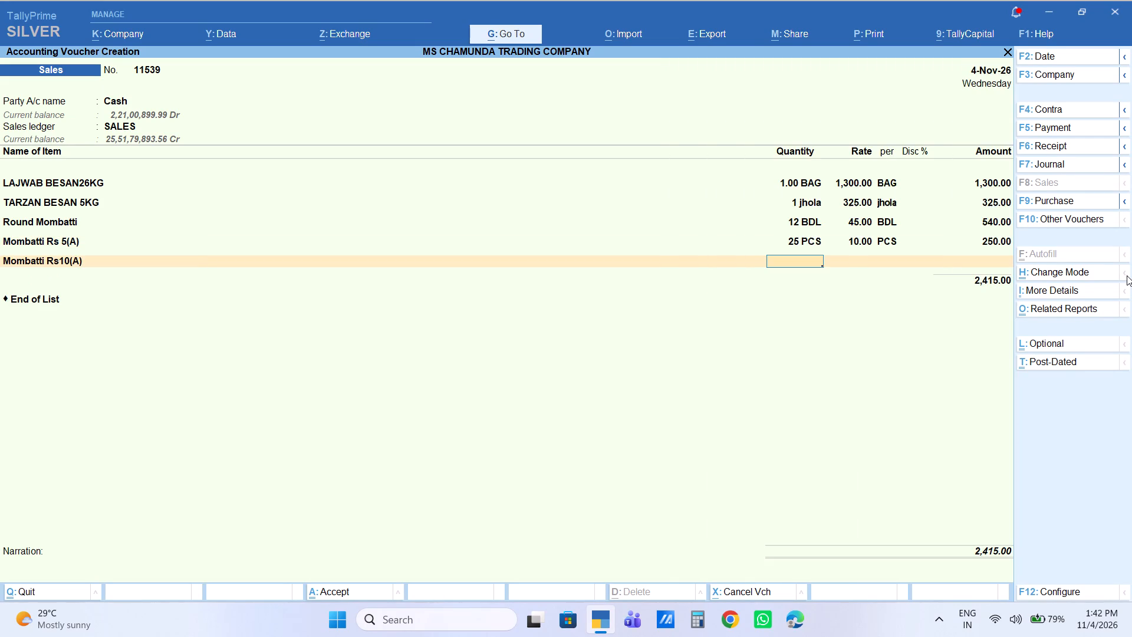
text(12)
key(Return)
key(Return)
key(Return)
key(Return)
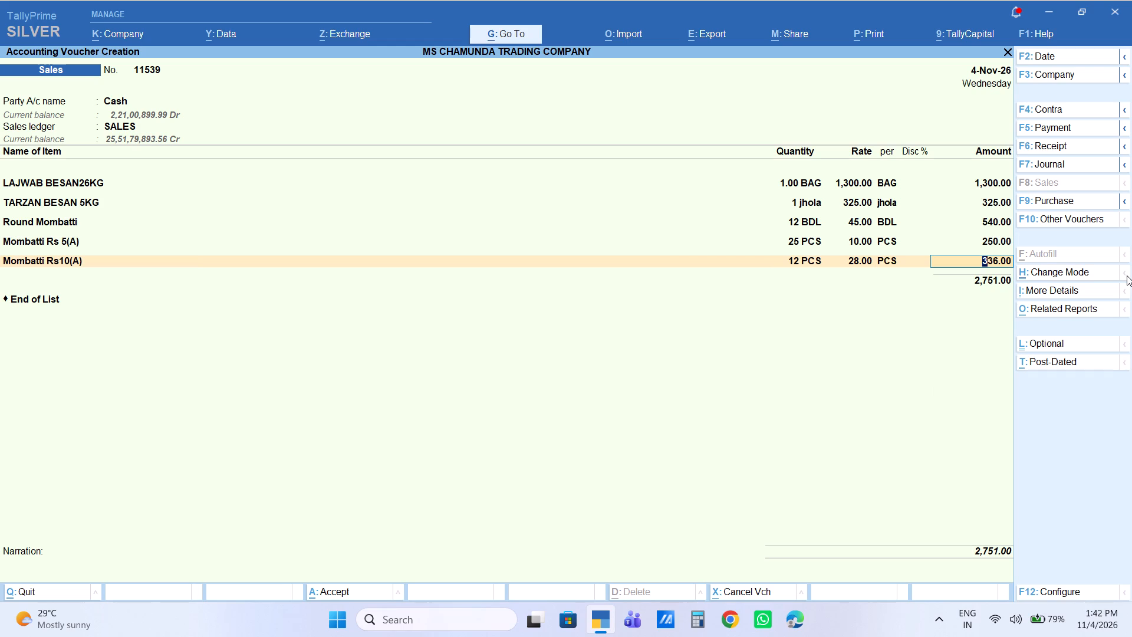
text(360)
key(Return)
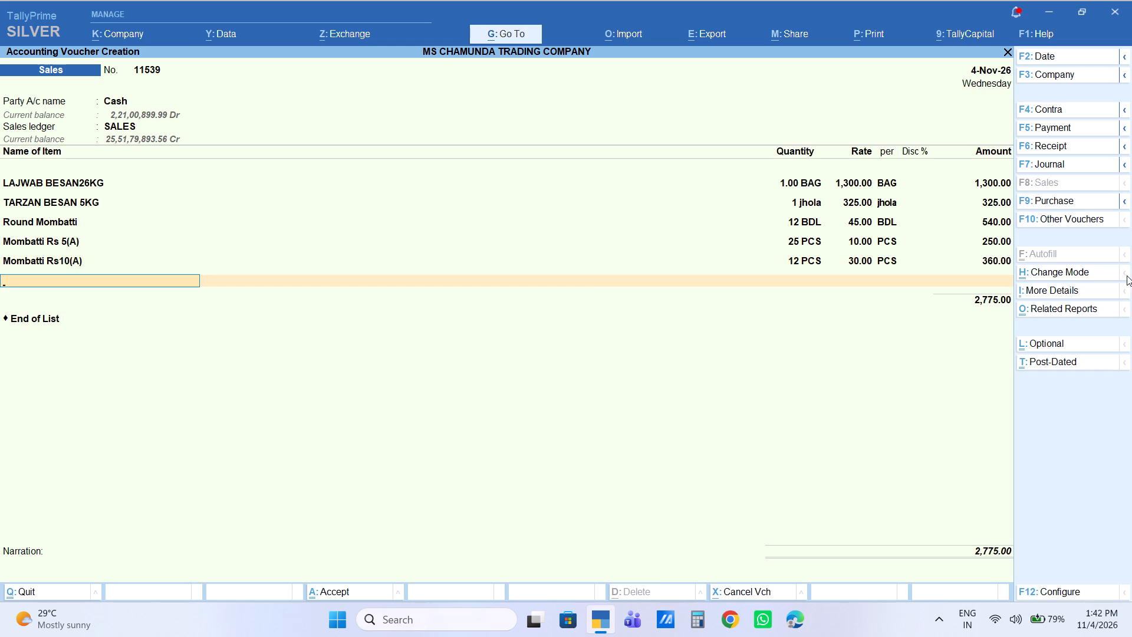
Add the item Best 500ml below Mombatti Rs10(A) with a quantity of 1 peti at the default rate of 1,460.
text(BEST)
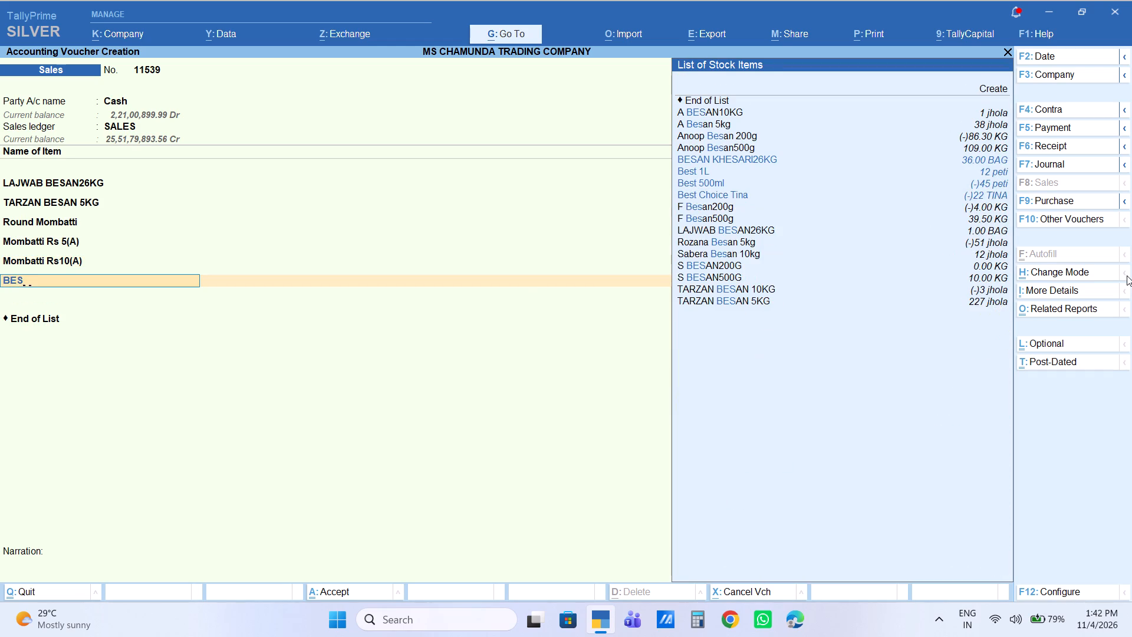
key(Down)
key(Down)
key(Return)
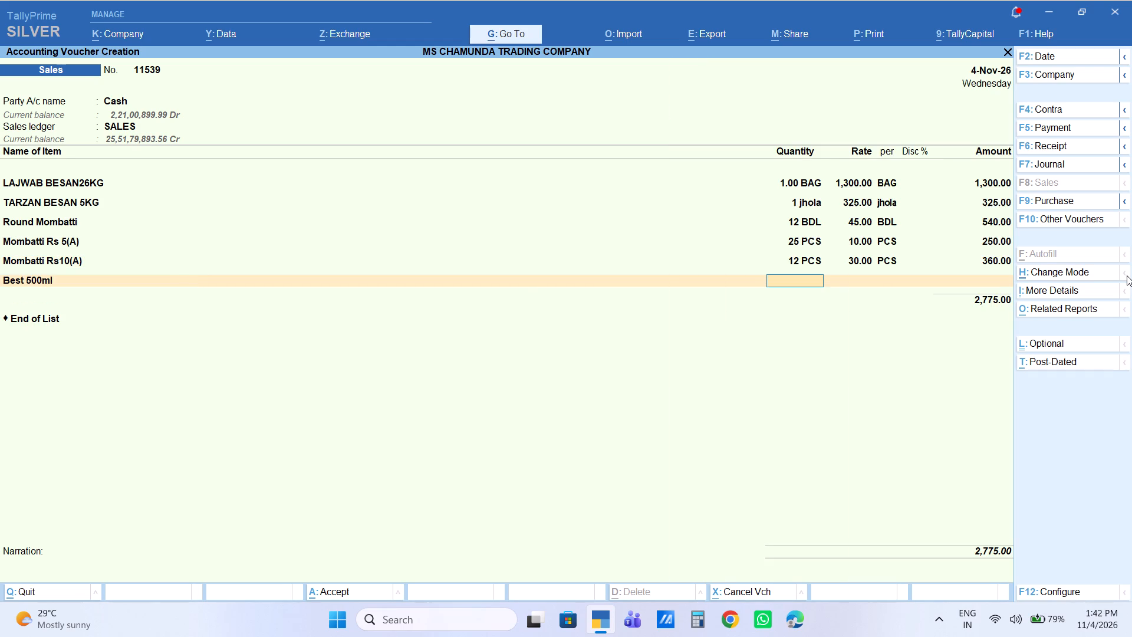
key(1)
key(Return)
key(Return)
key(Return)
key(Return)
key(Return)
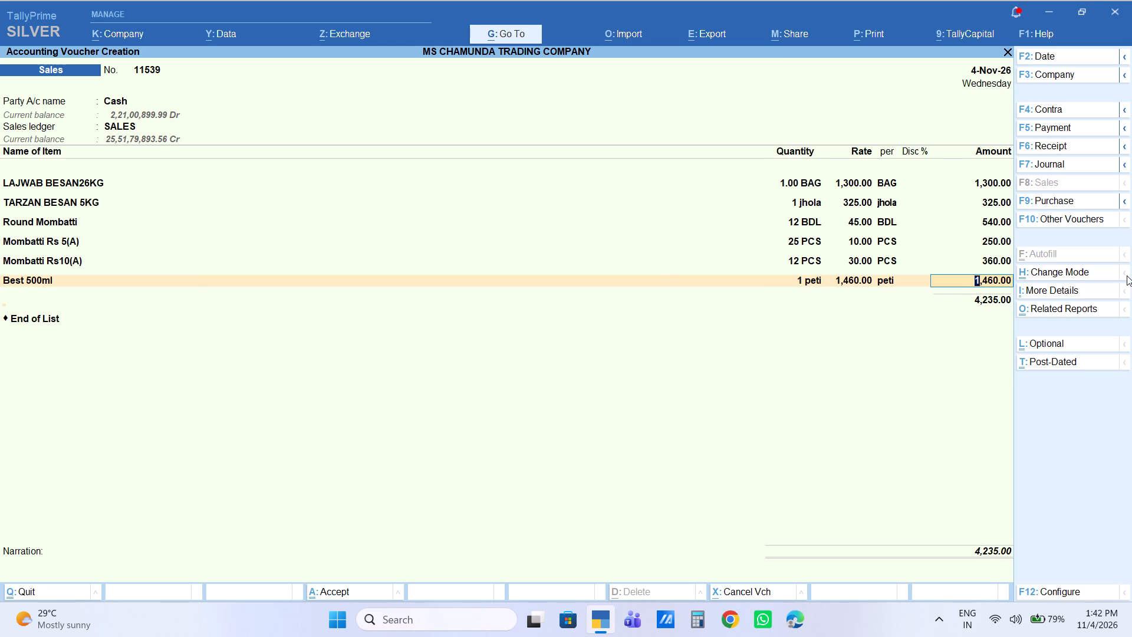
End the item list and add the Labour Charge ledger with an amount of 5.
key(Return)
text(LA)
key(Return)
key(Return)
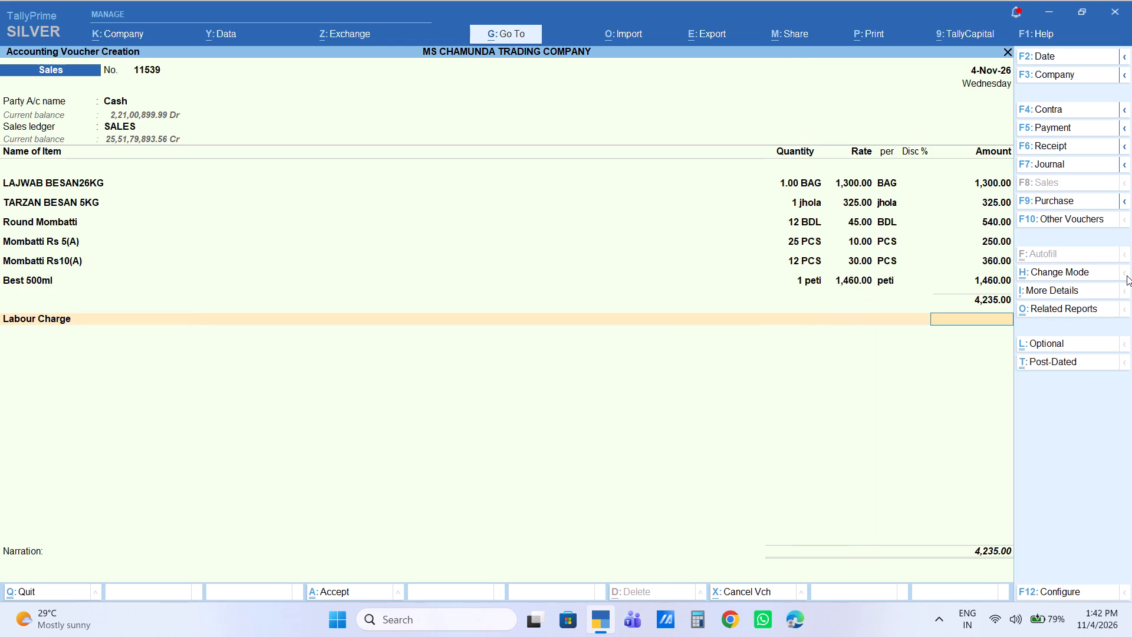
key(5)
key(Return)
End the ledger list and save the sales voucher without a narration.
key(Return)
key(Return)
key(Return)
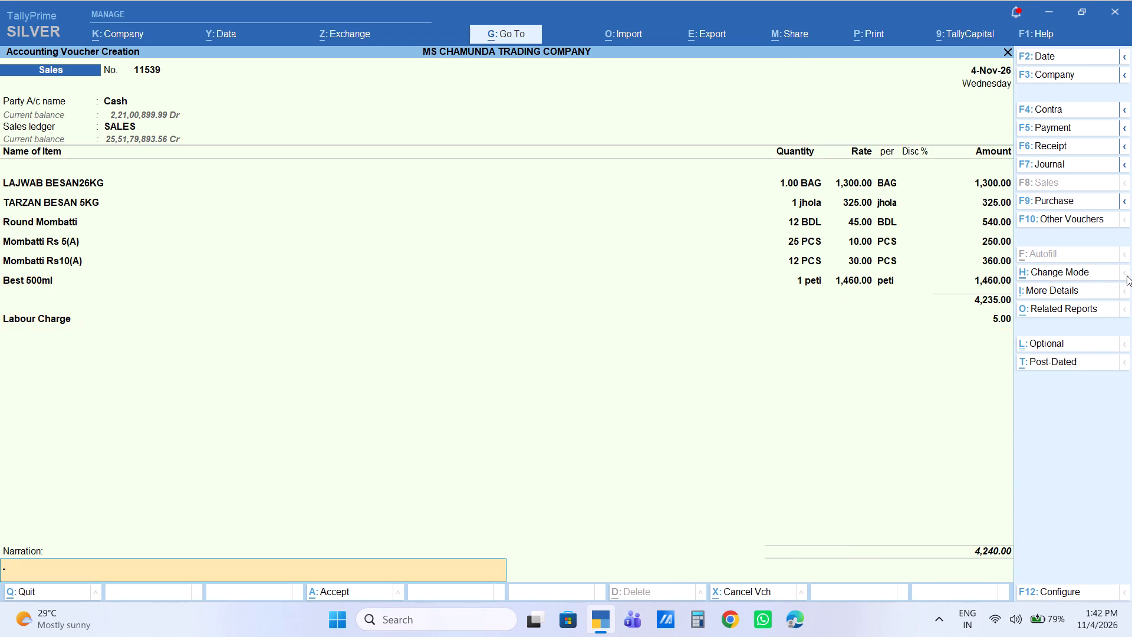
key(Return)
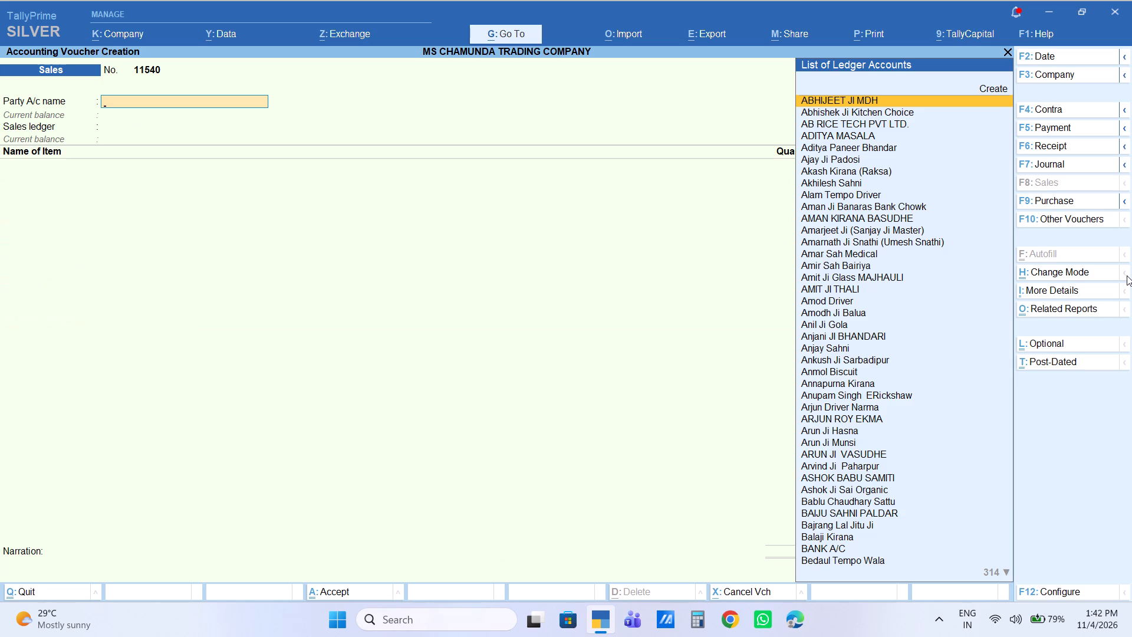
Start a sales voucher for the party Cash with the default party details and the SALES ledger.
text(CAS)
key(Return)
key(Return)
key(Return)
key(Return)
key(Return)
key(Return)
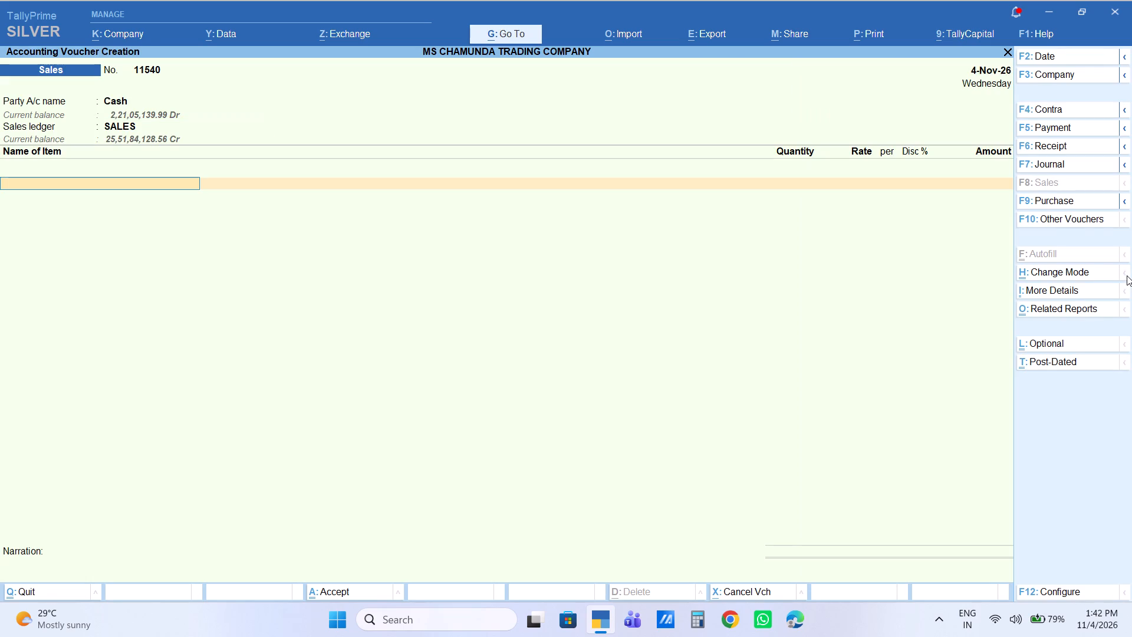
Add the item Sahnai Tina with a quantity of 1 TINA and an amount of 2,150.
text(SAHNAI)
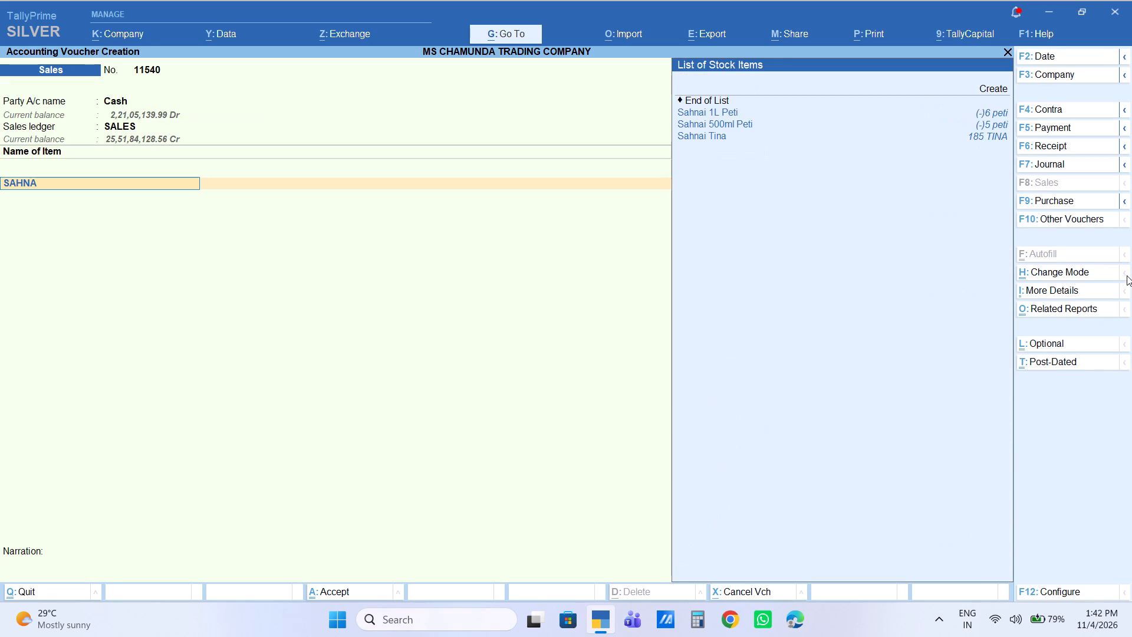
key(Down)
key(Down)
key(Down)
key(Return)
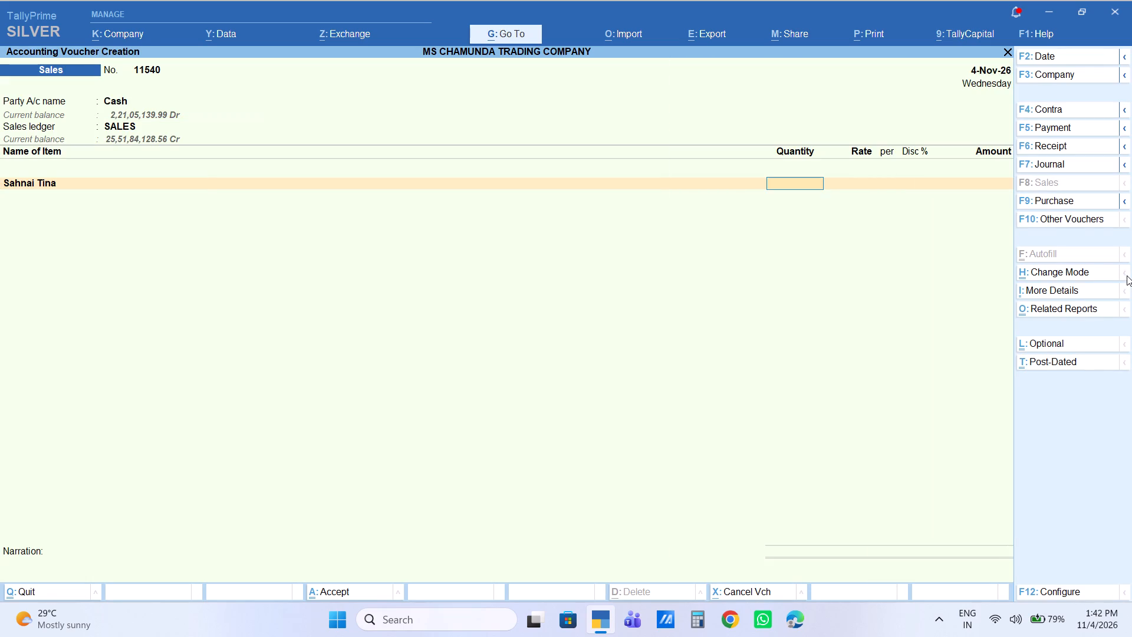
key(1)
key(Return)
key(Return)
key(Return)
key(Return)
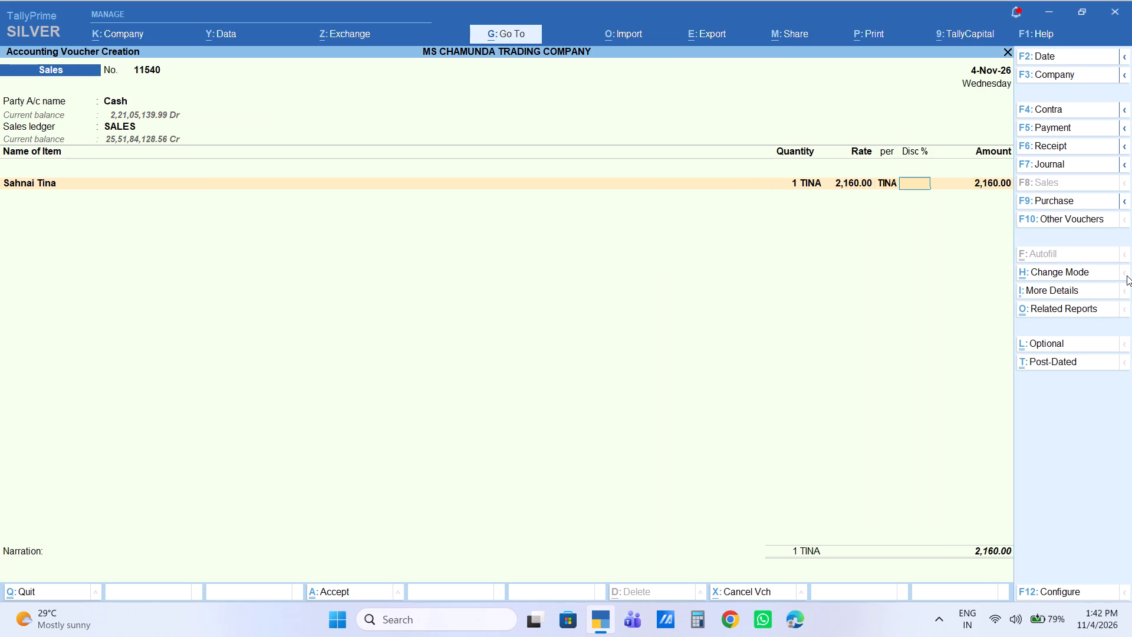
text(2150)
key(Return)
End the item and ledger lists and save the sales voucher without a narration.
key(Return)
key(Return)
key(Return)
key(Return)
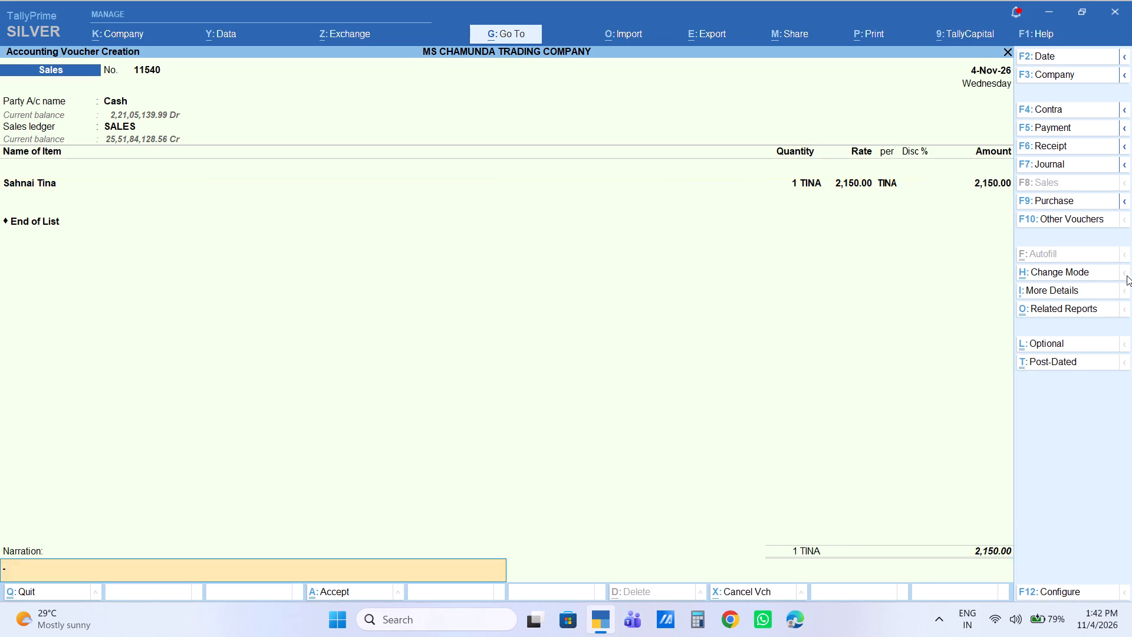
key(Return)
Start another sales voucher for the party Cash with the default party details and the SALES ledger.
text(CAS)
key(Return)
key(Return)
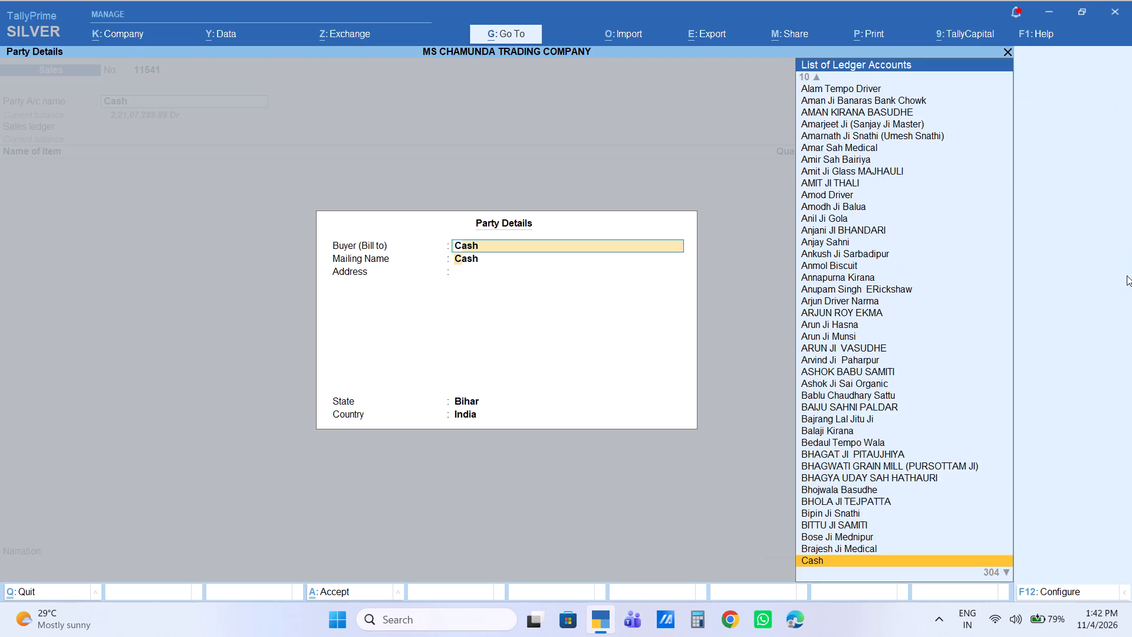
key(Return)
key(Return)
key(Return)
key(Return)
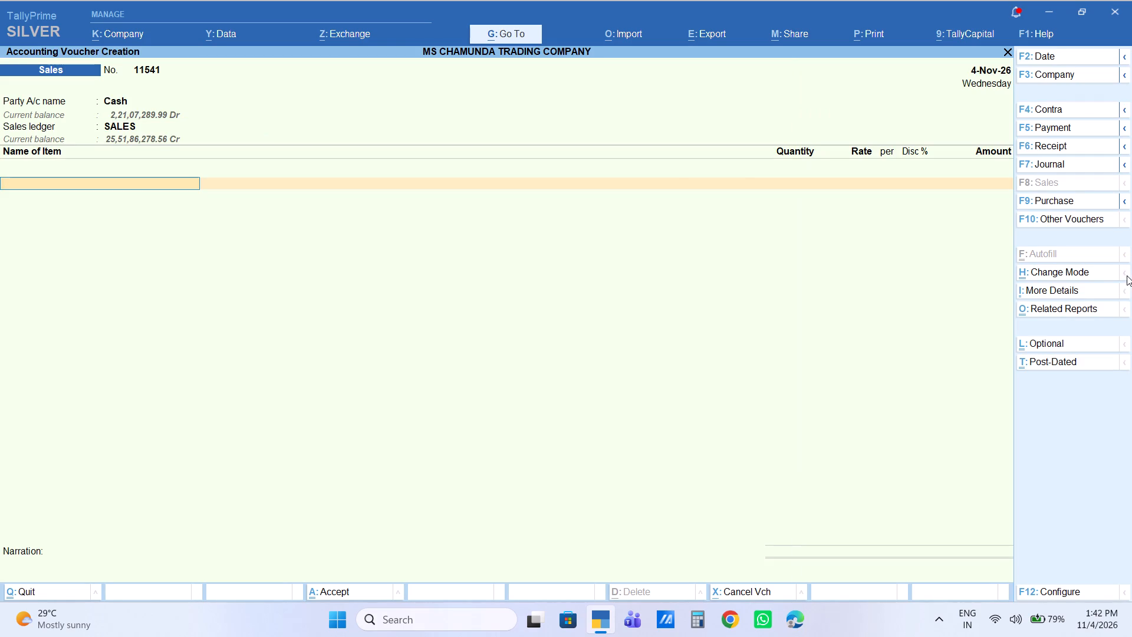
Add the item Gulnar Rahar30kg with a quantity of 1 BAG and an amount of 3,540.
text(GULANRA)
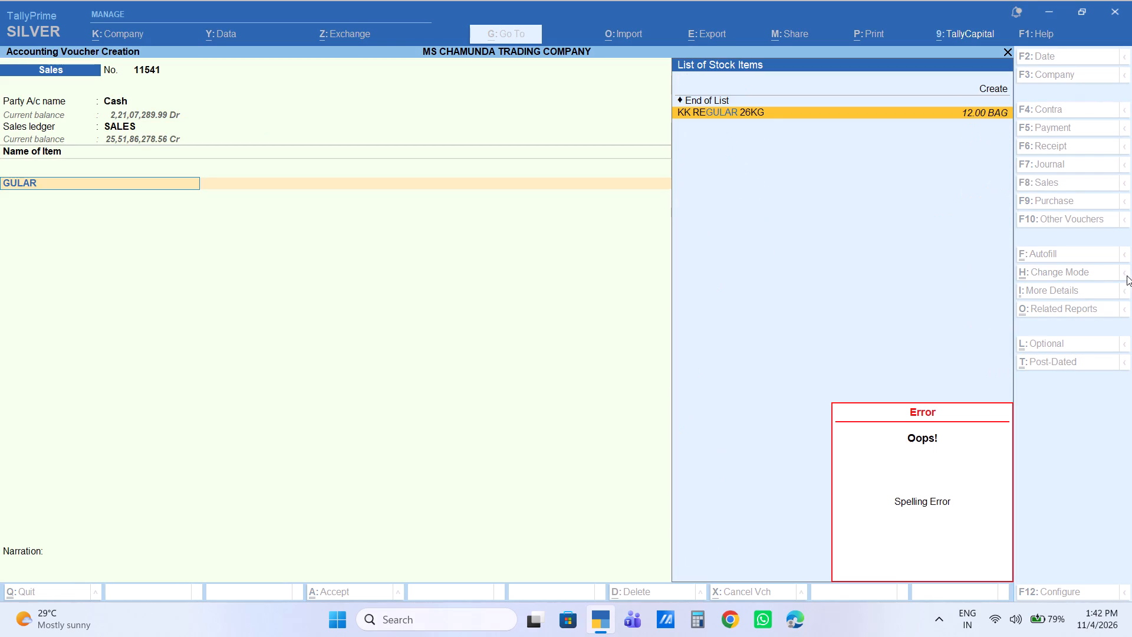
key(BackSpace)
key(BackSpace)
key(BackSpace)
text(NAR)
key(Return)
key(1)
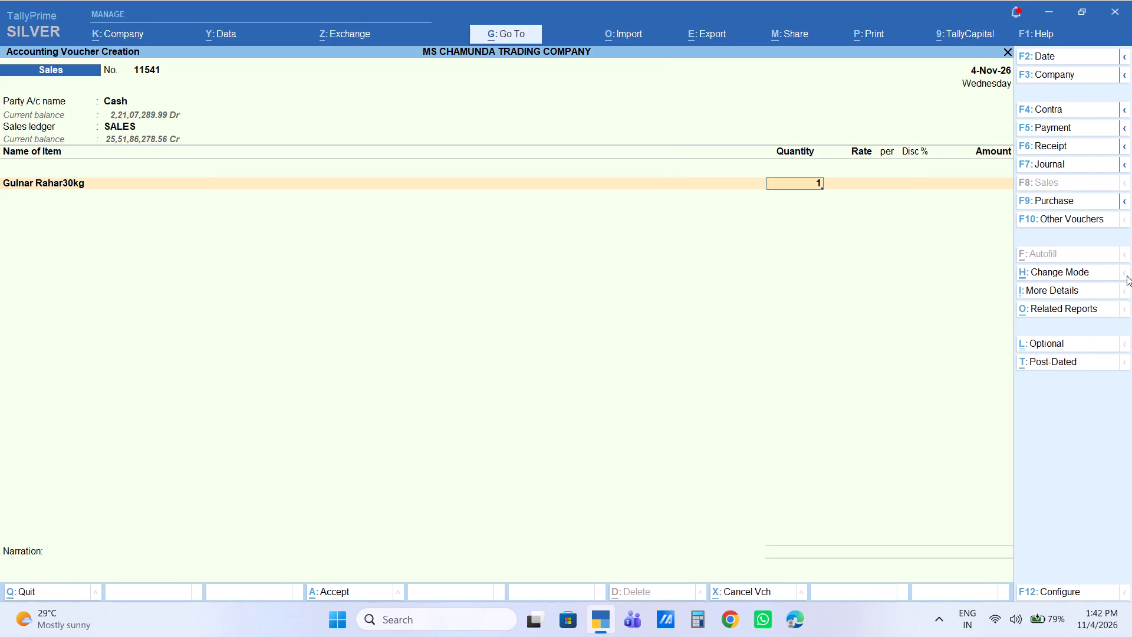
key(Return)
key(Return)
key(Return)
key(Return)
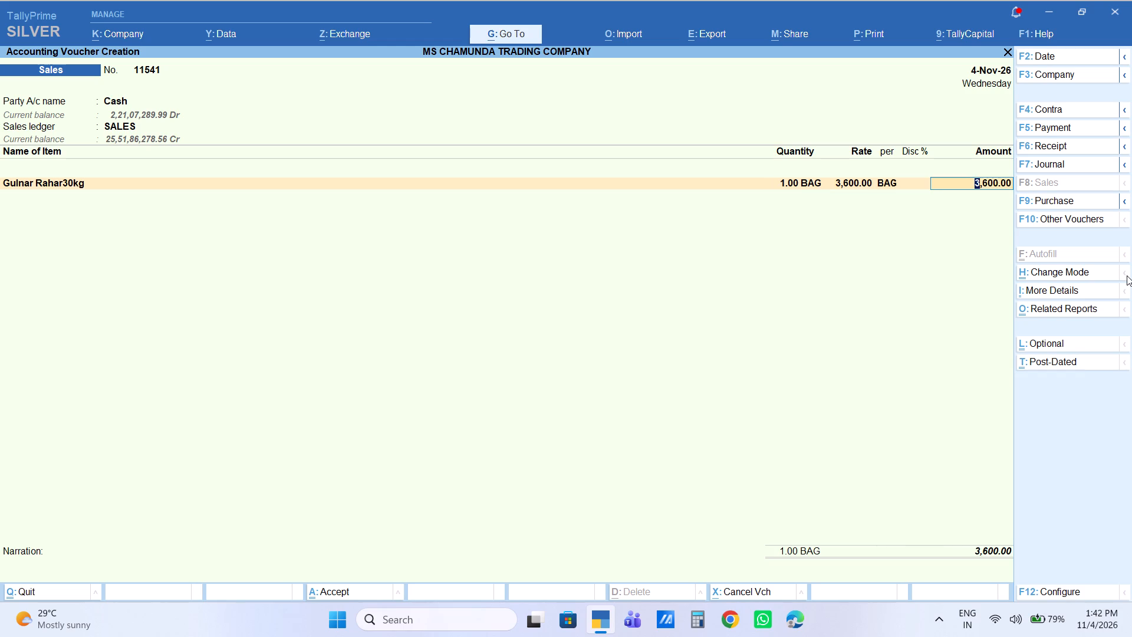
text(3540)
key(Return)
End the item list and add the Labour Charge ledger with an amount of 2.
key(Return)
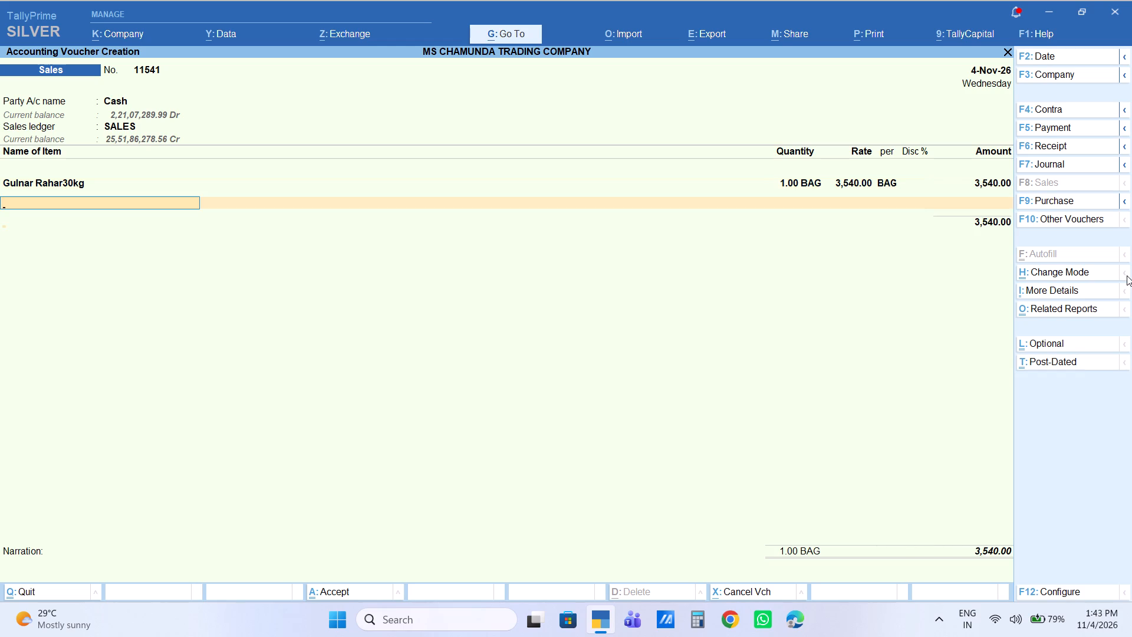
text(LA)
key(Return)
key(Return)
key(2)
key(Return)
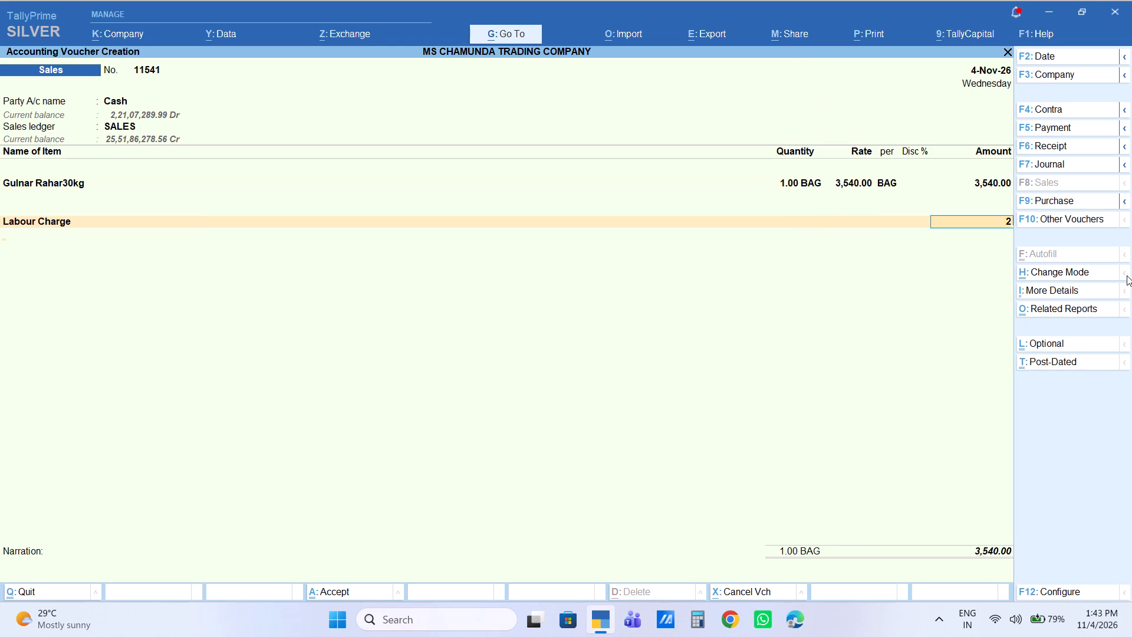
End the ledger list and save the sales voucher without a narration.
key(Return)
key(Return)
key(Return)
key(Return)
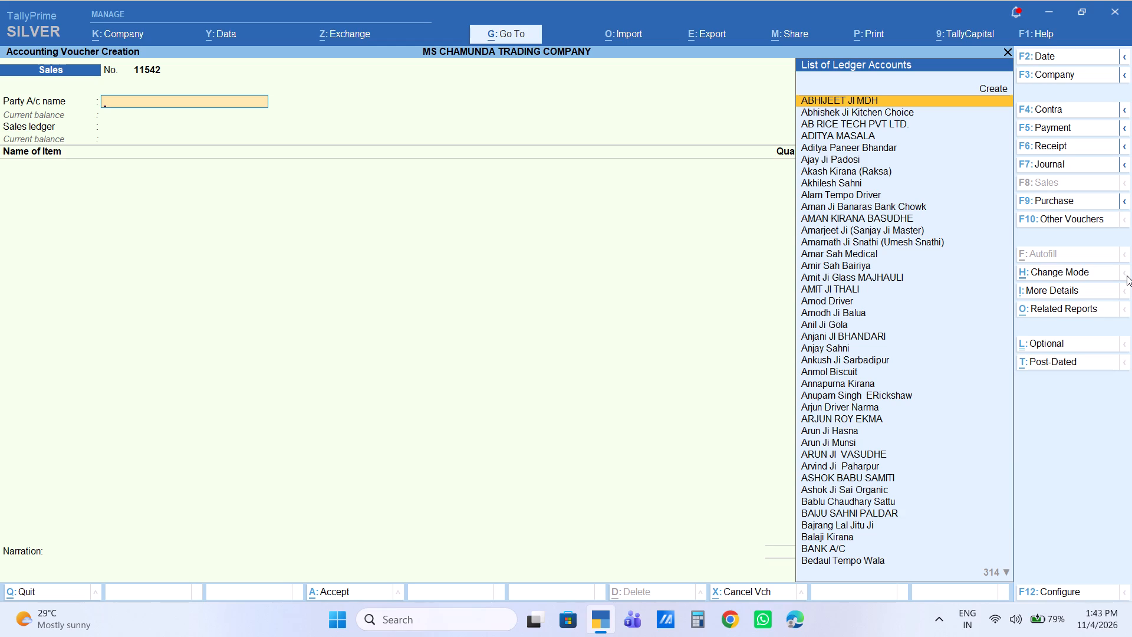
Start a sales voucher for the party Cash, entering the customer's name as the buyer and using the SALES ledger.
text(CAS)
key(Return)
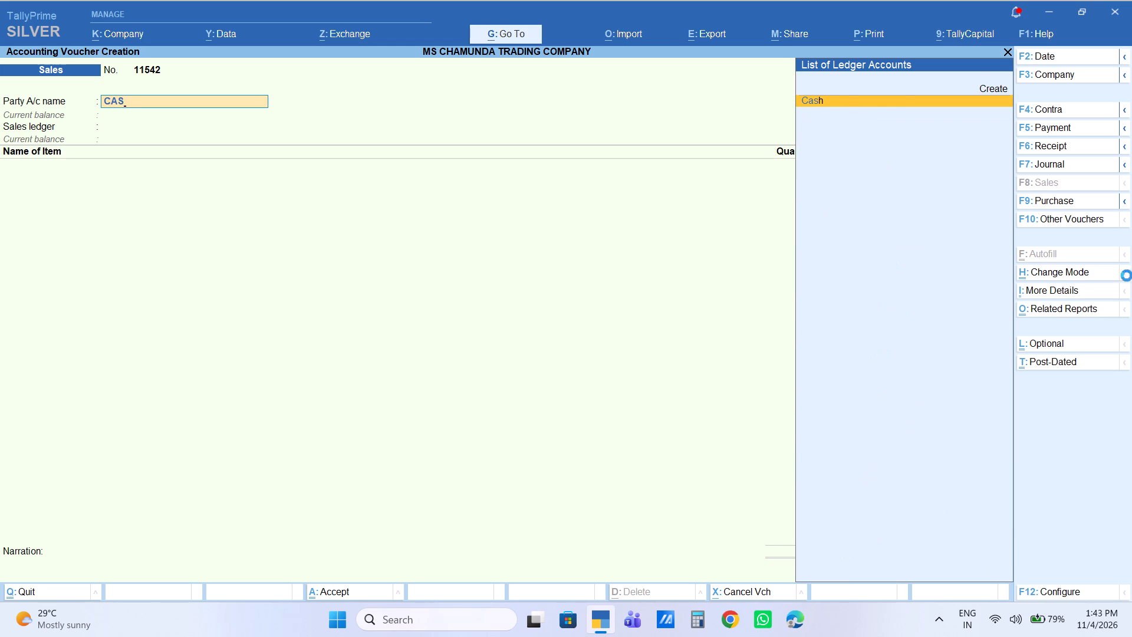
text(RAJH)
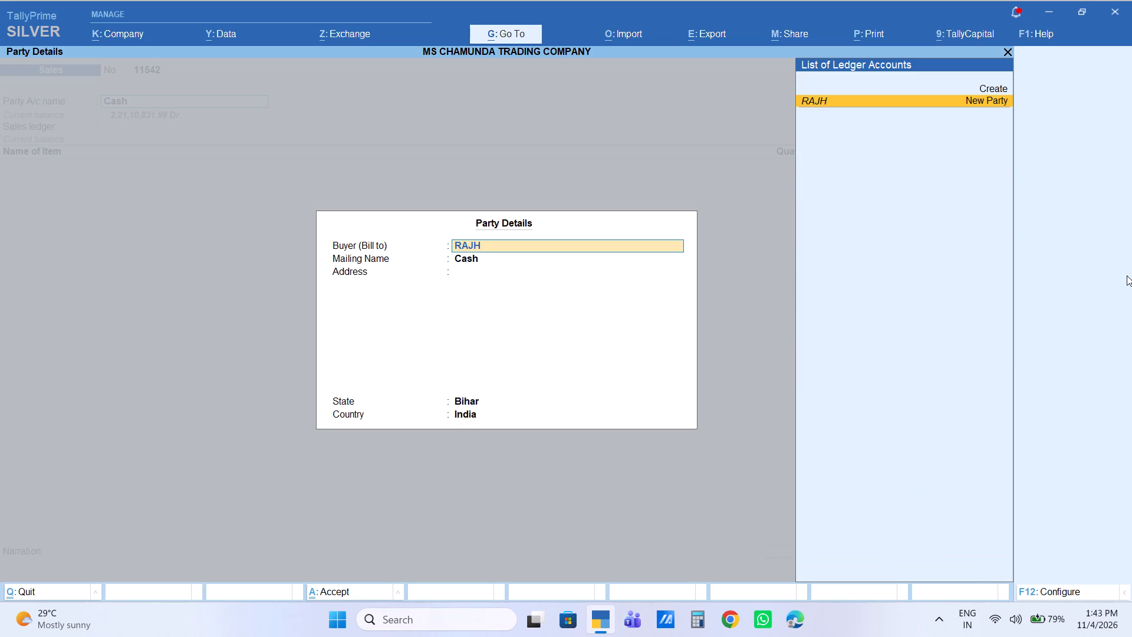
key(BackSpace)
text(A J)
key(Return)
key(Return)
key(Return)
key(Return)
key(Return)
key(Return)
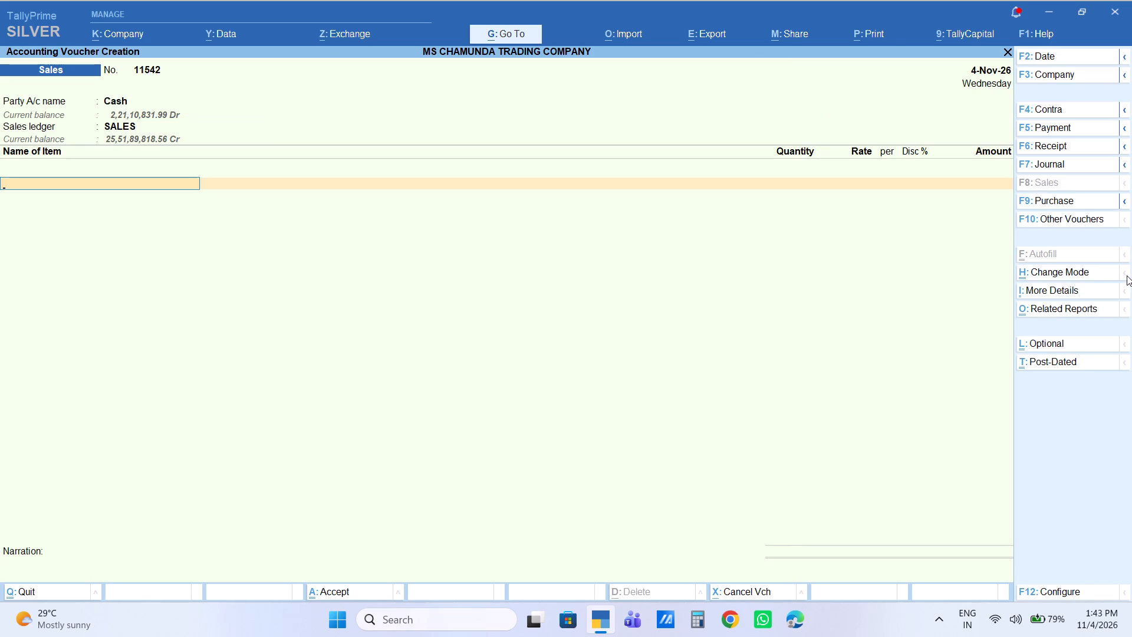
Add the item CHINI SF 50kg with a quantity of 7 BAG at a rate of 3,200.
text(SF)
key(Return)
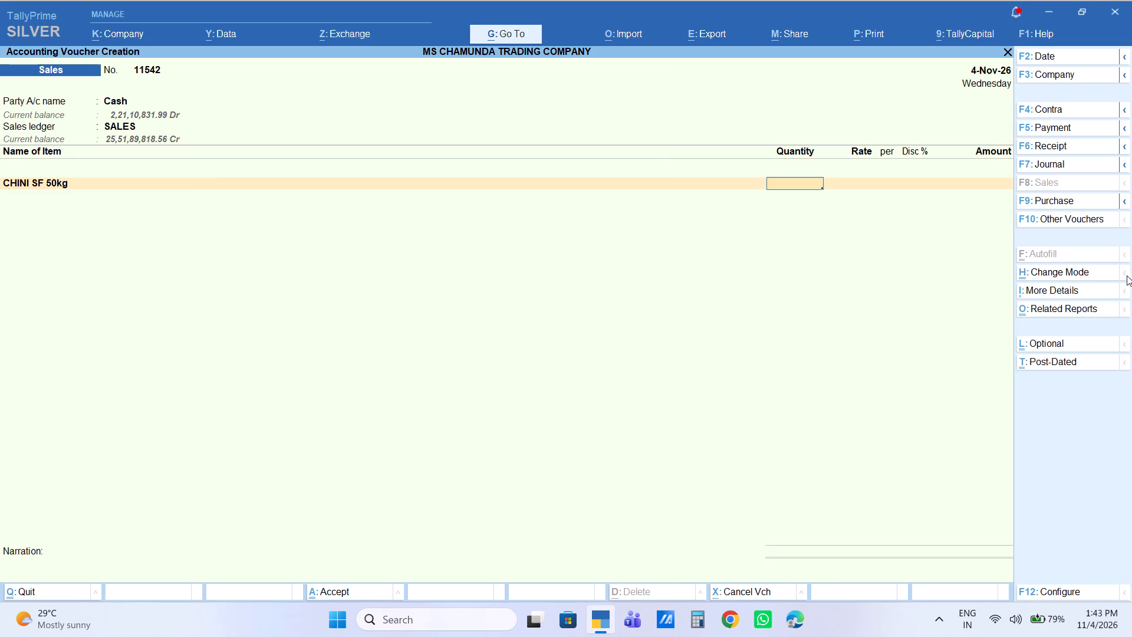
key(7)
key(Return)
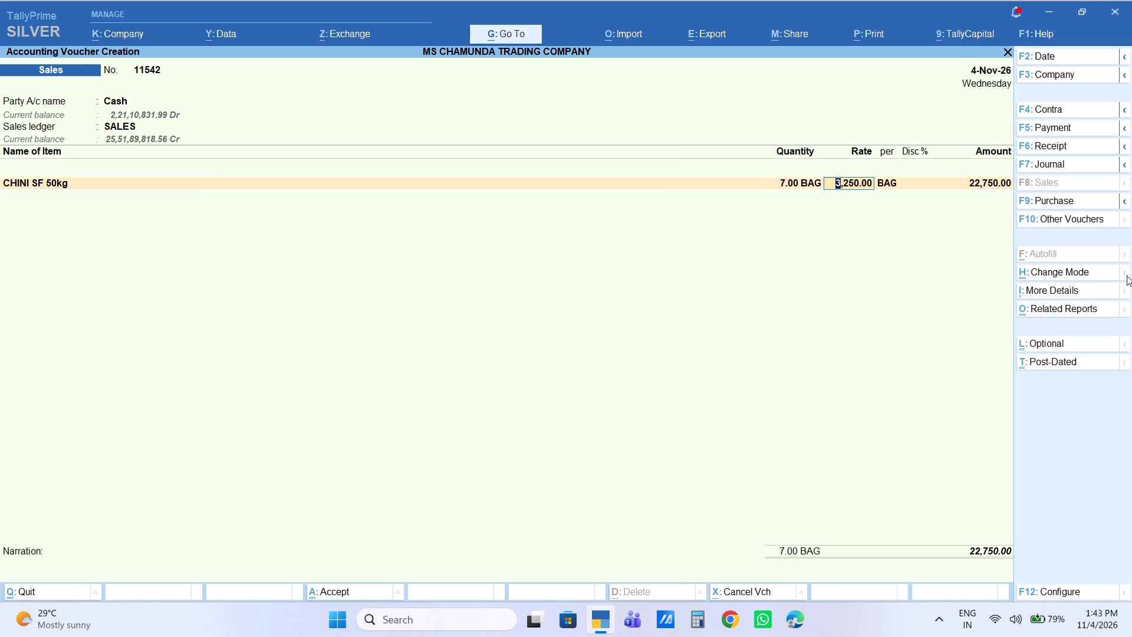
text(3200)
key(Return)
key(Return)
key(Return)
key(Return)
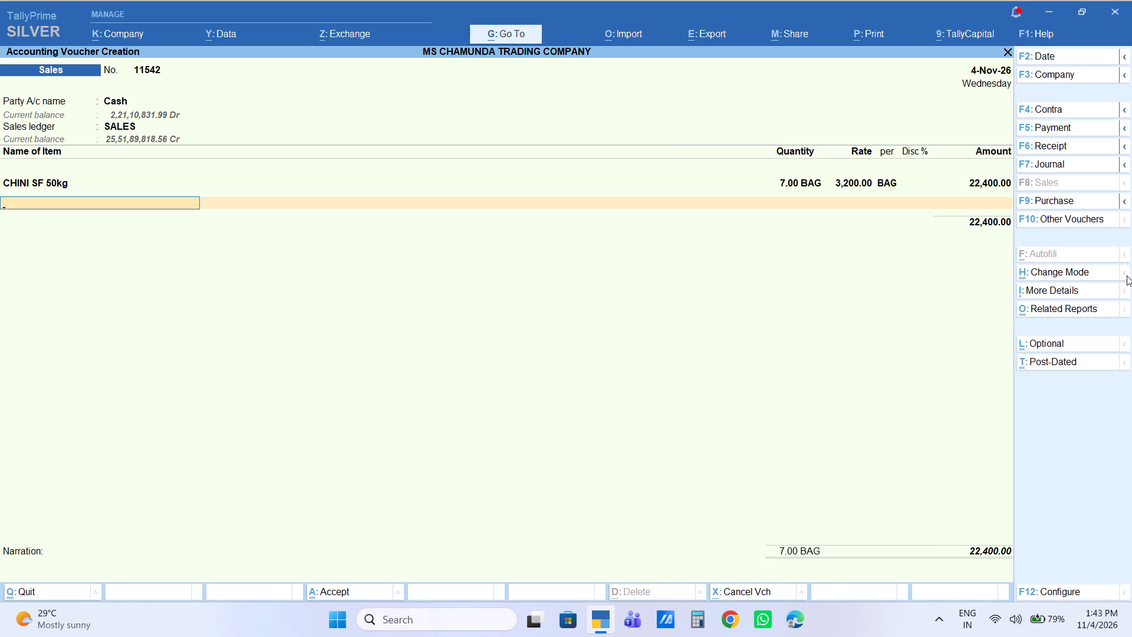
Add the item Best Choice Tina below CHINI SF 50kg with a quantity of 5 TINA and an amount of 12,300.
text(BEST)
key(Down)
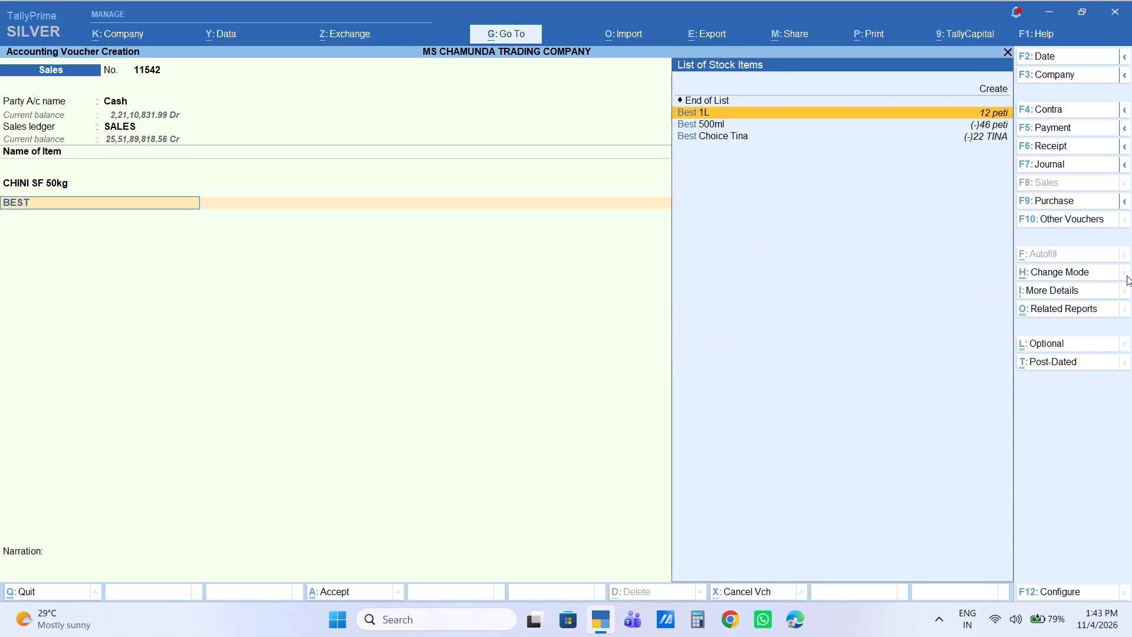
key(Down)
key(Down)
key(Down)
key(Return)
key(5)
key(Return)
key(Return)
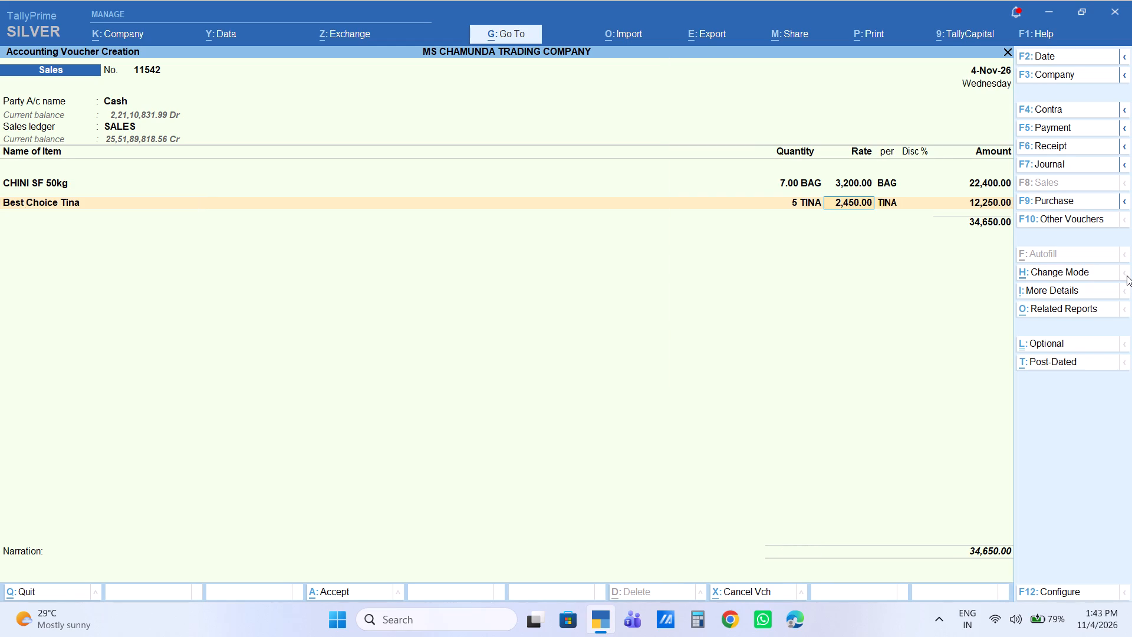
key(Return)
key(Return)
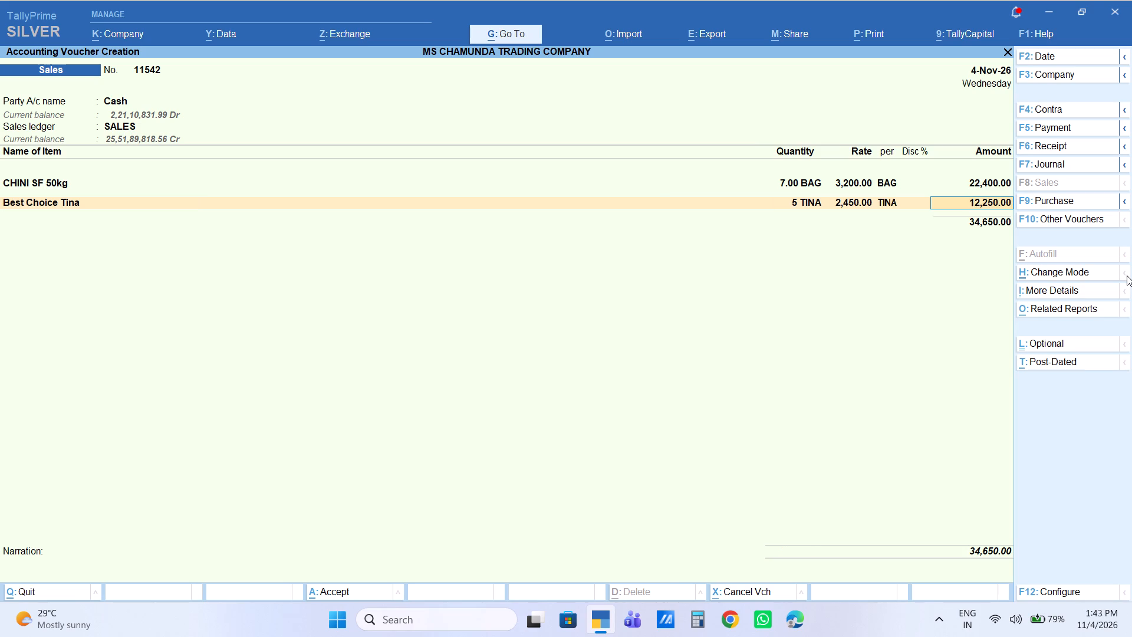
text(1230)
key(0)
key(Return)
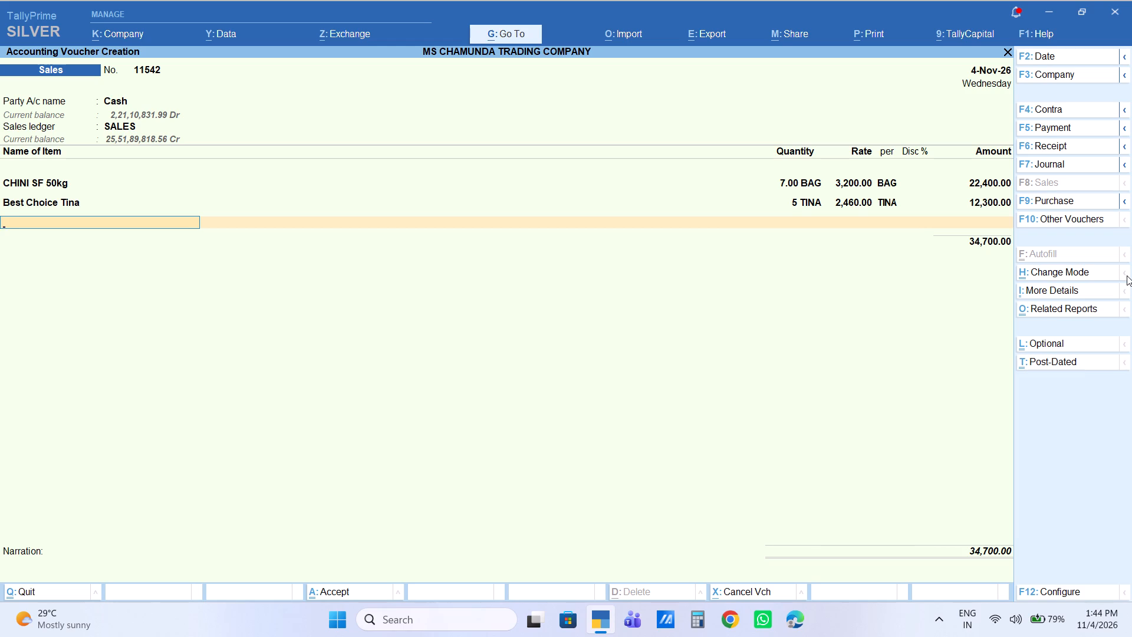
Add the item Sahnai Tina below Best Choice Tina with a quantity of 10 TINA at the default rate of 2,150.
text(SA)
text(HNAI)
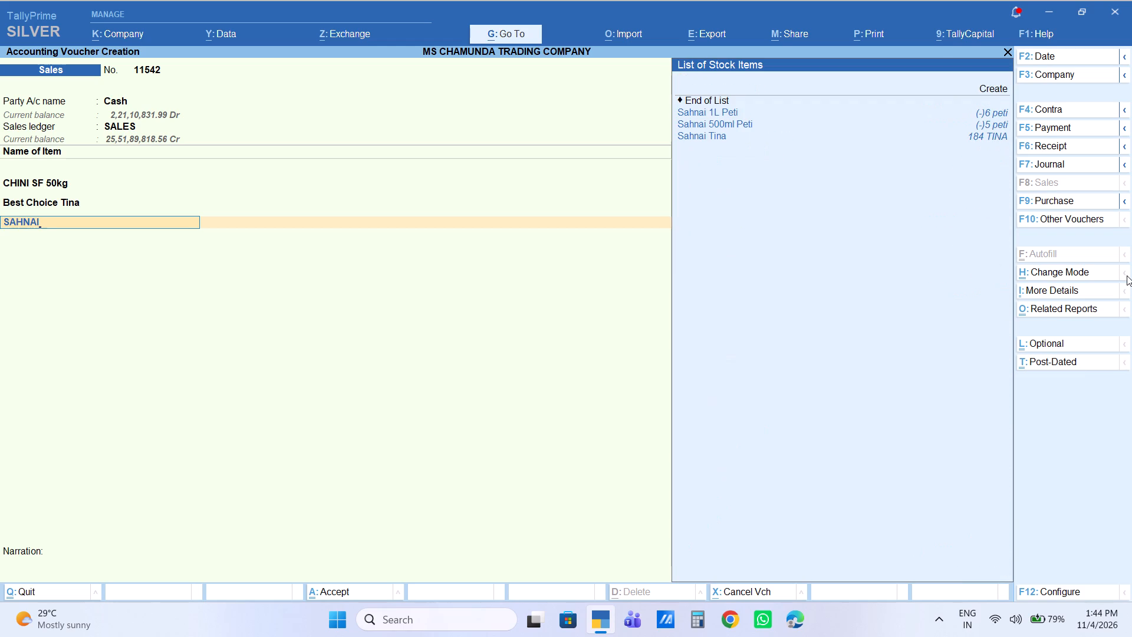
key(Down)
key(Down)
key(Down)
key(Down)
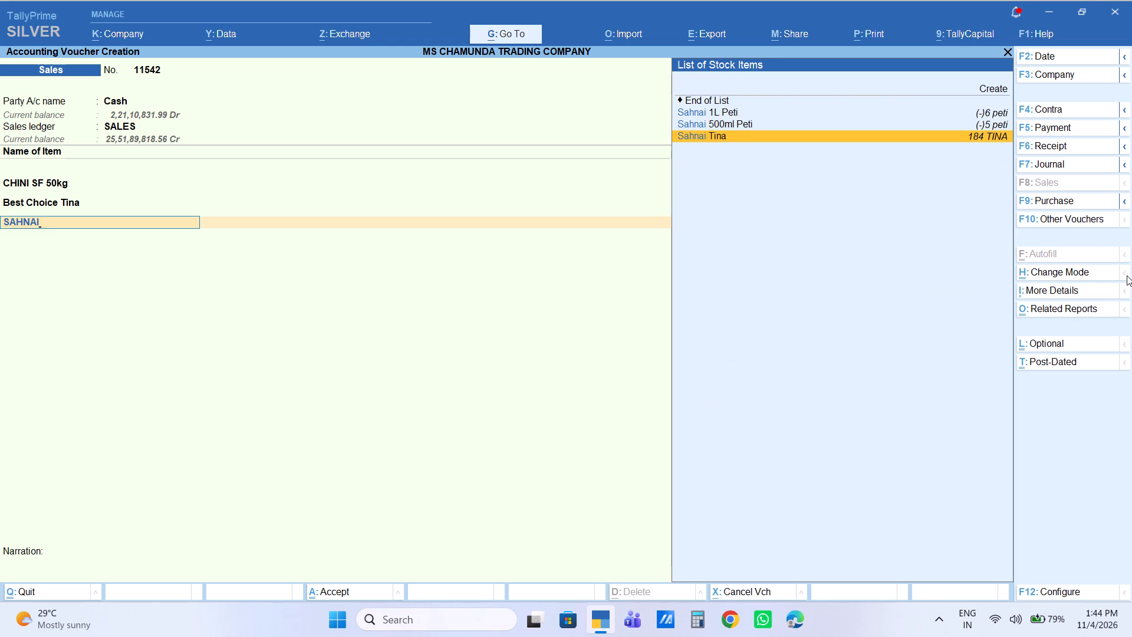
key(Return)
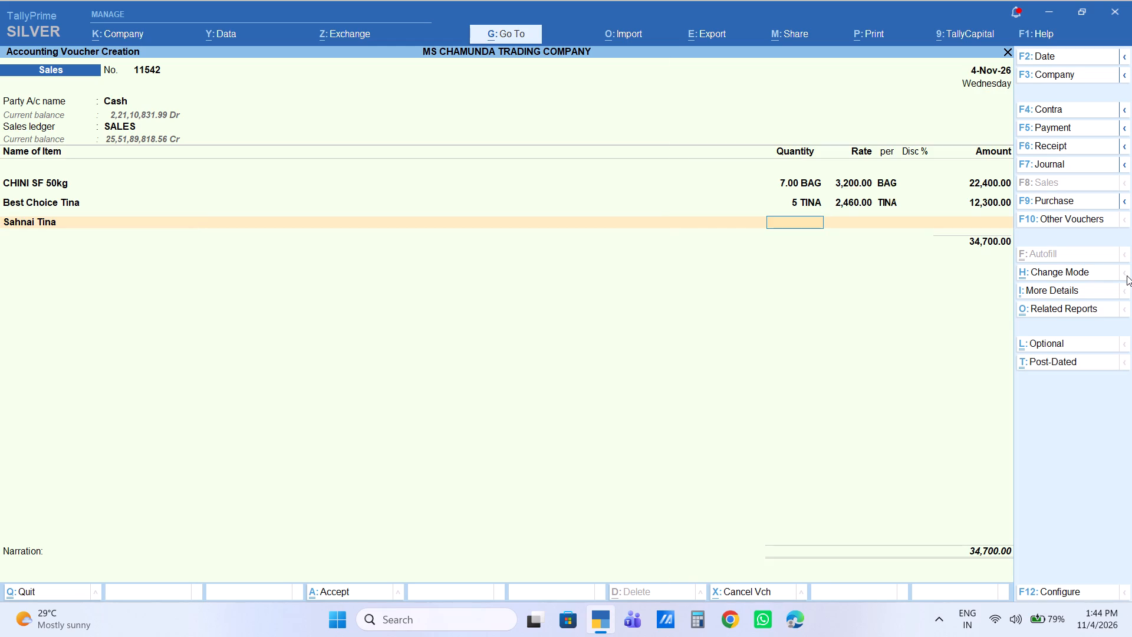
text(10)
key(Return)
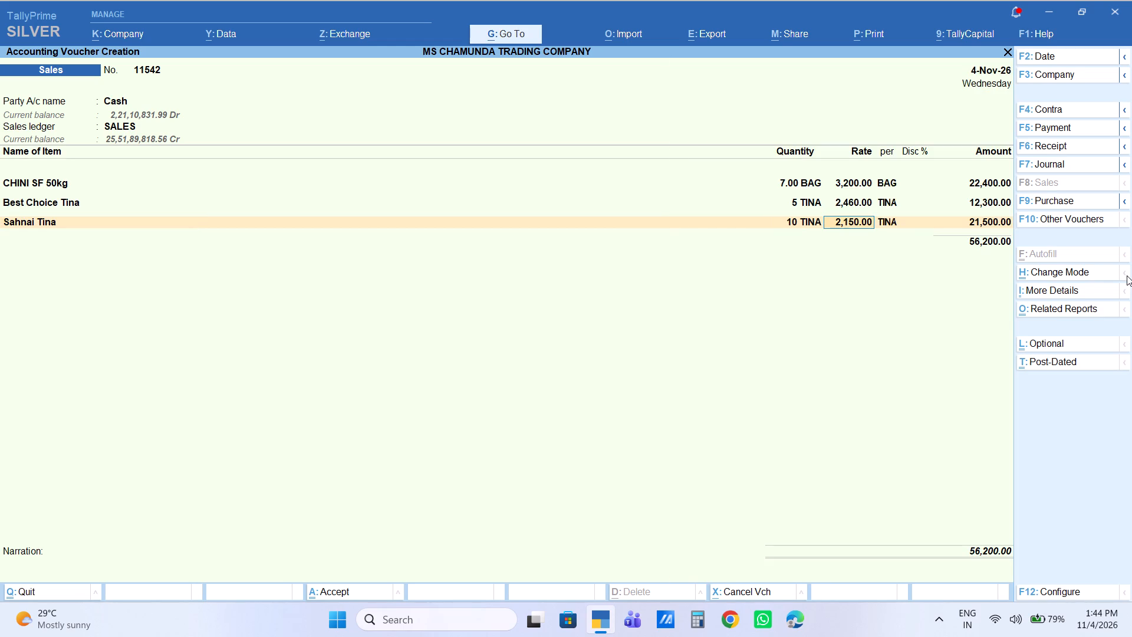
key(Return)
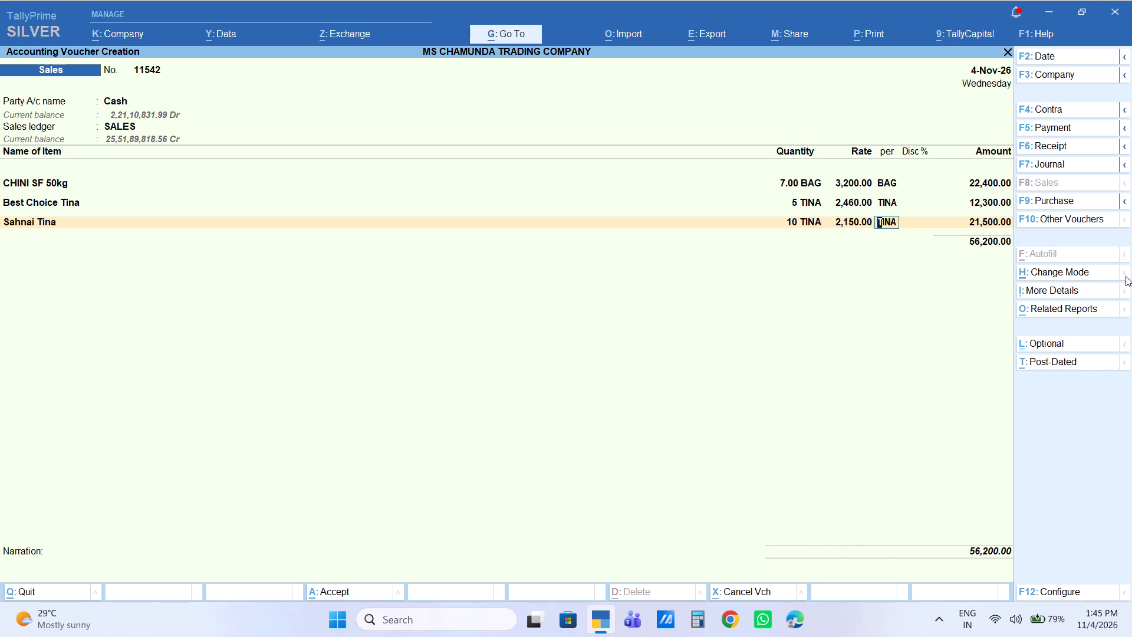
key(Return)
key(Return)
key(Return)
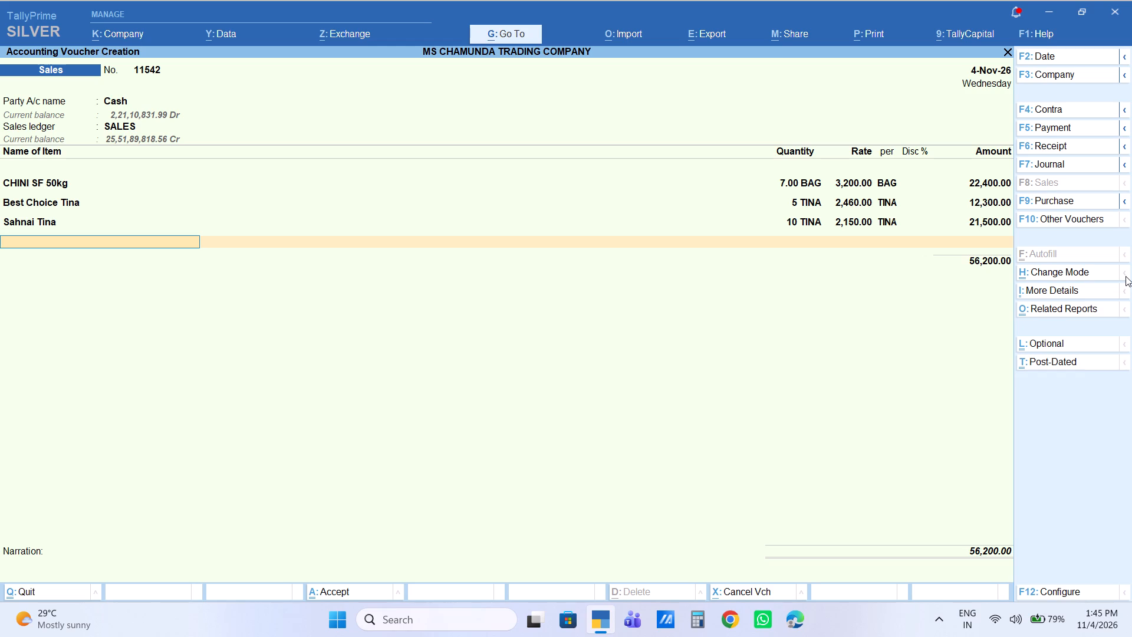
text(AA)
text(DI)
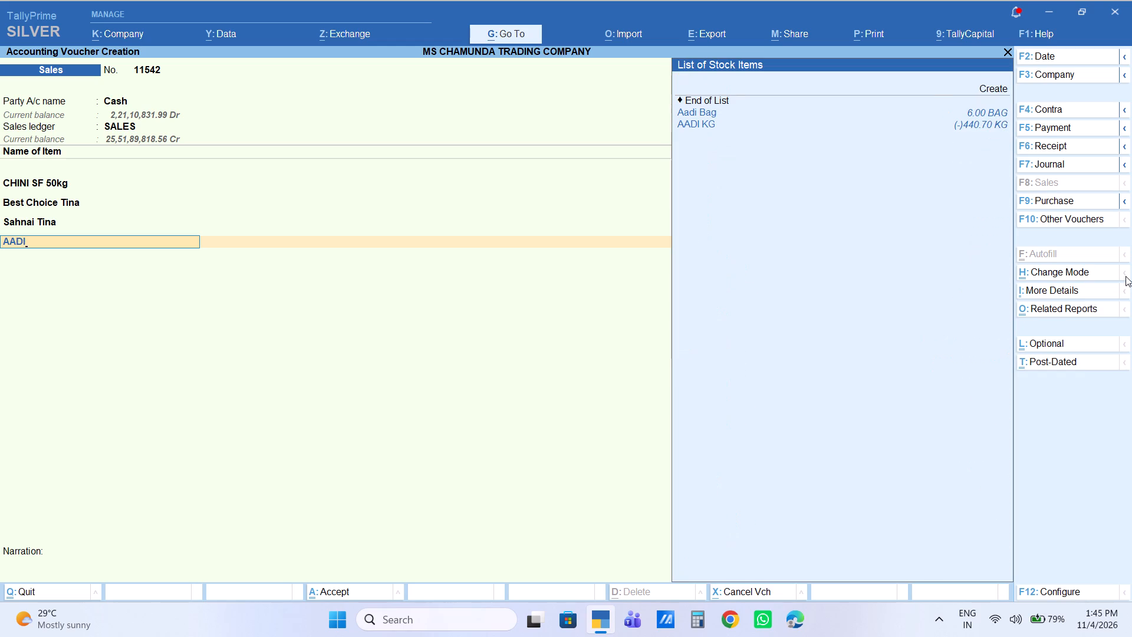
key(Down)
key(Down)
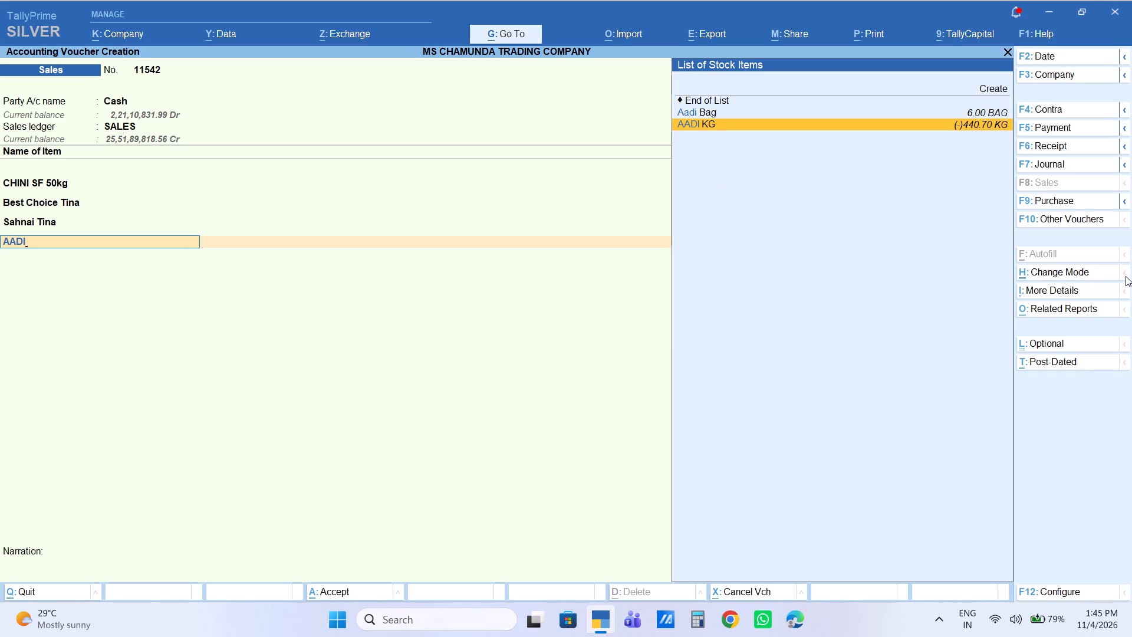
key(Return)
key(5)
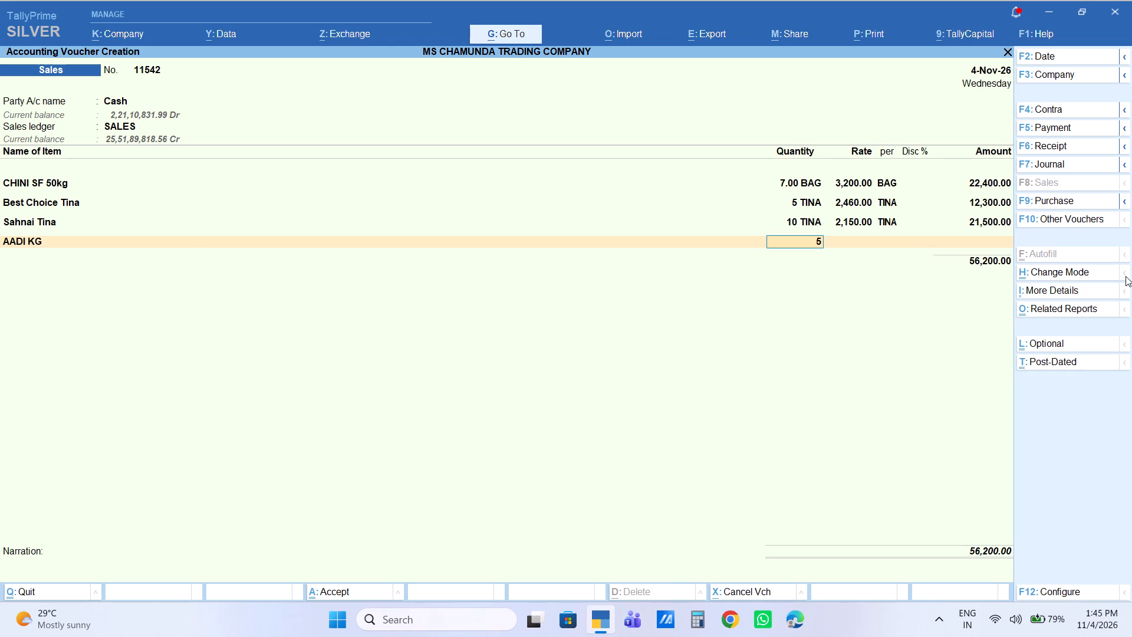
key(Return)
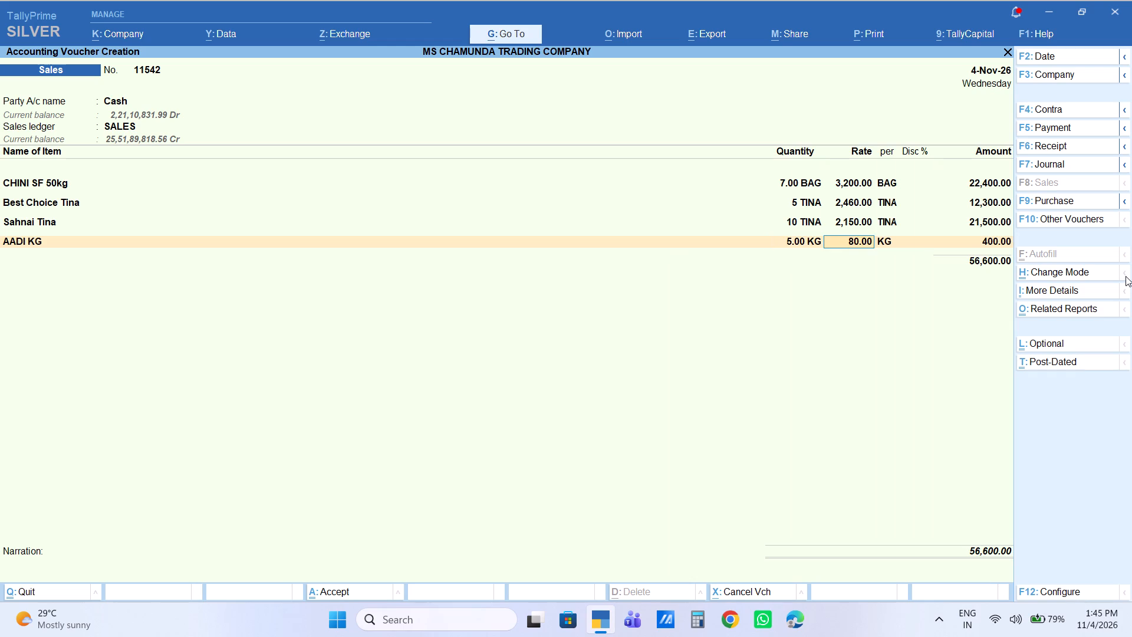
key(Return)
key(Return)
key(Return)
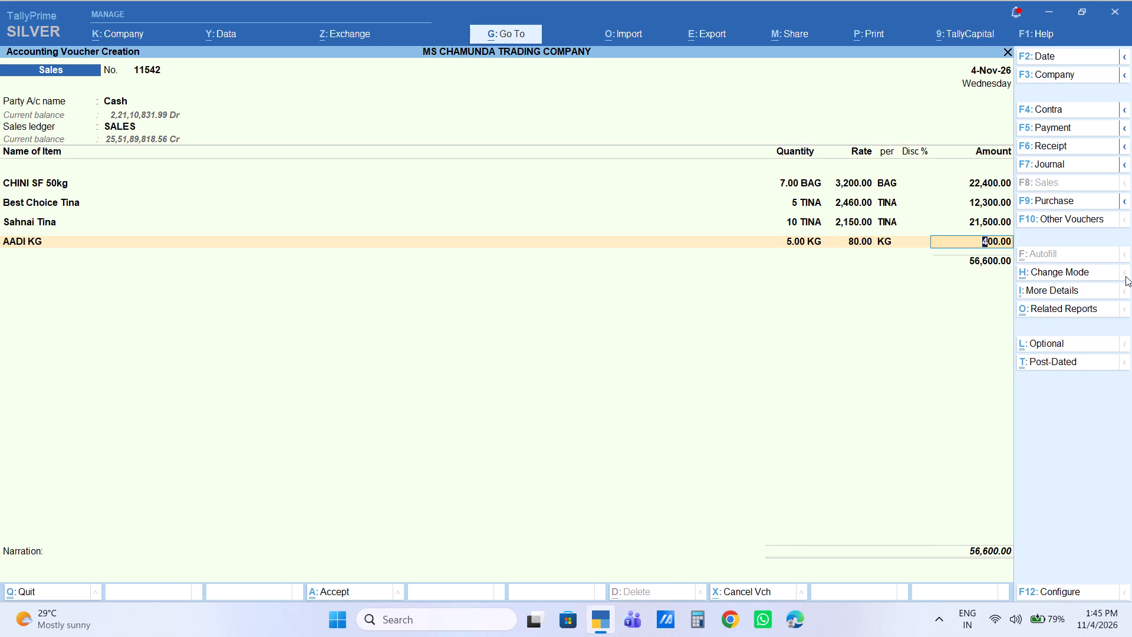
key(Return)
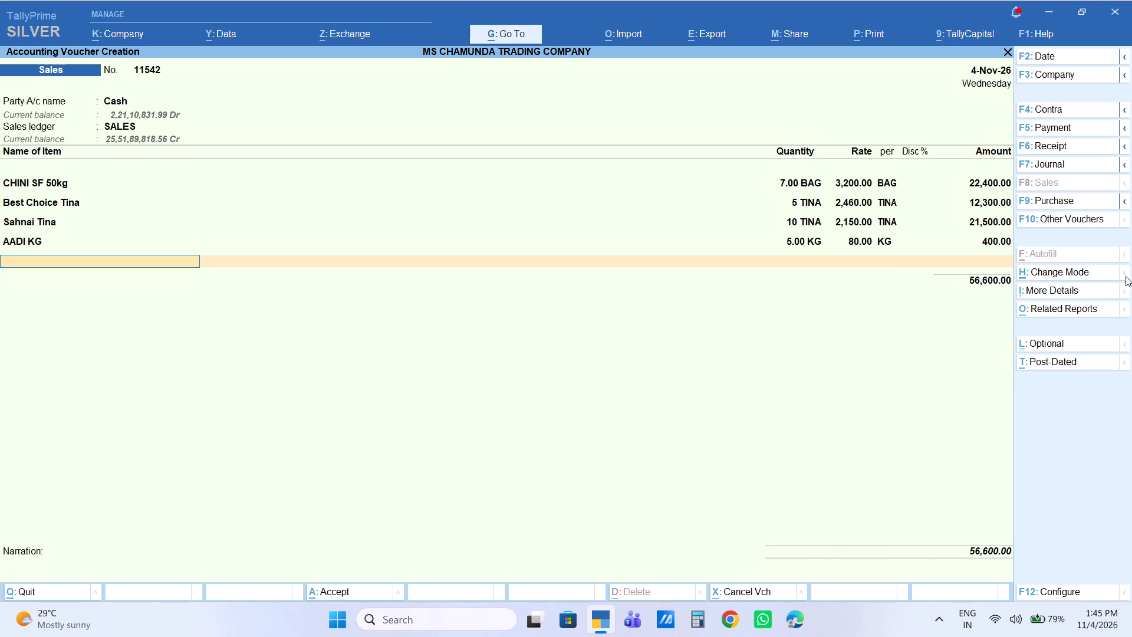
Add the item Posta Dana below AADI KG with a quantity of 0.5 KG and an amount of 900.
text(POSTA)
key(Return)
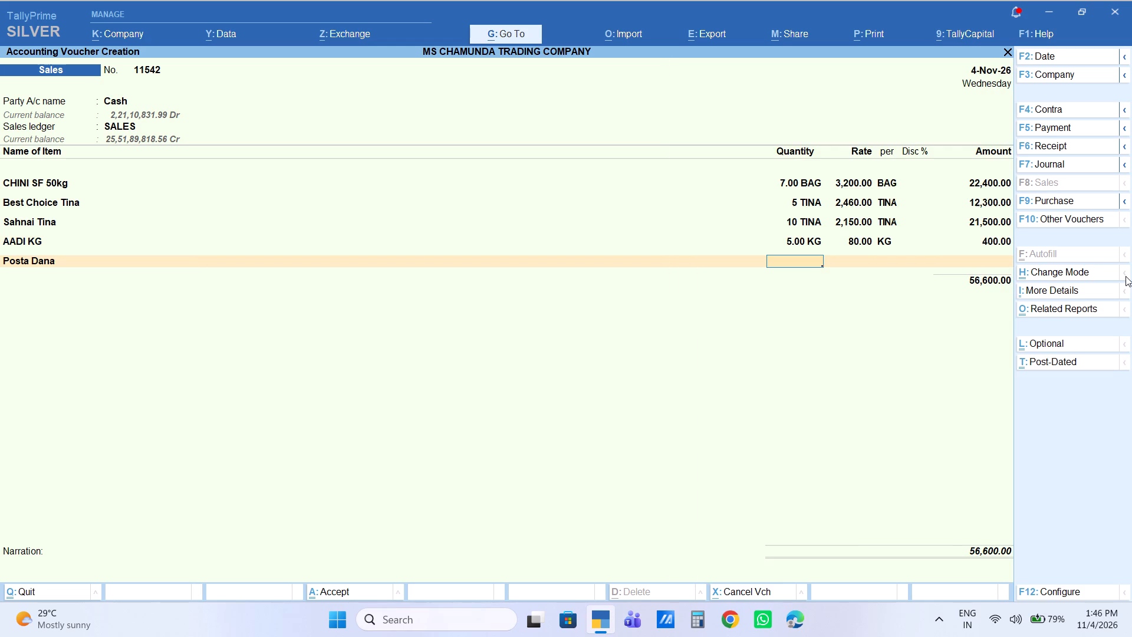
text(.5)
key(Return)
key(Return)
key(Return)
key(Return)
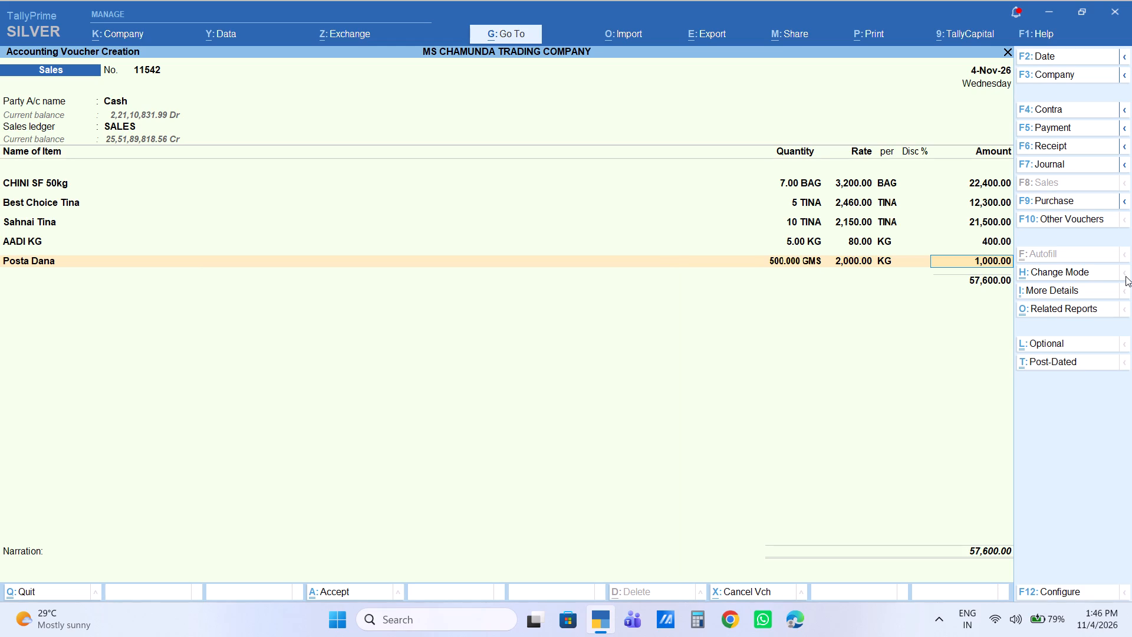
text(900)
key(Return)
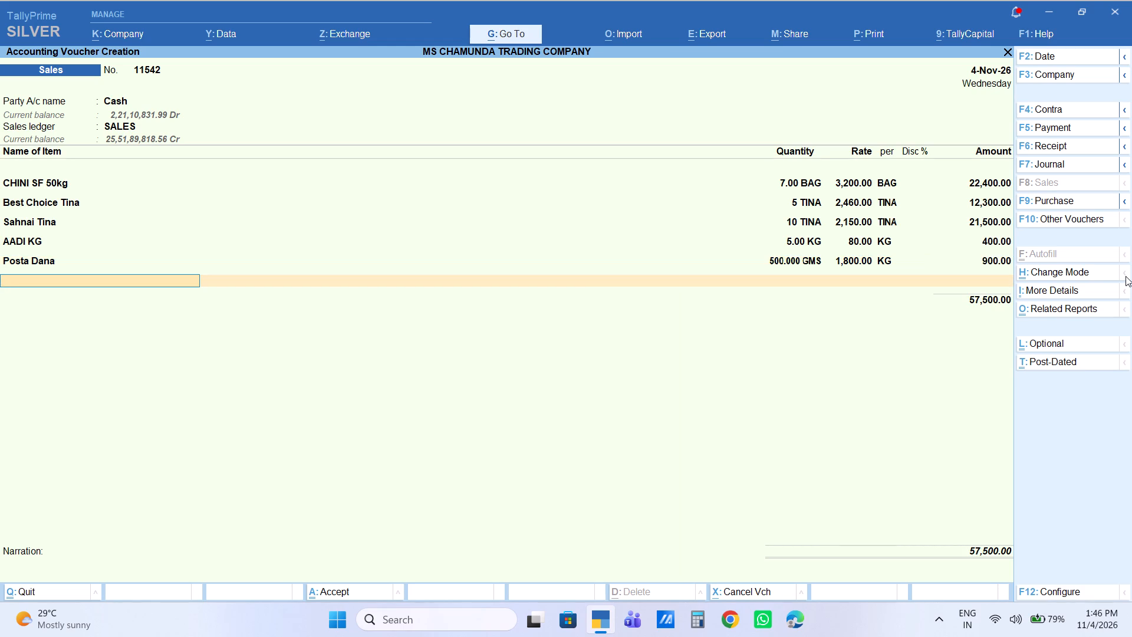
Add the item KEVRA JAL below Posta Dana with a quantity of 2 PCS and an amount of 100.
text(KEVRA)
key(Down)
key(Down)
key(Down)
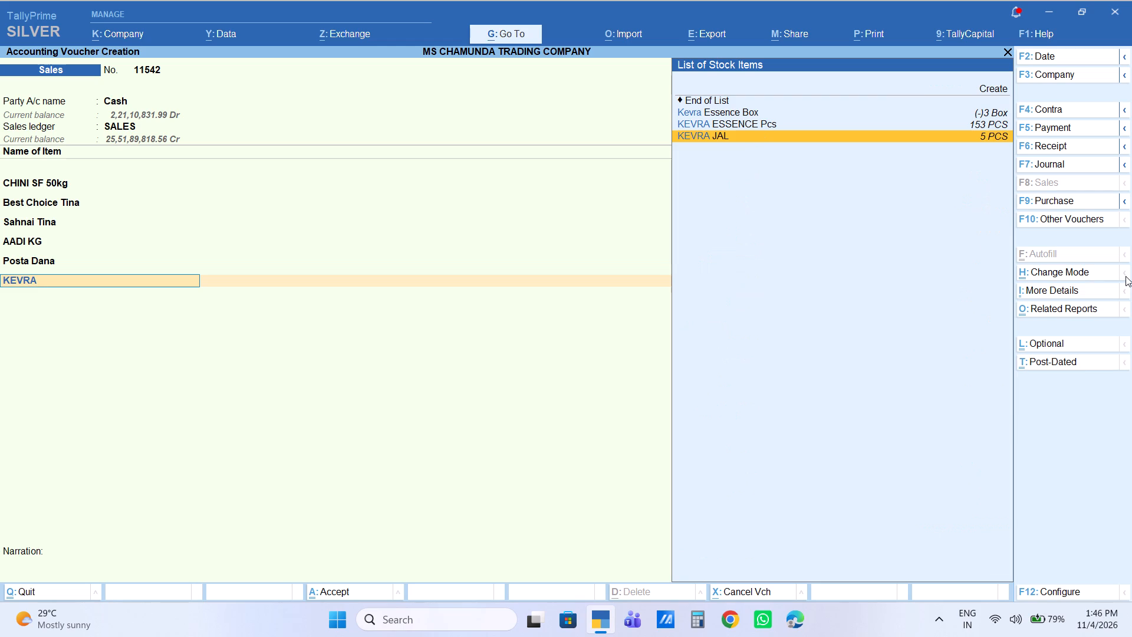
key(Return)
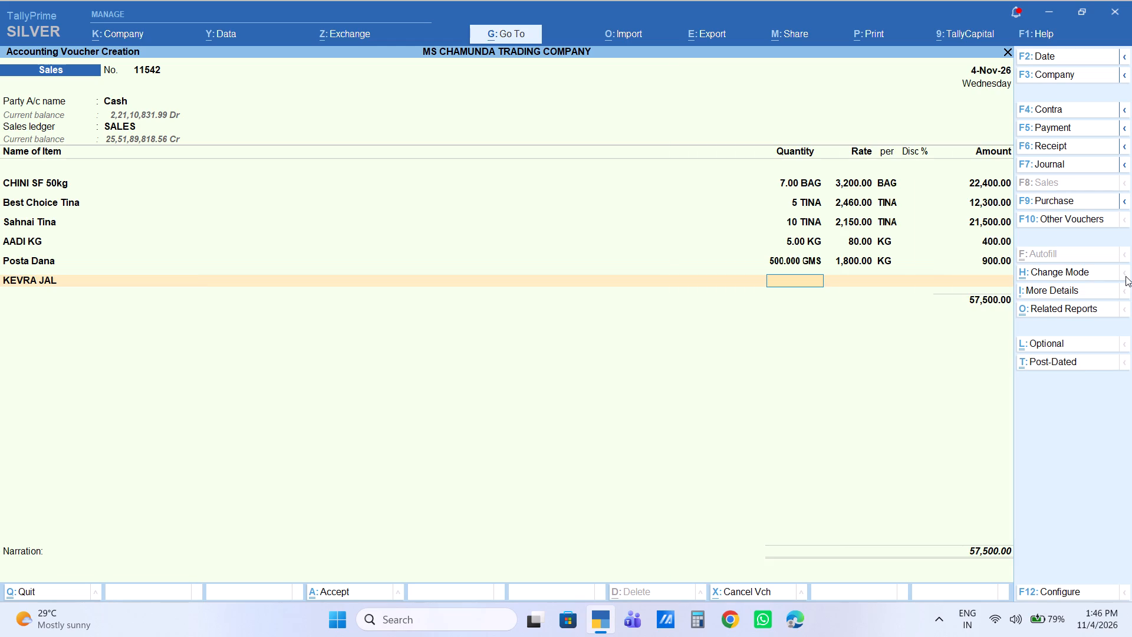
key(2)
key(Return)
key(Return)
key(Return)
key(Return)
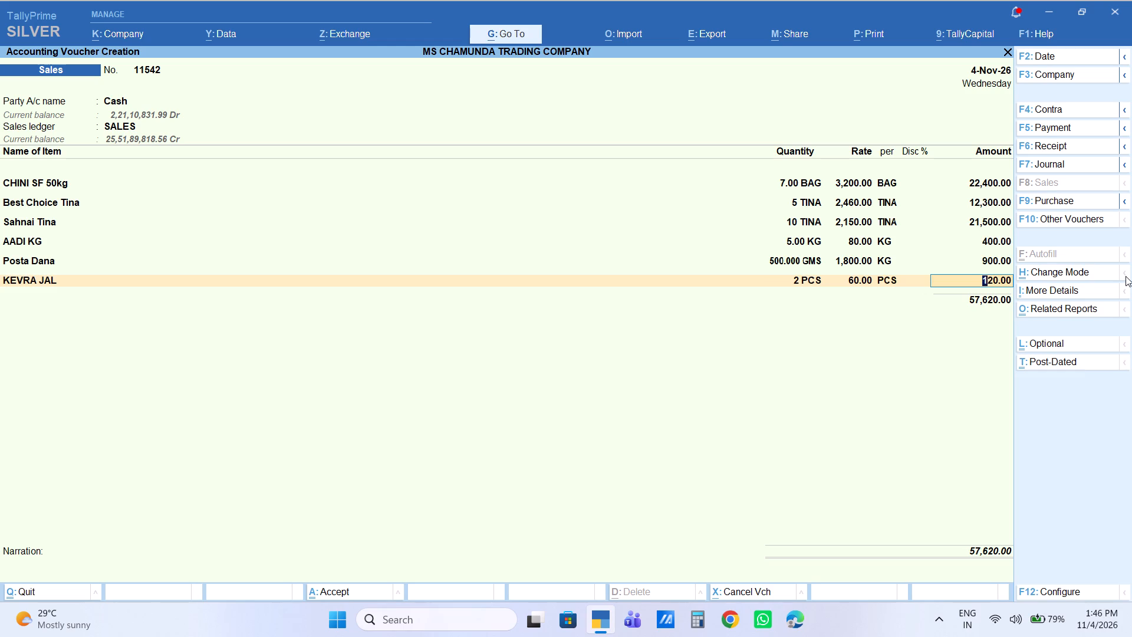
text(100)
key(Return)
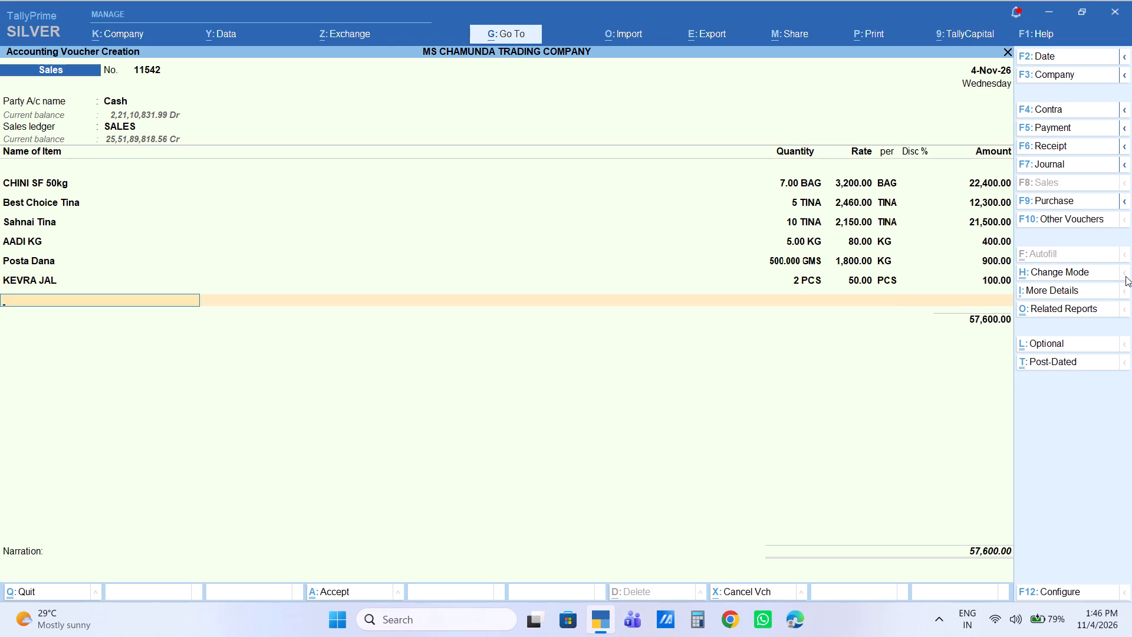
Add the item SALONI 1L PETI below KEVRA JAL with a quantity of 3 peti at the default rate of 3,140.
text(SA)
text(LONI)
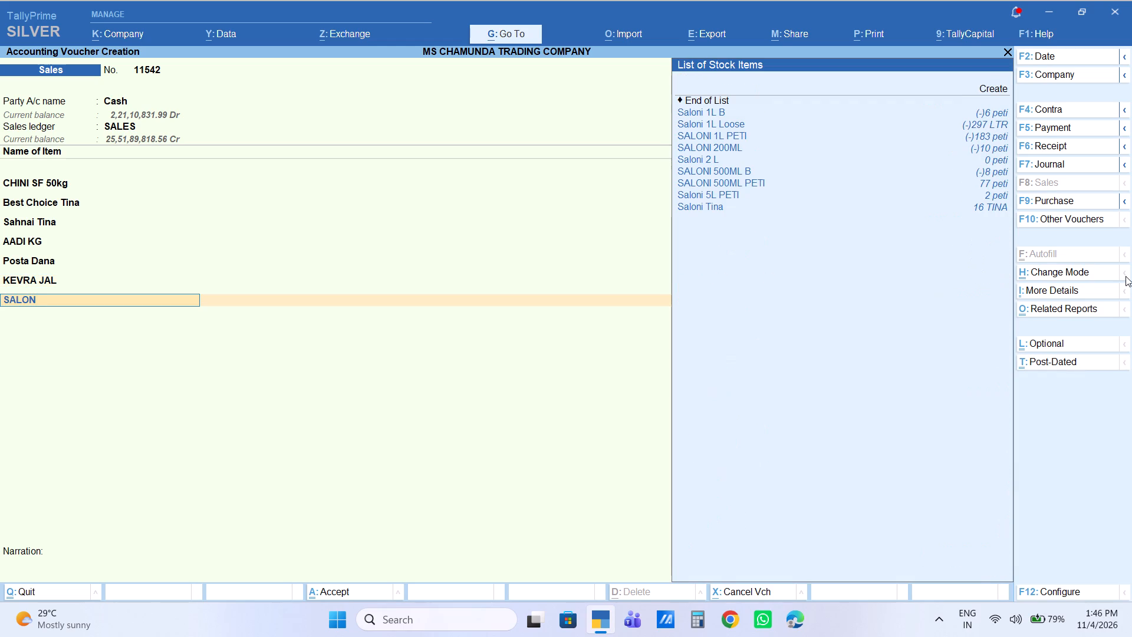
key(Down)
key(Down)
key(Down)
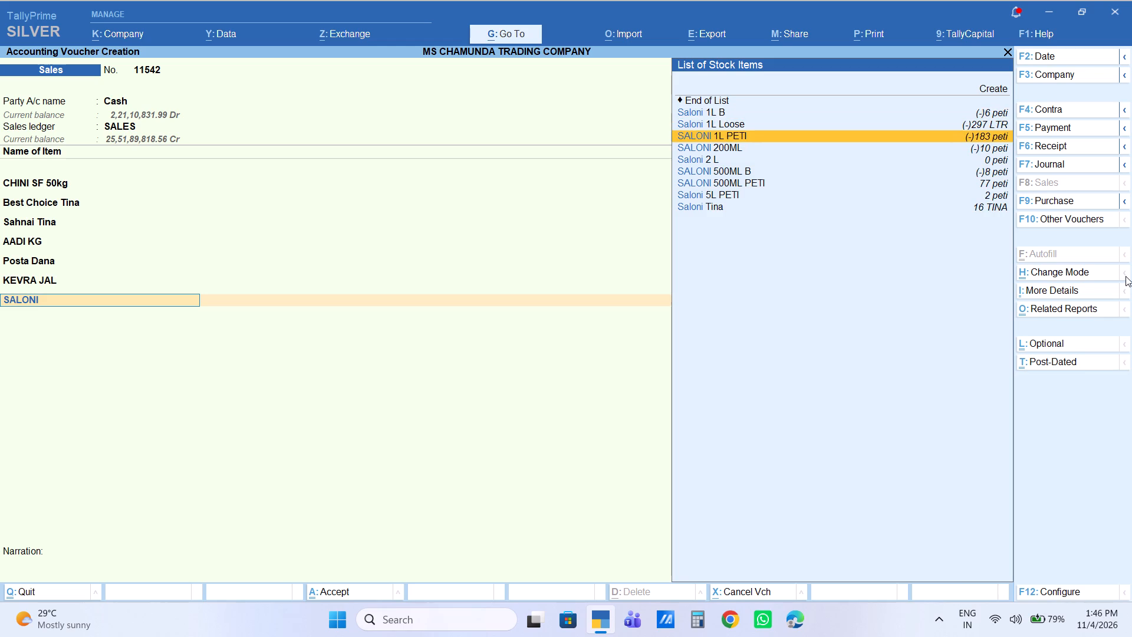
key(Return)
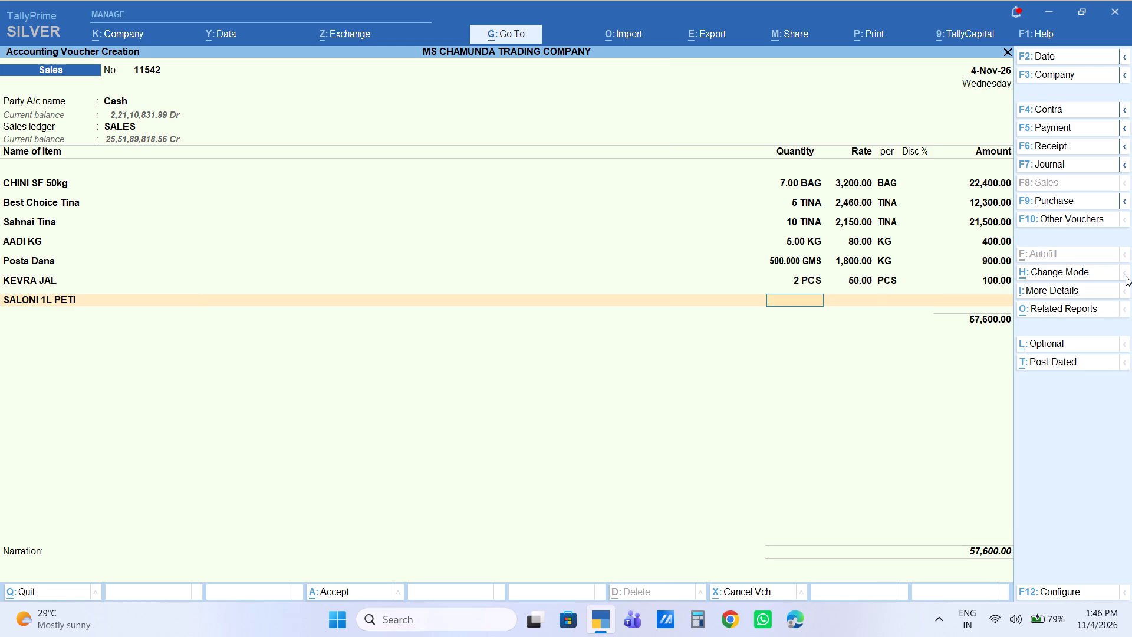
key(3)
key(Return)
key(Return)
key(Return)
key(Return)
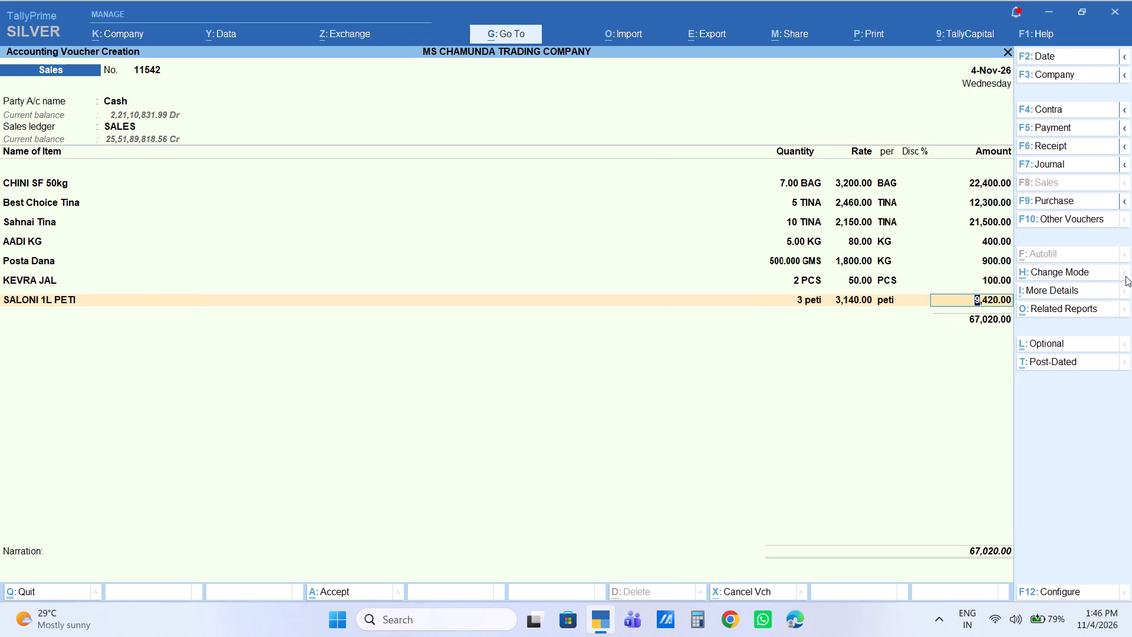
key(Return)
Add SALONI 500ML PETI below SALONI 1L PETI with a quantity of 2 peti at the default rate of 3,550, and end the item list.
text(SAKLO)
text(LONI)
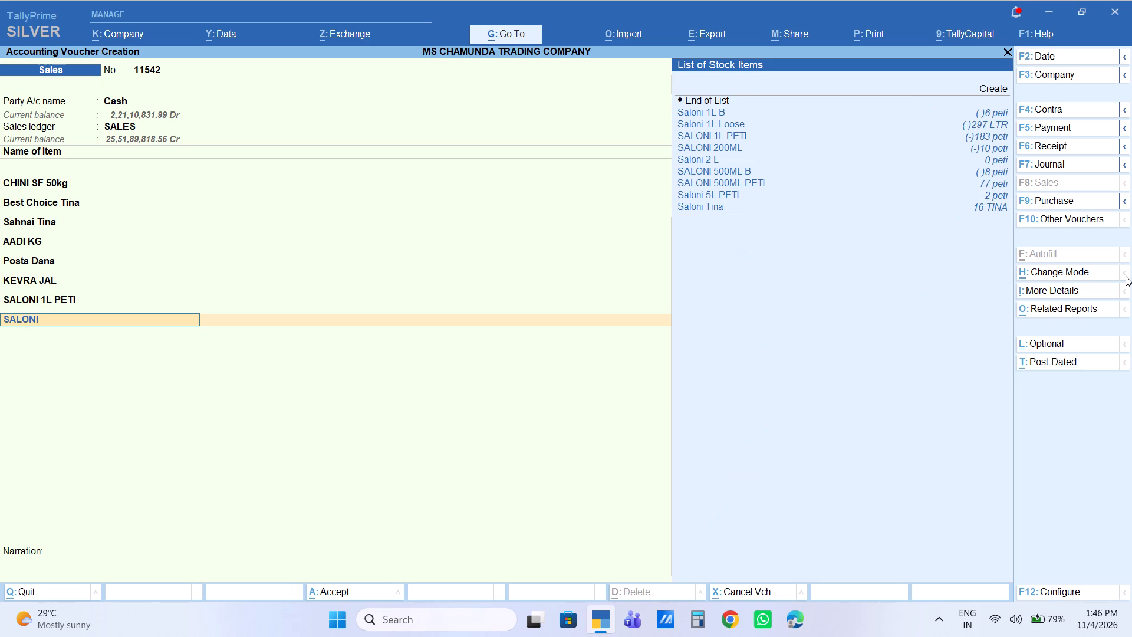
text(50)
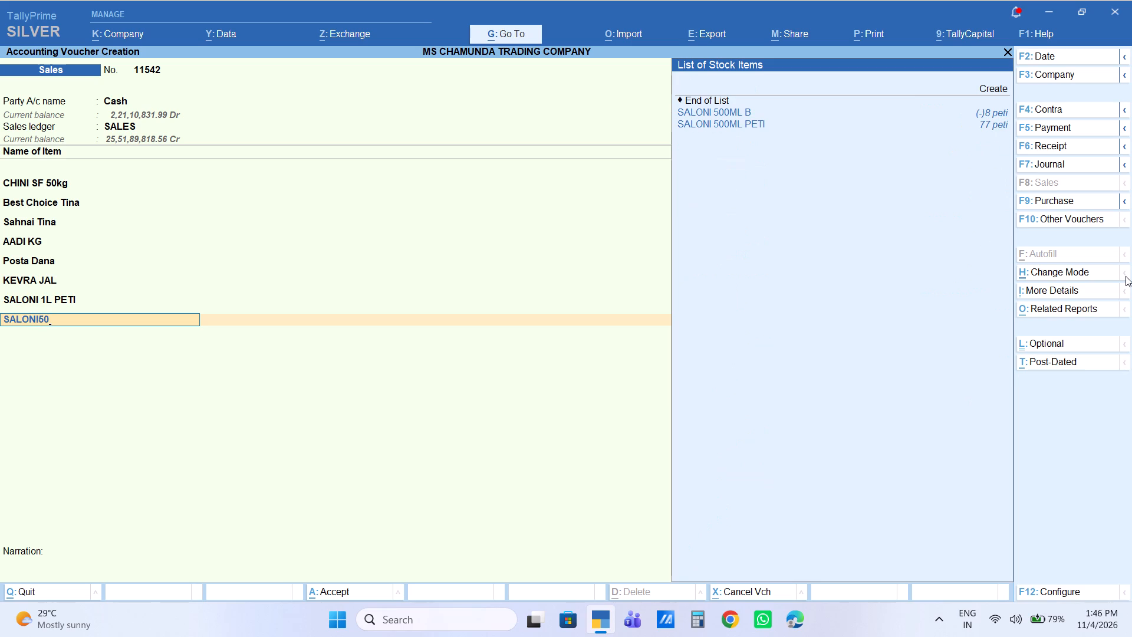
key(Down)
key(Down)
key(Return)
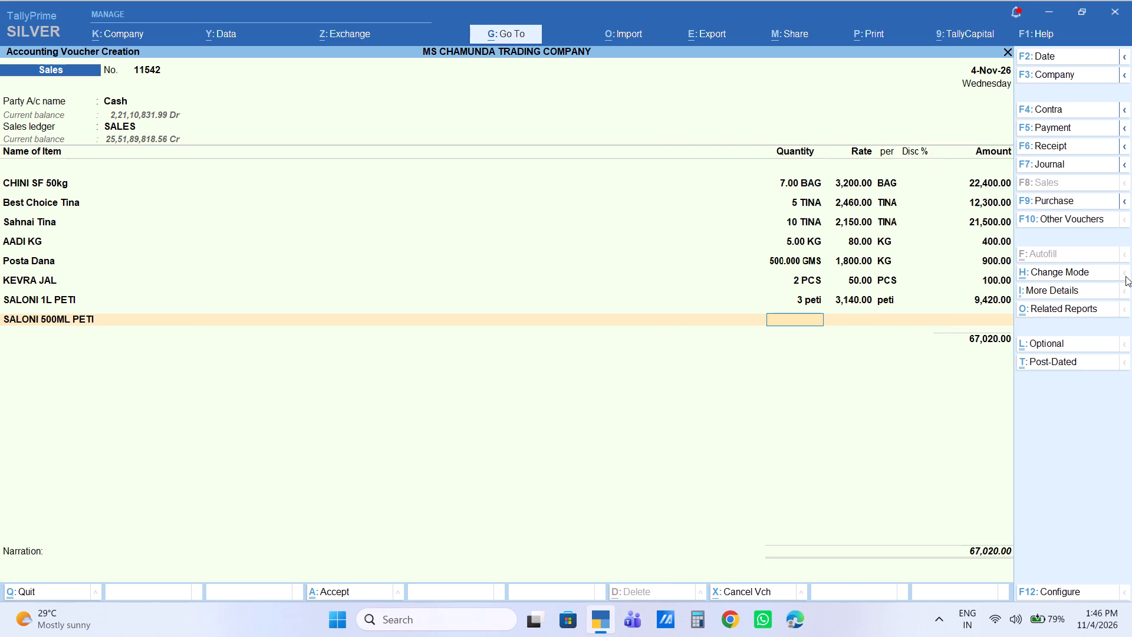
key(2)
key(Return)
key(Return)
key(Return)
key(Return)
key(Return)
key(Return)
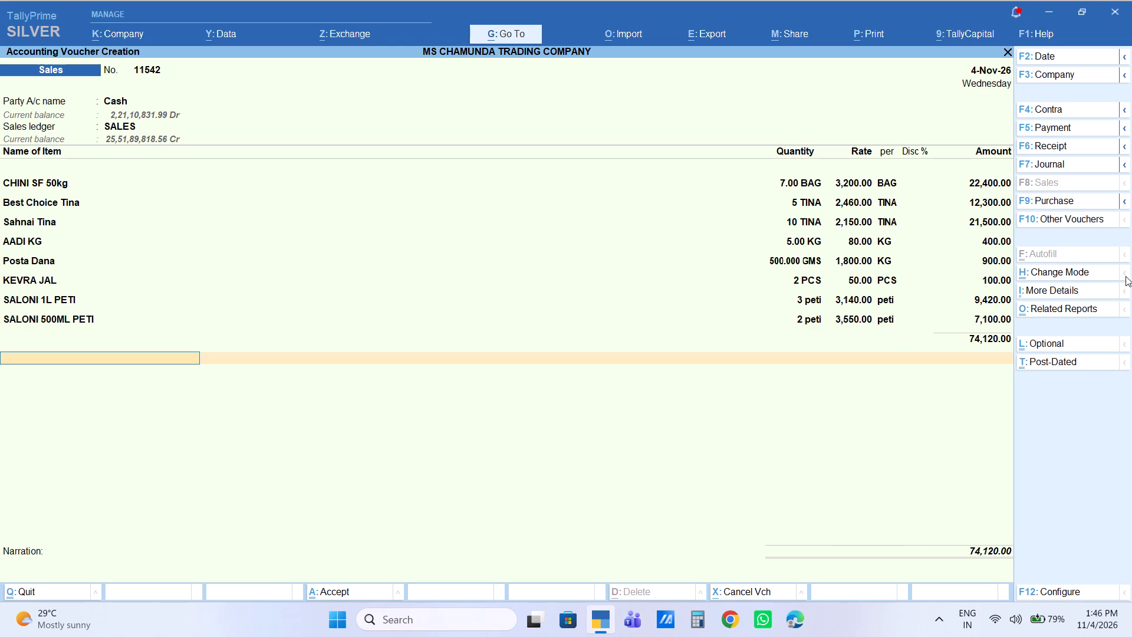
Add the Labour Charge ledger below the items with an amount of 70.
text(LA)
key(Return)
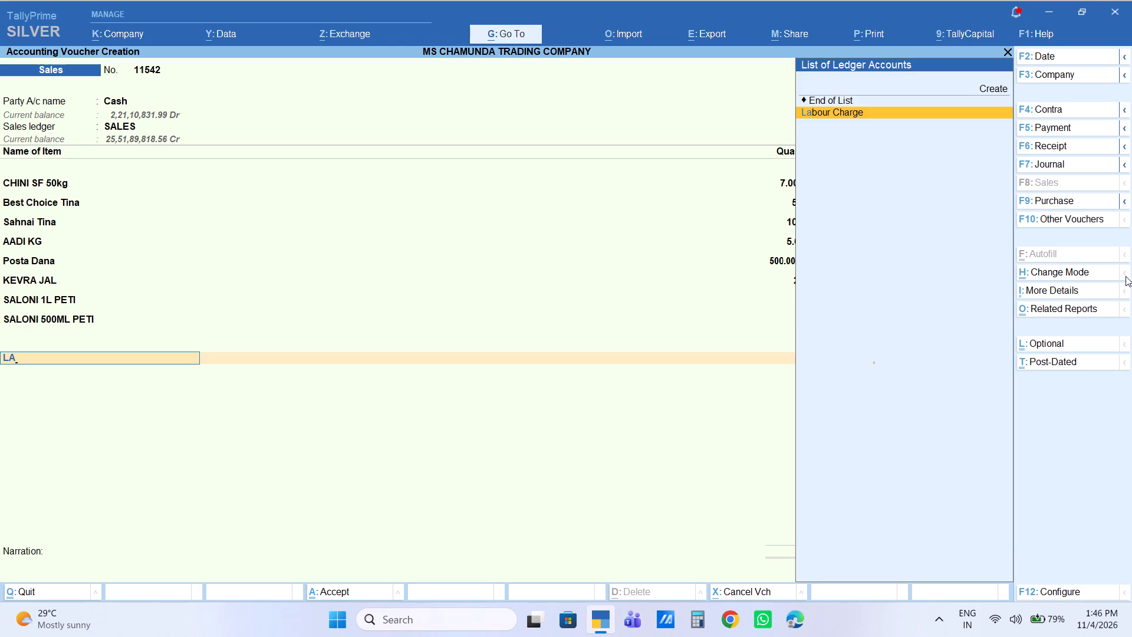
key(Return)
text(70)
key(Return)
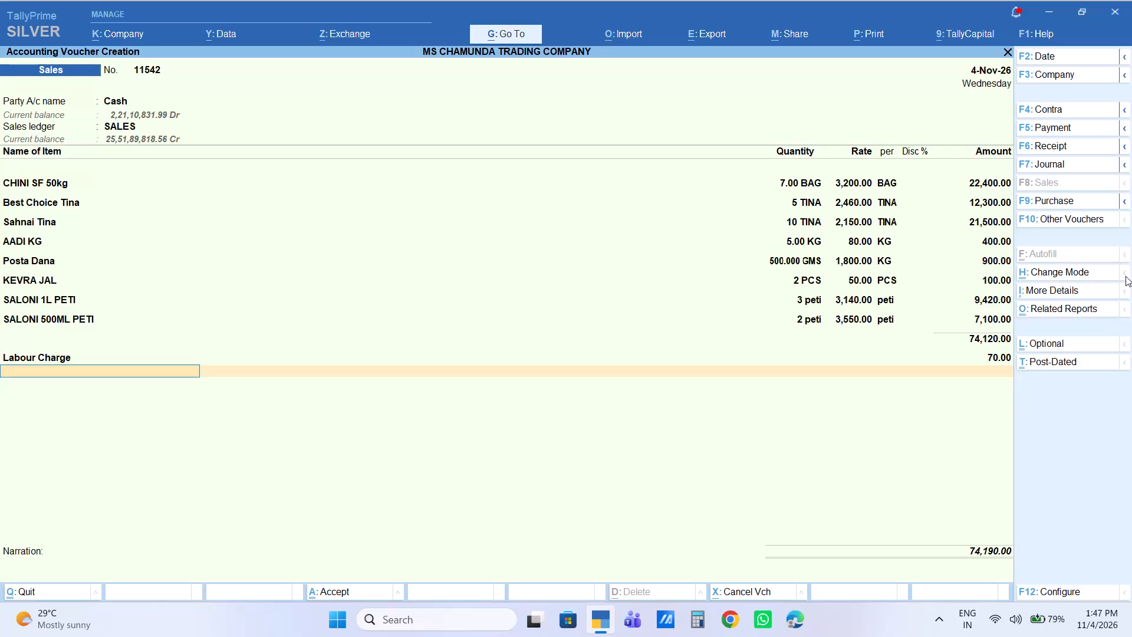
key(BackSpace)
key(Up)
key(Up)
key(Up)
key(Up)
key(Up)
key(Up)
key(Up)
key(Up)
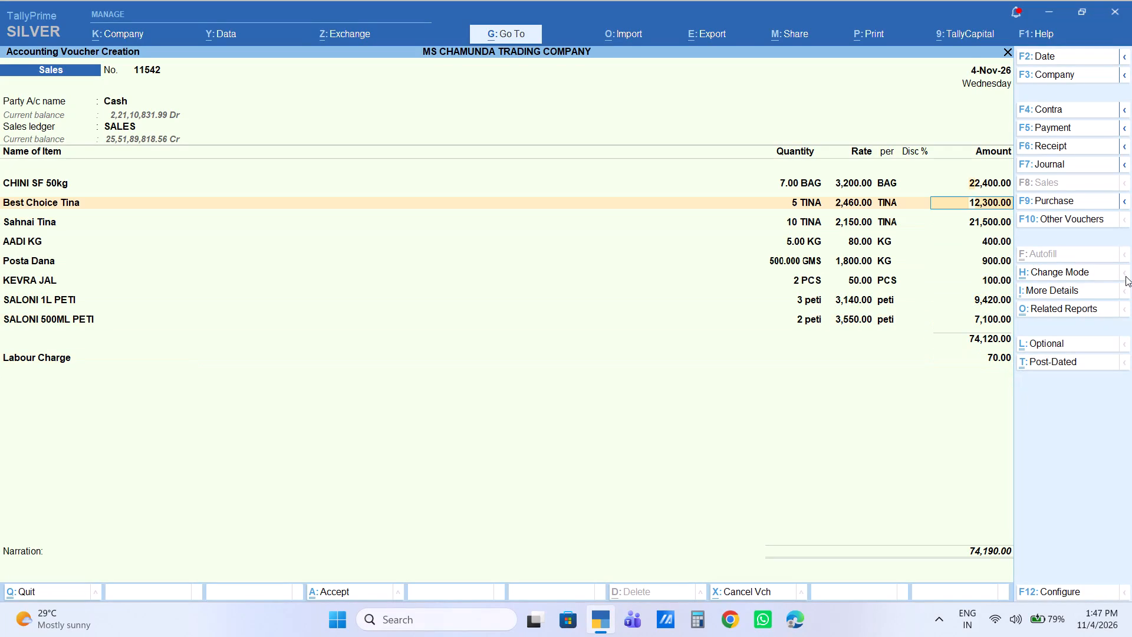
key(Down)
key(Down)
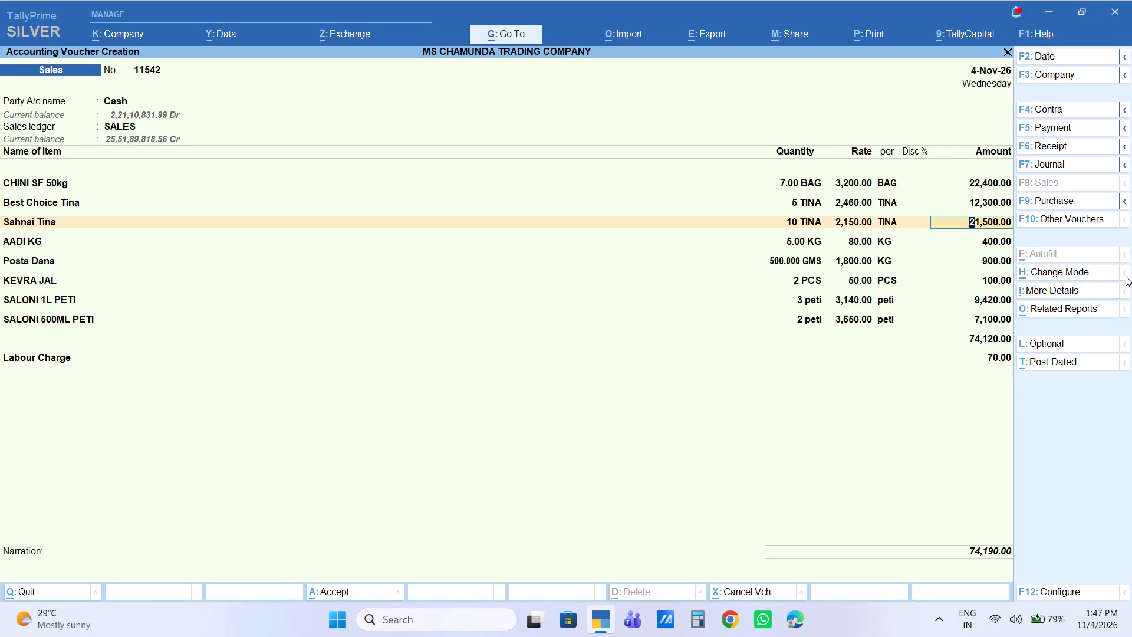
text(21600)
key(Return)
Add the item Chokar below SALONI 500ML PETI with a quantity of 10 bags at a rate of 1,020, and end the item list.
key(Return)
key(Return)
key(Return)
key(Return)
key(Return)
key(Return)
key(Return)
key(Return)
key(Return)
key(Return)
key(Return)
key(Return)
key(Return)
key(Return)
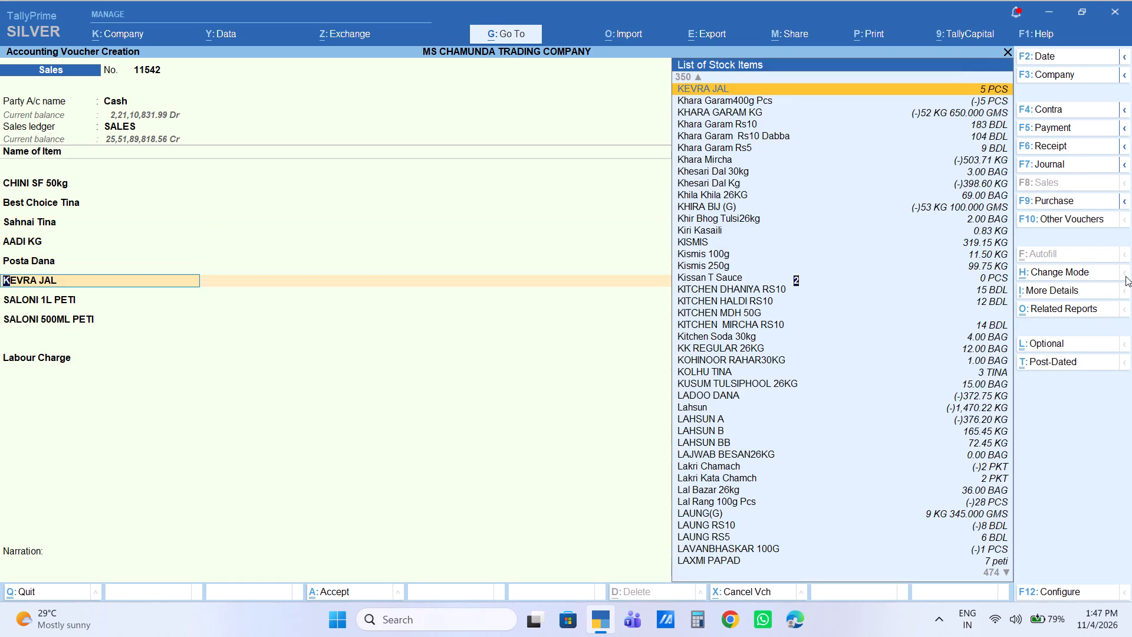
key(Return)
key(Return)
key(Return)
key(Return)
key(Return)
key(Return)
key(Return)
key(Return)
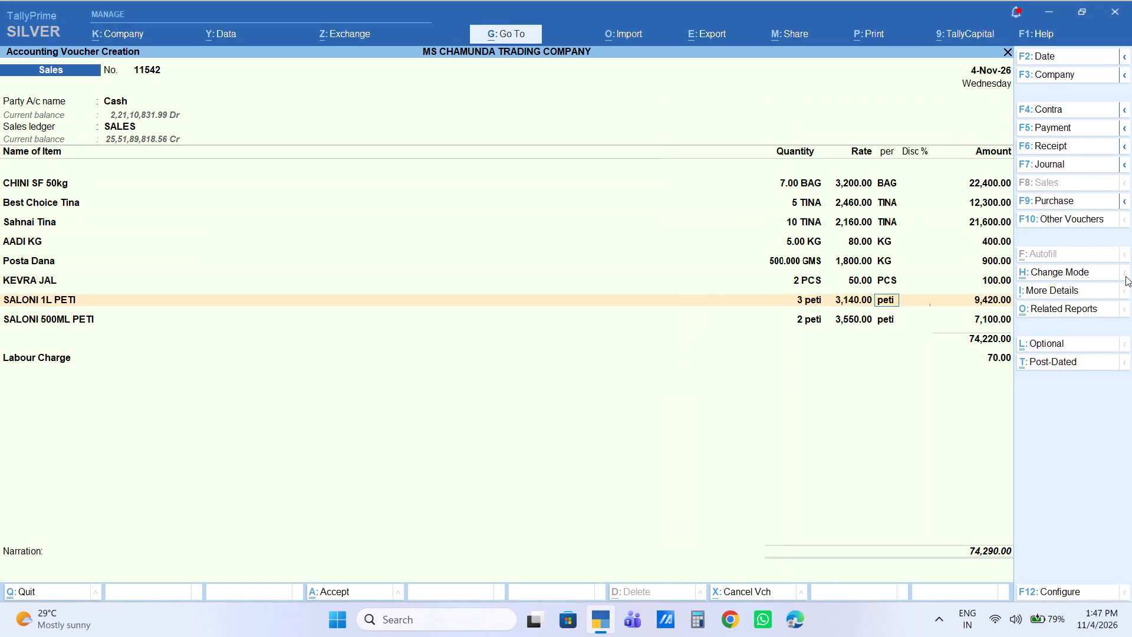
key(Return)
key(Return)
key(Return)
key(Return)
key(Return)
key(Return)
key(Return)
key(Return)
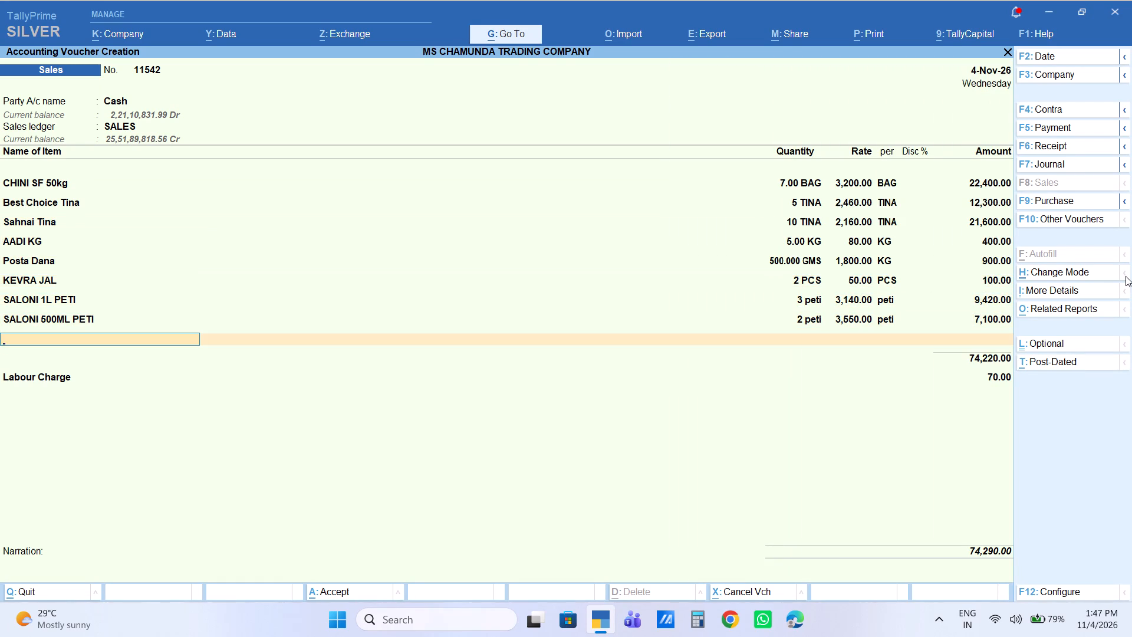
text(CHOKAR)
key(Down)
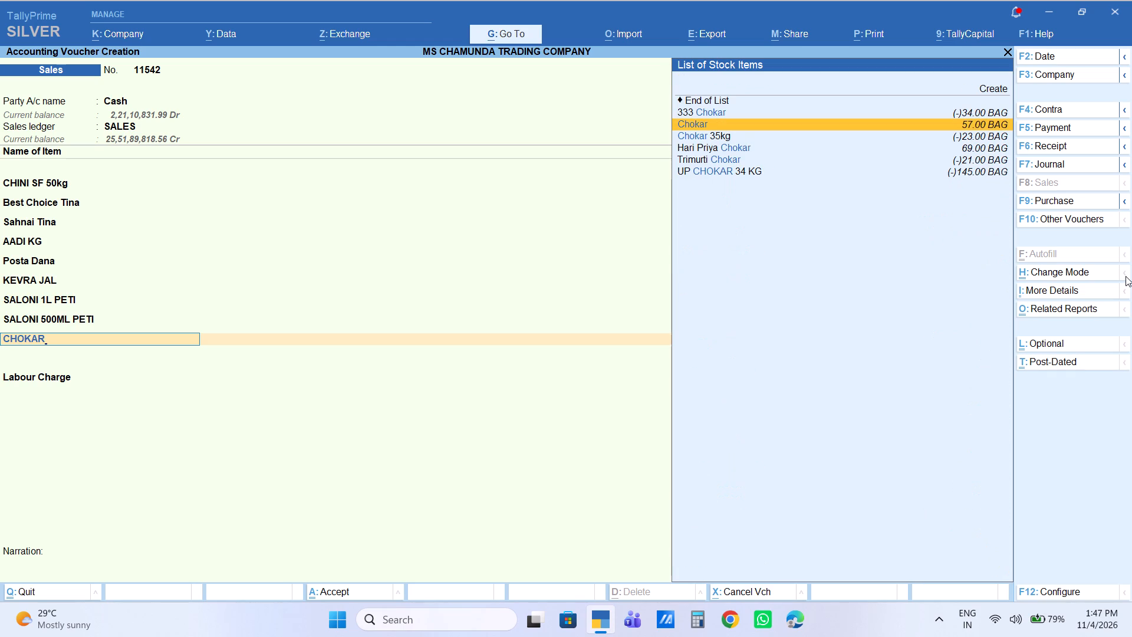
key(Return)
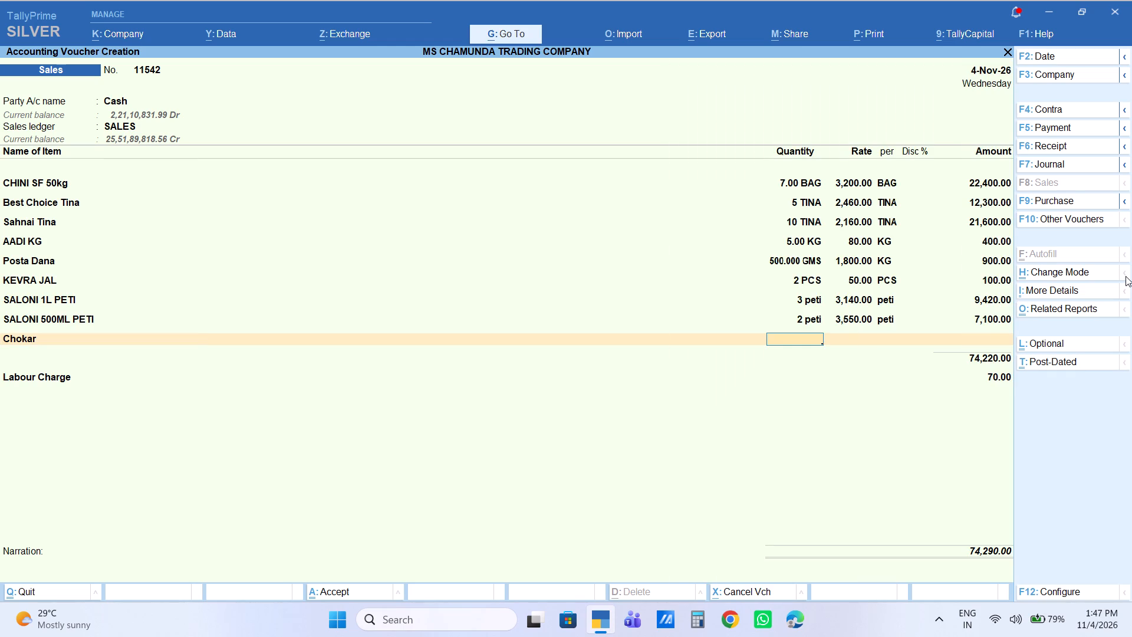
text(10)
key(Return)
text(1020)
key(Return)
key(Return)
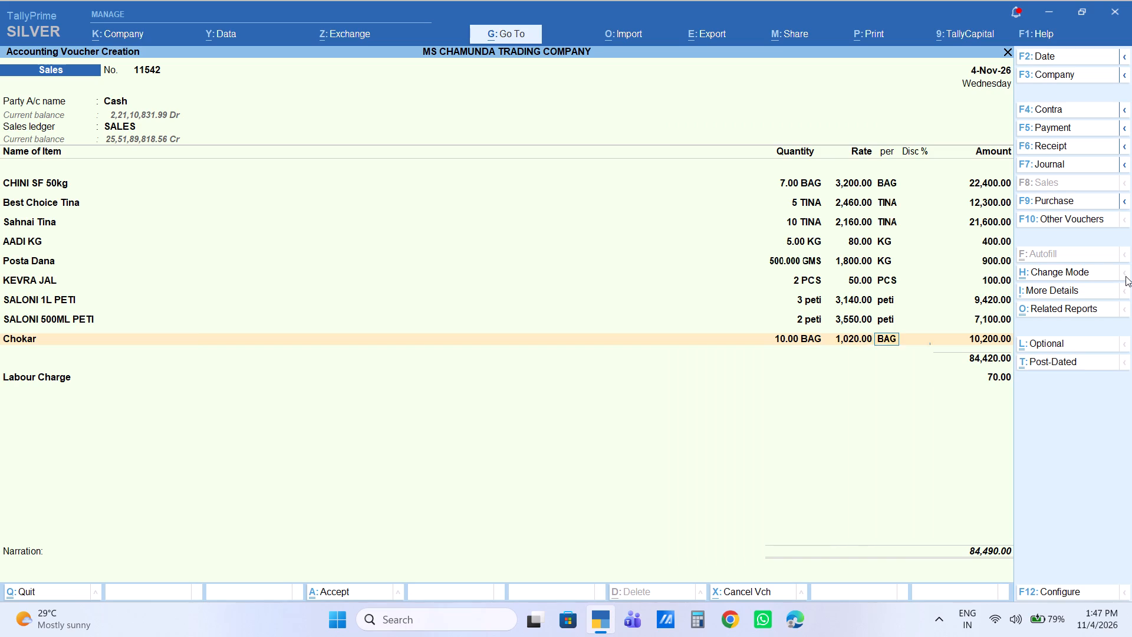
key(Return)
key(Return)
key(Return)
Set the Labour Charge amount to 100 and save the sales voucher without a narration.
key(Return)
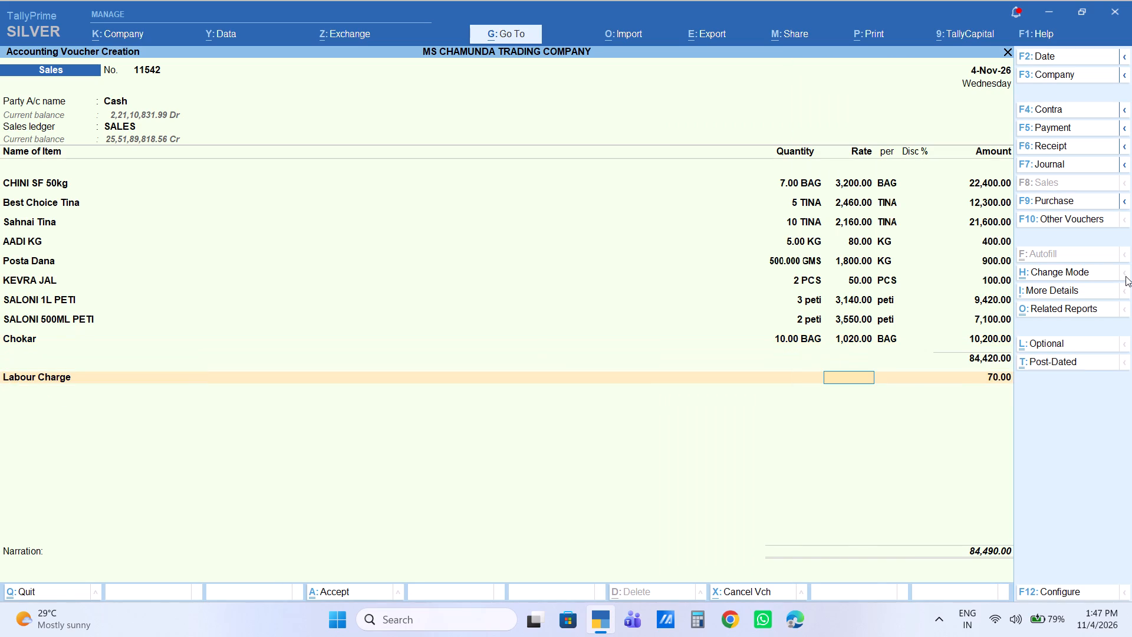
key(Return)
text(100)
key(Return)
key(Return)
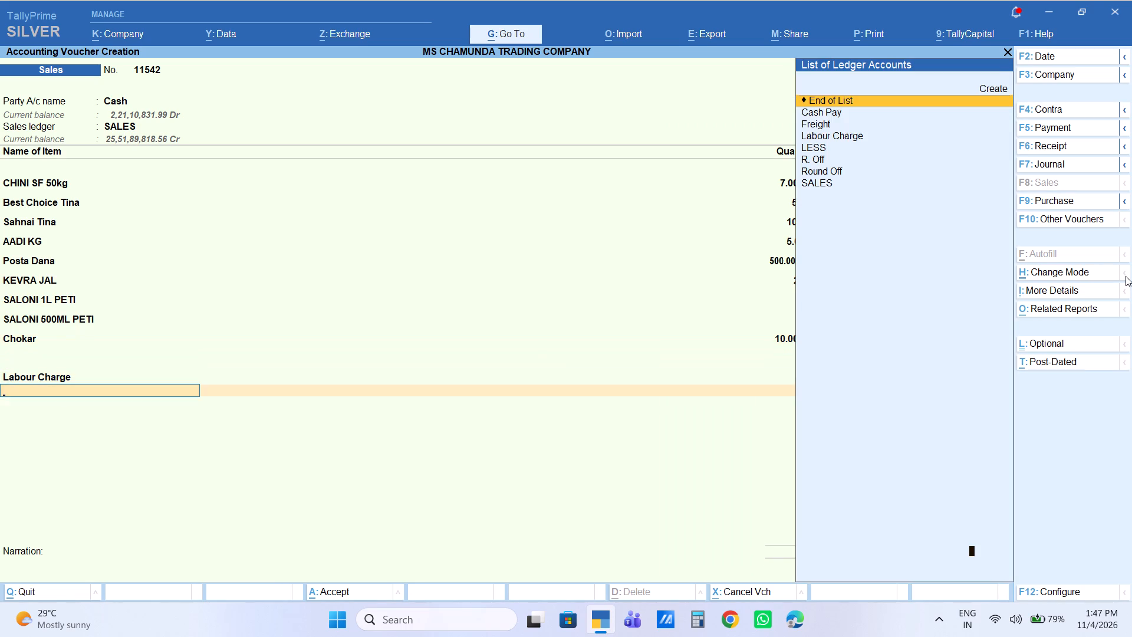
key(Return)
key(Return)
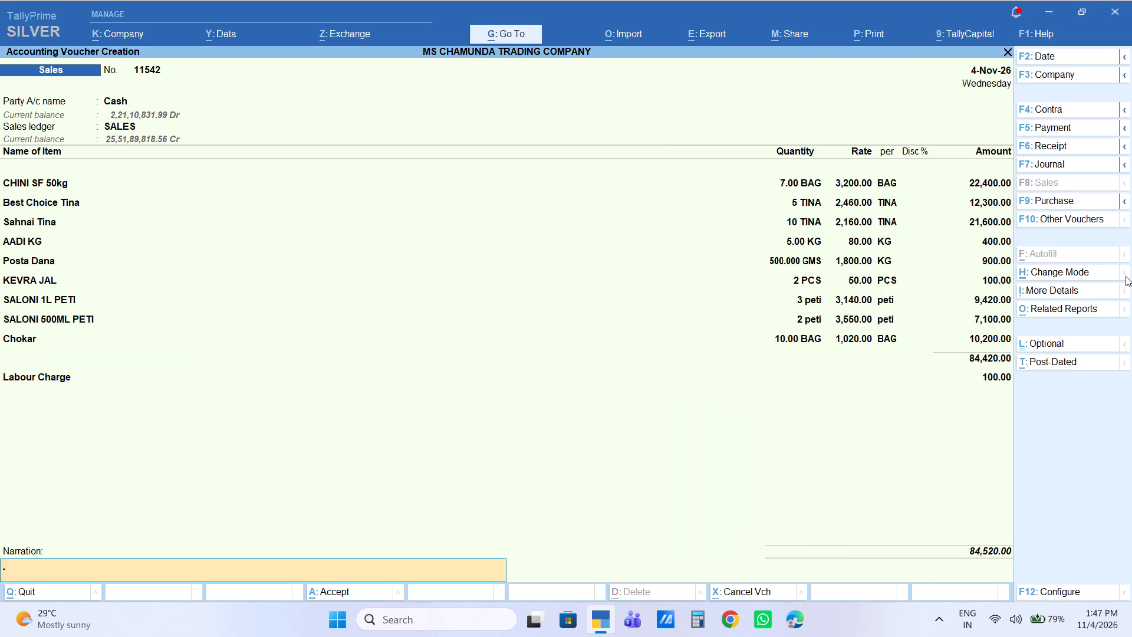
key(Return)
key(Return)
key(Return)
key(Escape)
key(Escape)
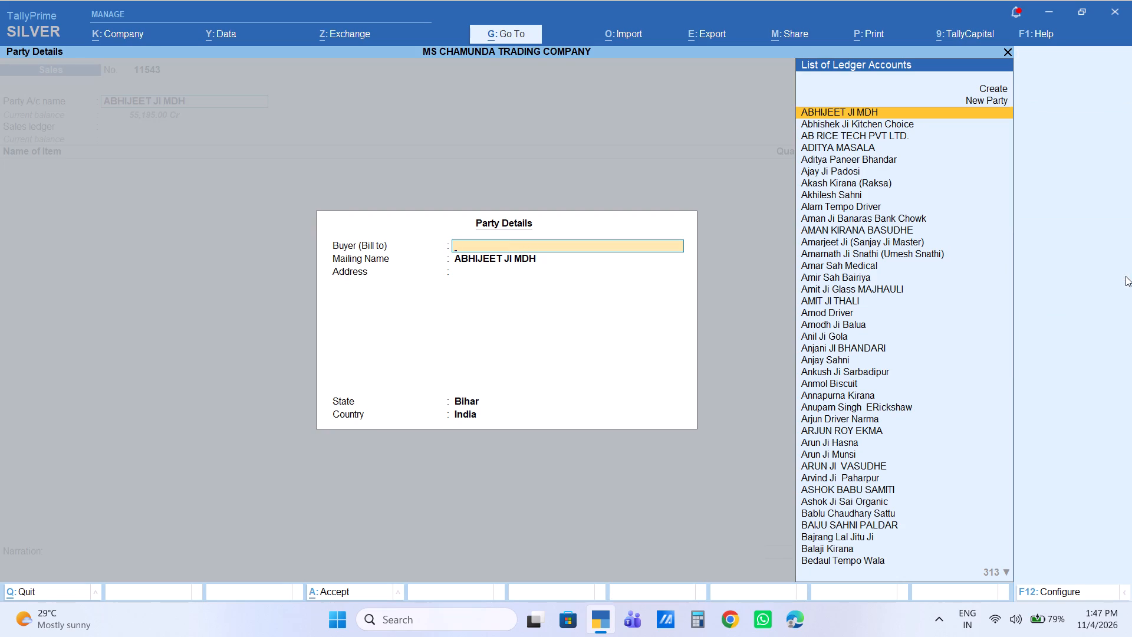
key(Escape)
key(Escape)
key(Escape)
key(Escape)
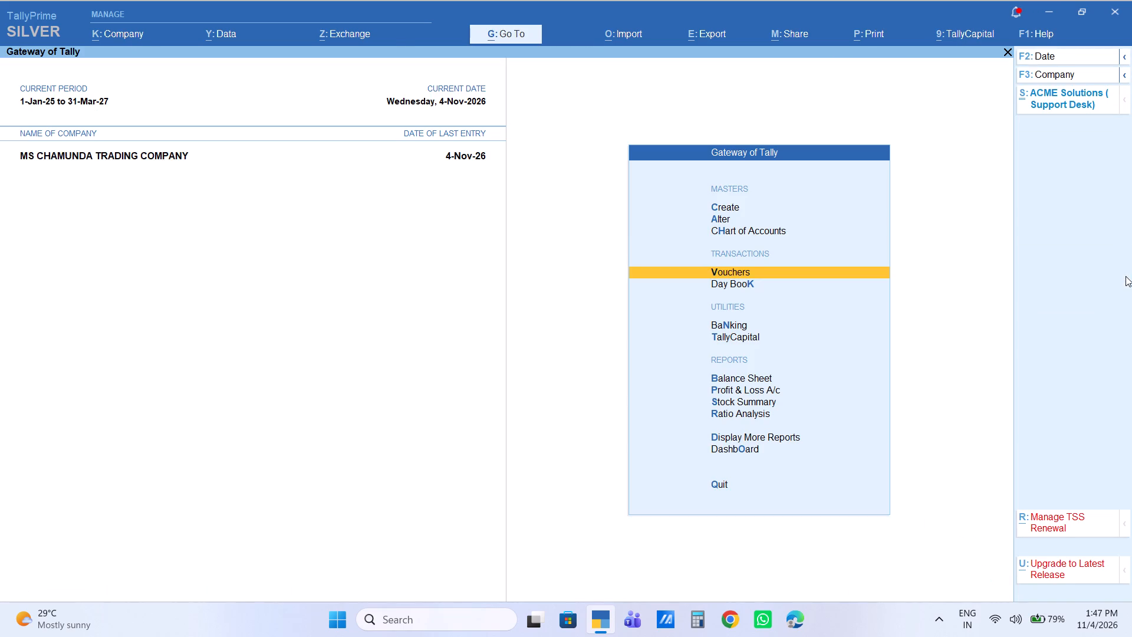
Open the Cash sales voucher no. 11542 for alteration from the Day Book of 4-Nov-26.
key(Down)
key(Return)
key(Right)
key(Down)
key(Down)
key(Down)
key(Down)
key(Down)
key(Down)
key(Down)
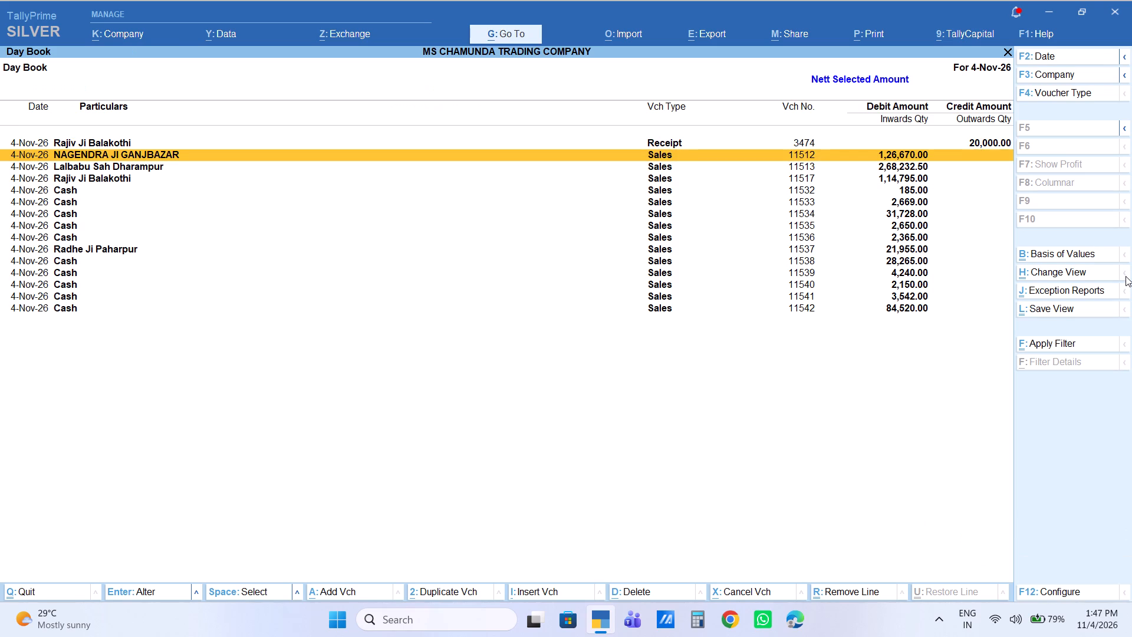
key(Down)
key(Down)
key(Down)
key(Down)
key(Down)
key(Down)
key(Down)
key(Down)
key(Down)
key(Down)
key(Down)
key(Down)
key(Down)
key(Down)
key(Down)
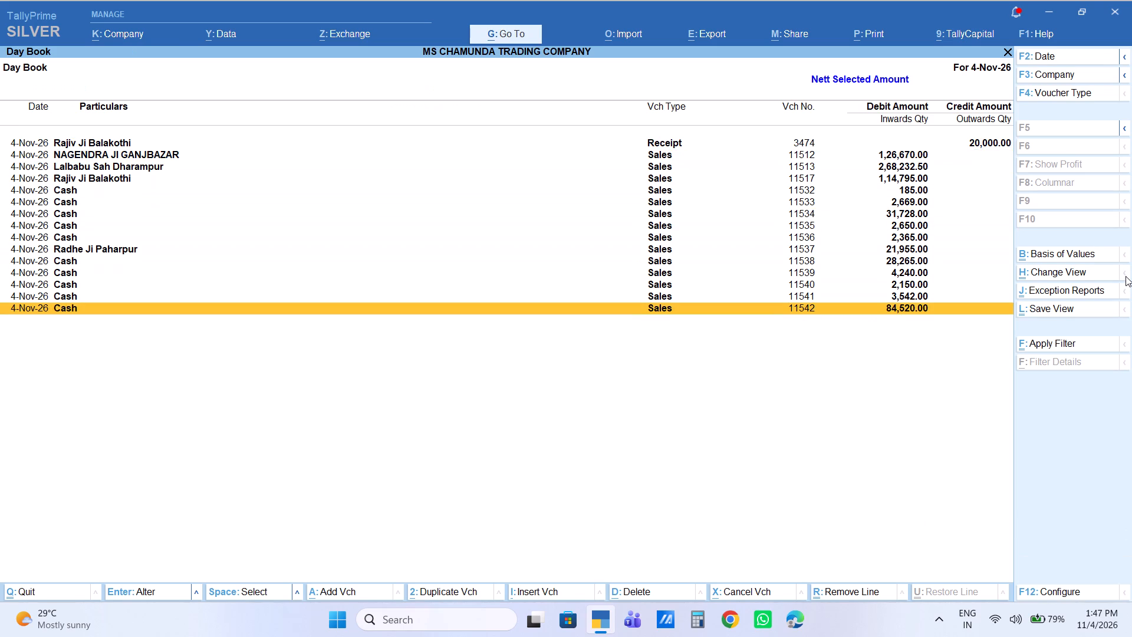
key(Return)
Go through the party details of sales voucher 11542 keeping the existing entries, and accept the voucher again.
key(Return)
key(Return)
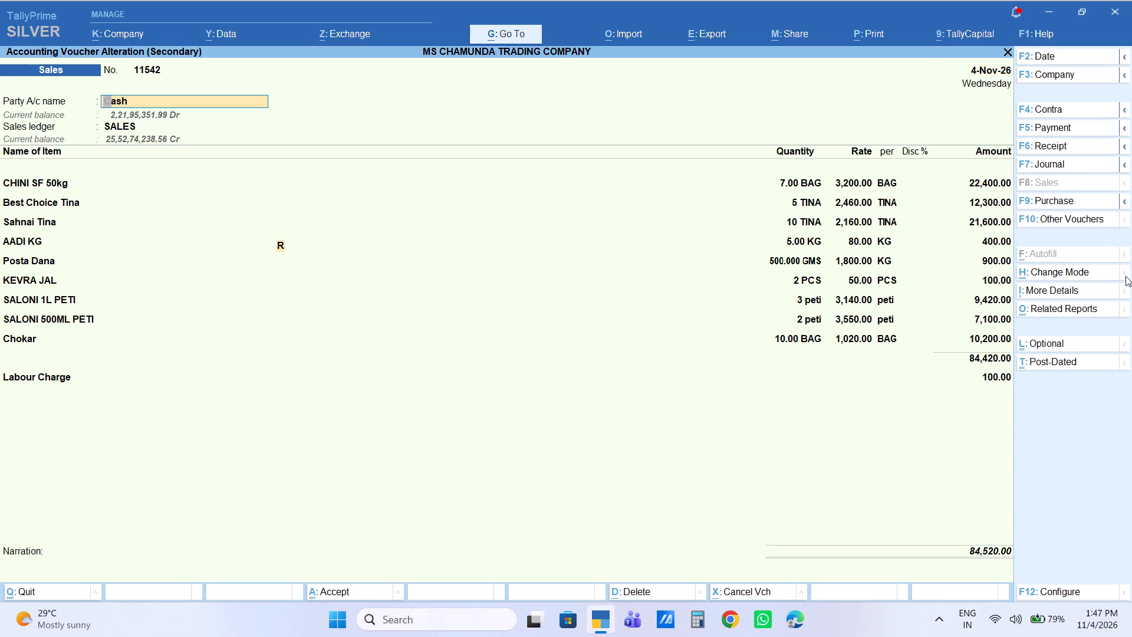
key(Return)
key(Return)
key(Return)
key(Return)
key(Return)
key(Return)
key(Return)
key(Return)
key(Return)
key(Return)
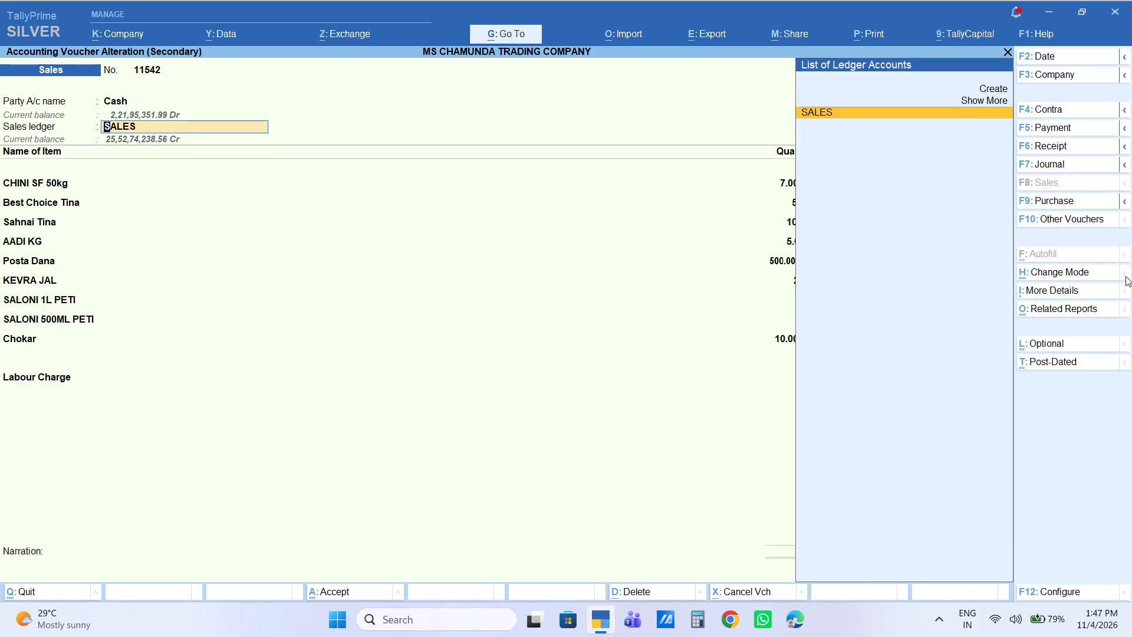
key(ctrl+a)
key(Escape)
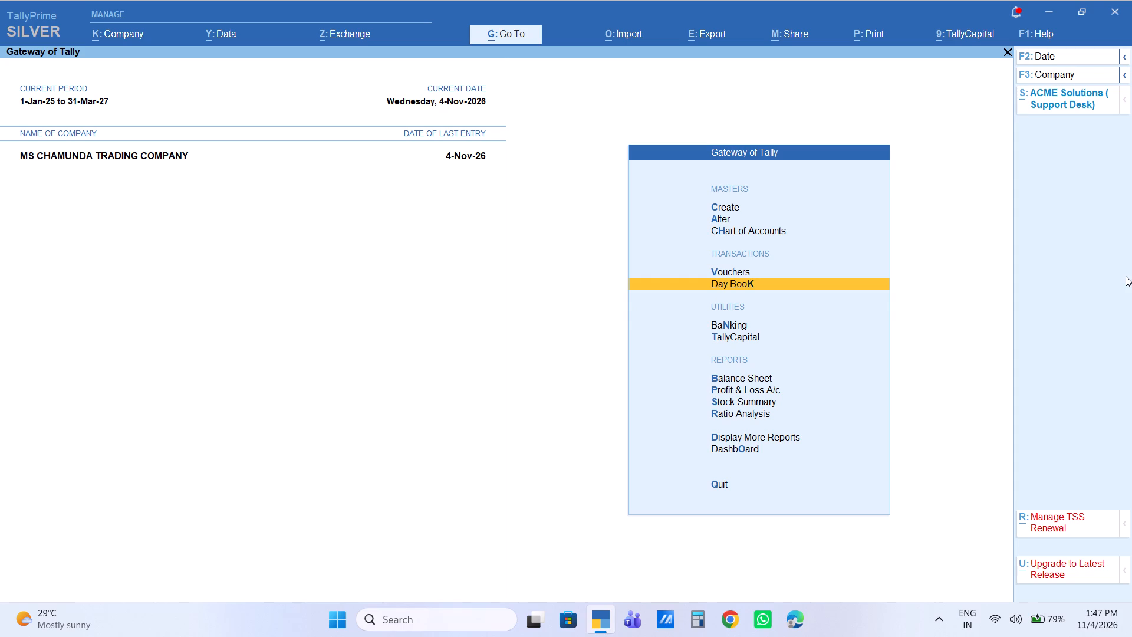
Start a new sales voucher with Cash as the party account, the Raja Ji ledger as buyer and SALES as the sales ledger.
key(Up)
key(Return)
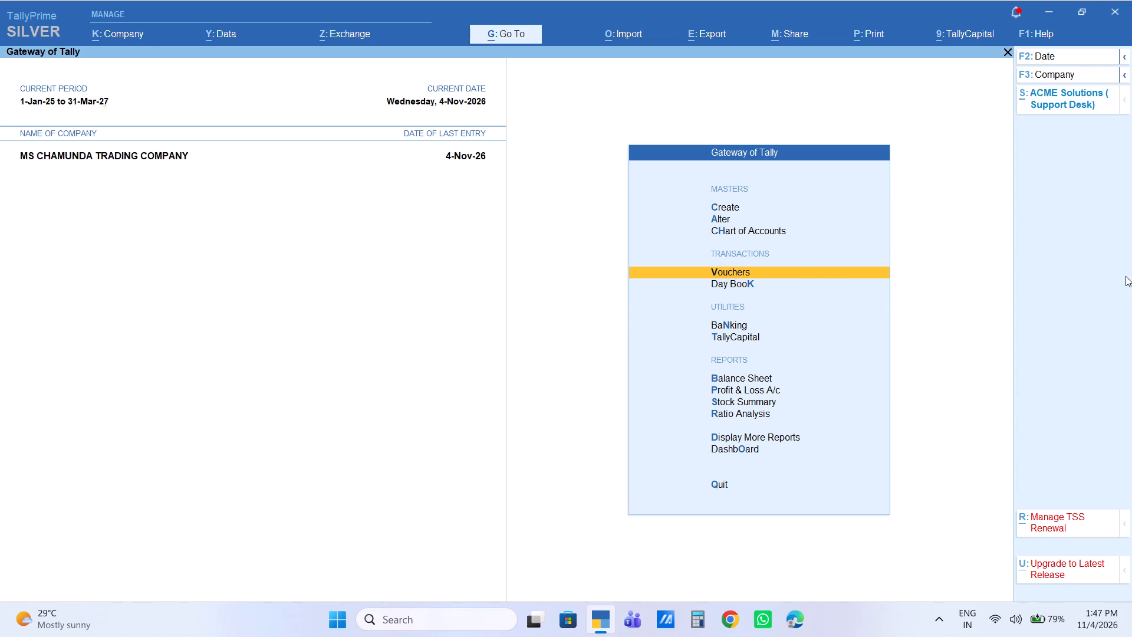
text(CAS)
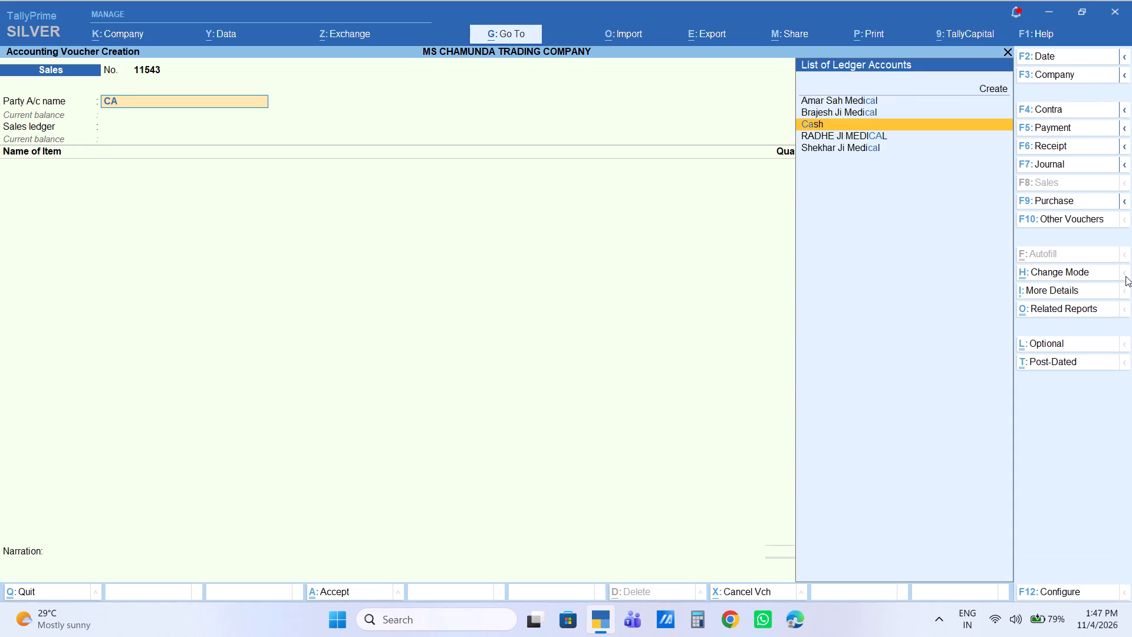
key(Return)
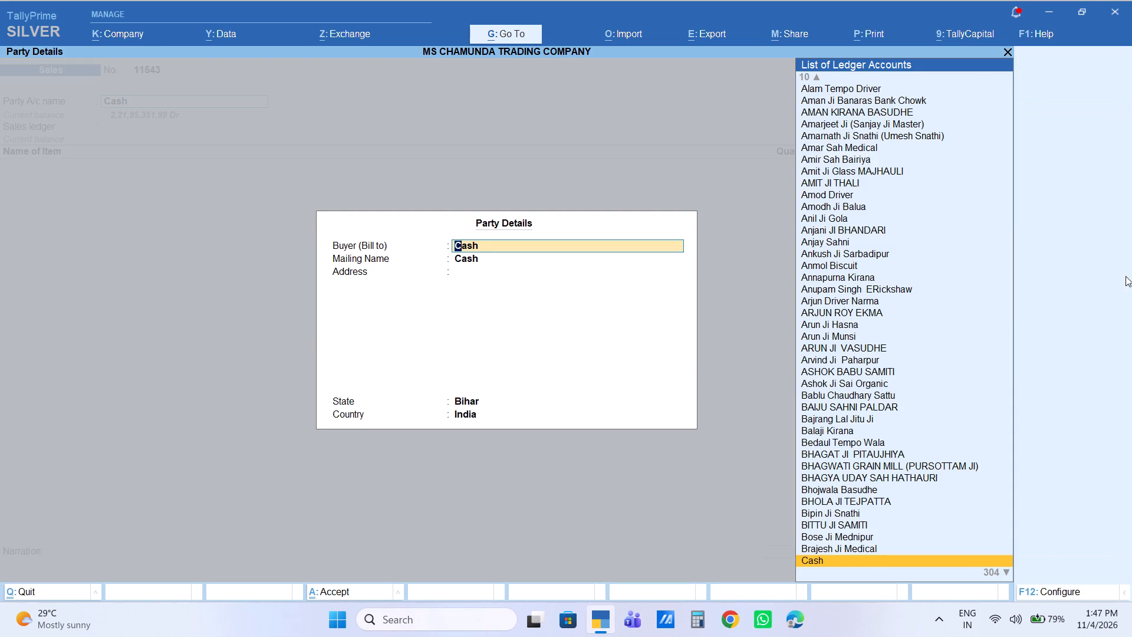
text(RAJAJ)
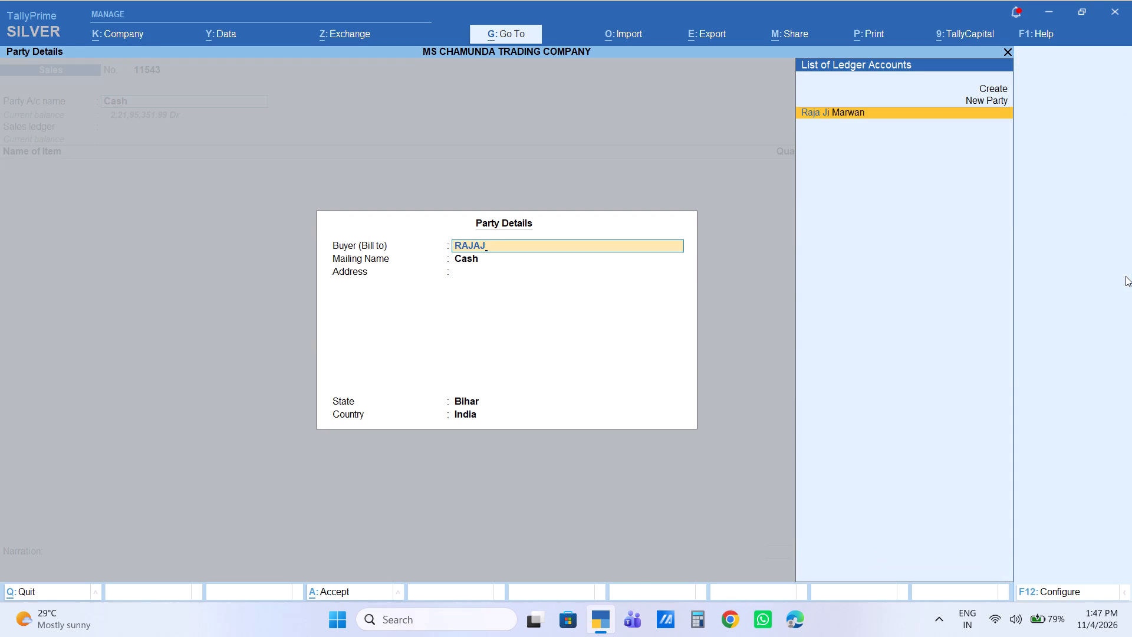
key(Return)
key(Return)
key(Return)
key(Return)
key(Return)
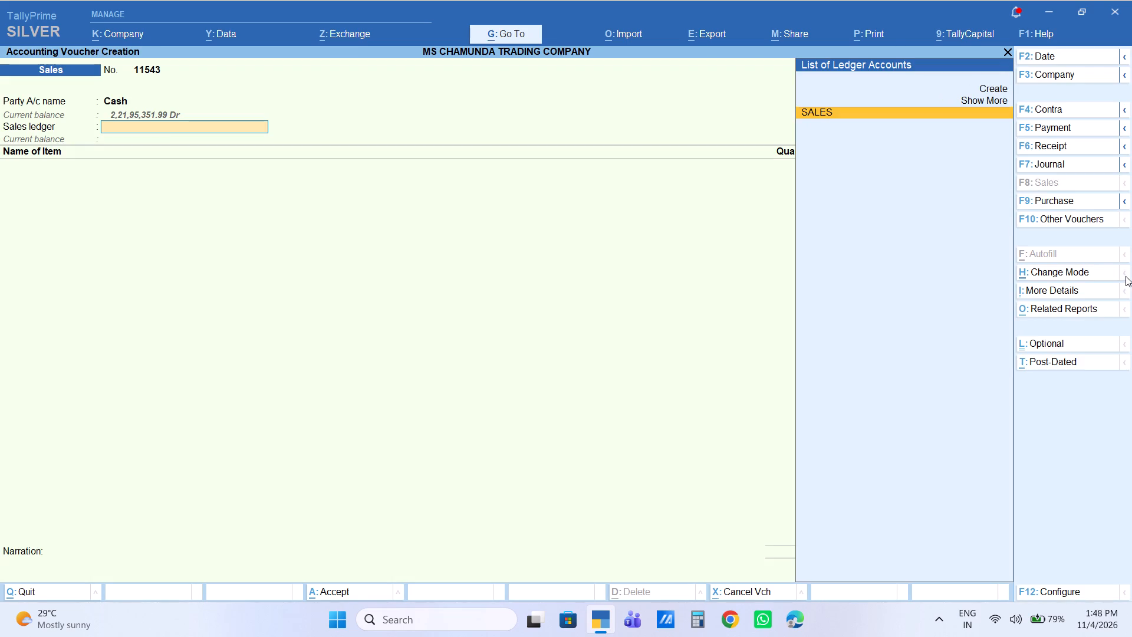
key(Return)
Add the item Mircha 10kg with a quantity of 1 bag at the default rate of 2,450.
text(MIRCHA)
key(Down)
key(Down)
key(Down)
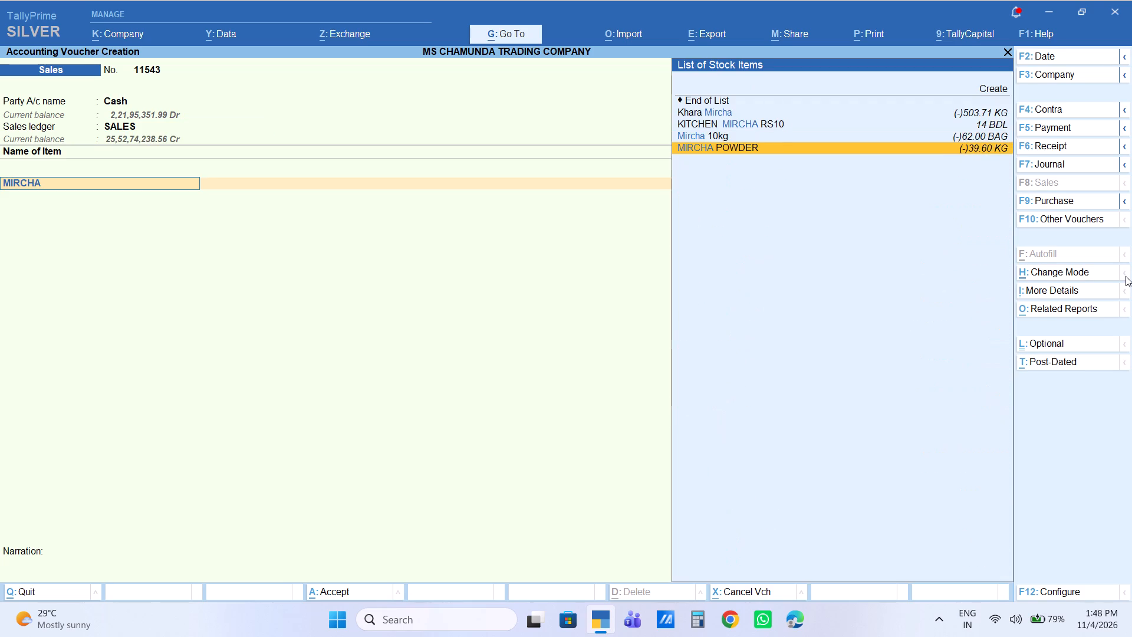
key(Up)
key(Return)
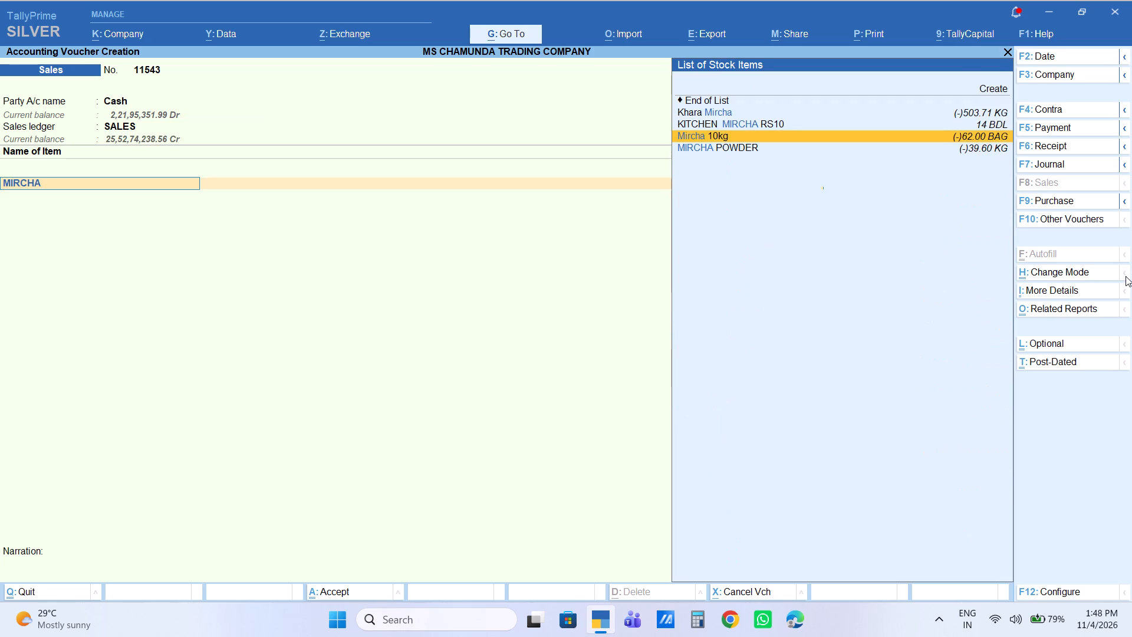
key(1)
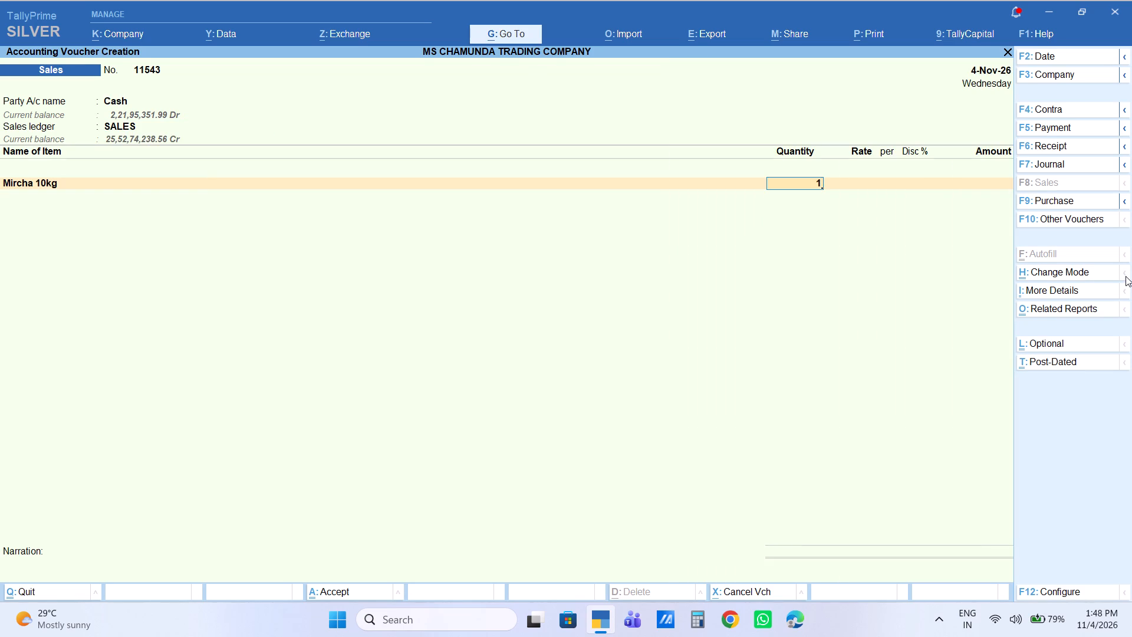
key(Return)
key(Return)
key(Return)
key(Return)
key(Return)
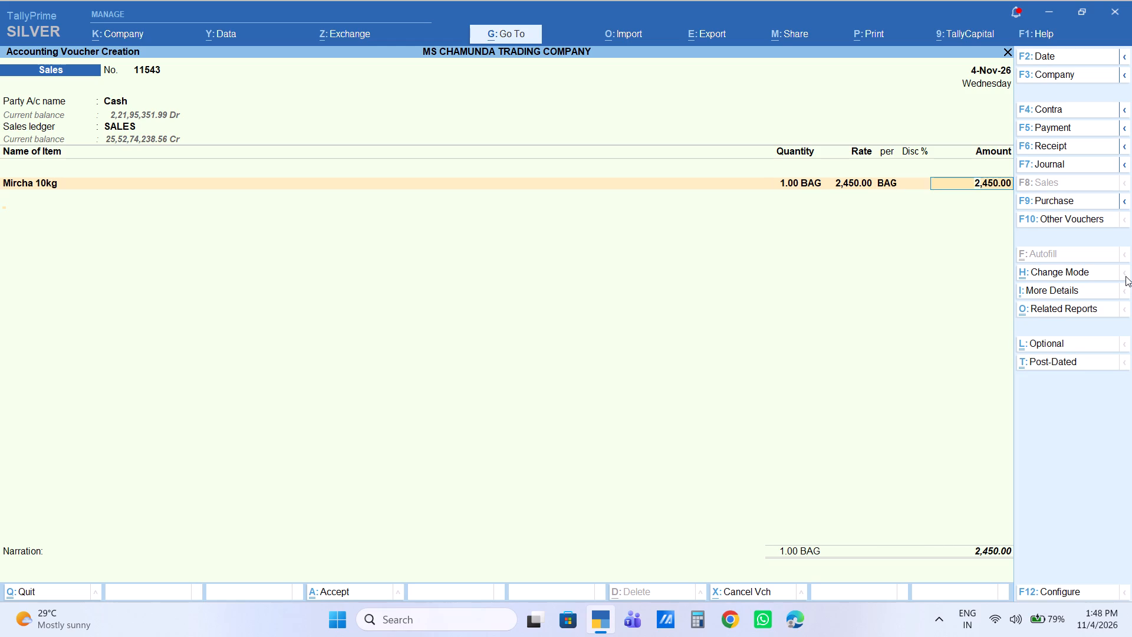
End the item and ledger lists with no additional charges and save the voucher without a narration.
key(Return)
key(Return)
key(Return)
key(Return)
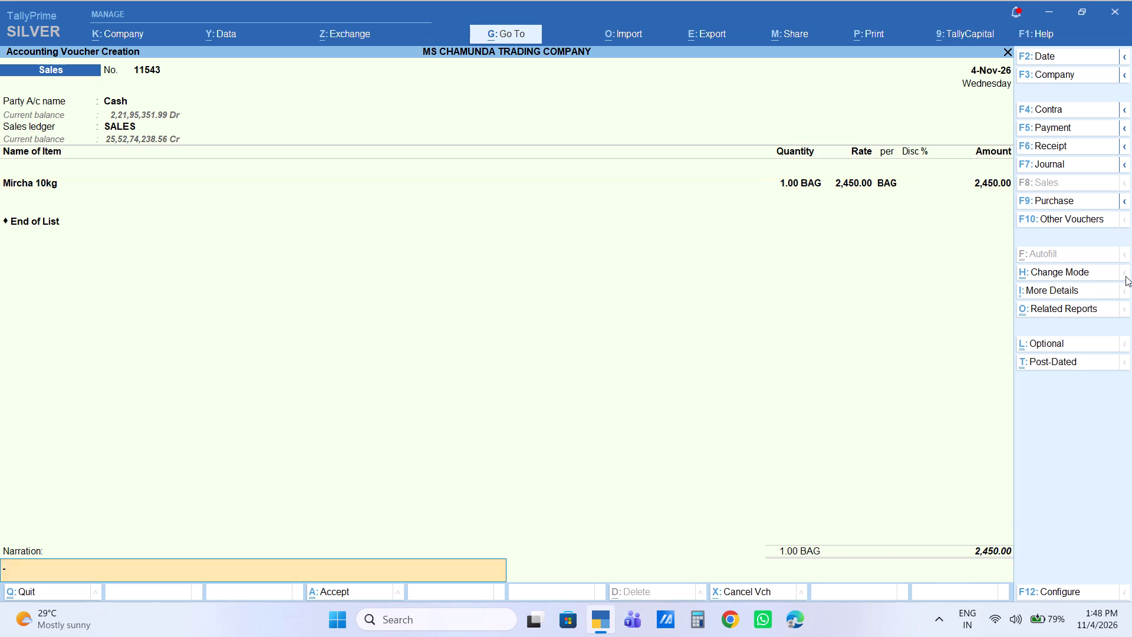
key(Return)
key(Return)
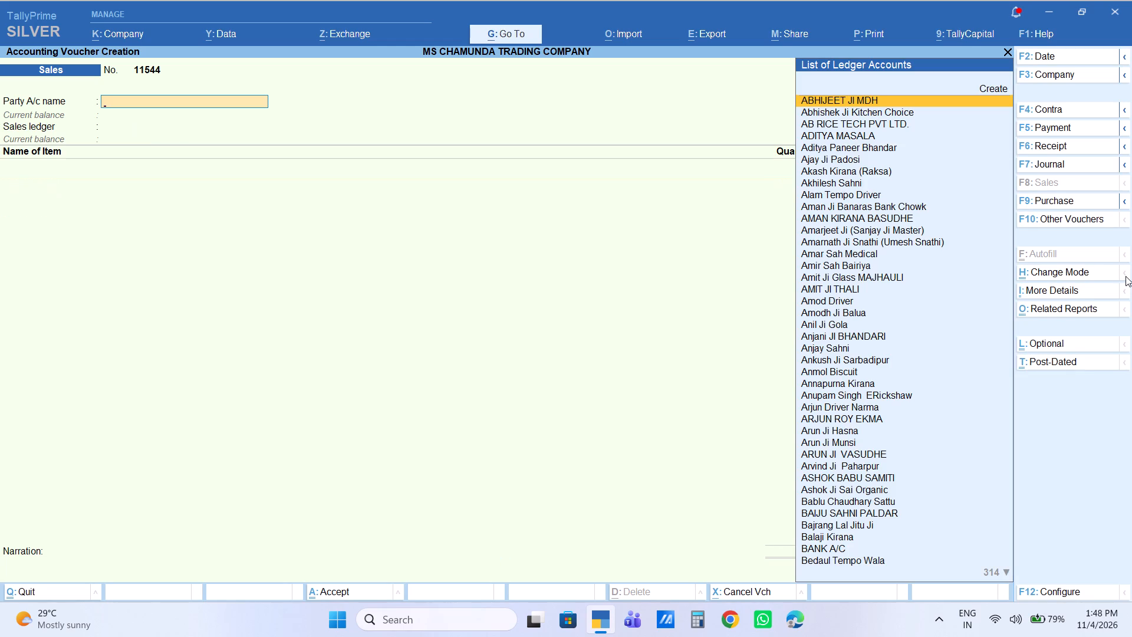
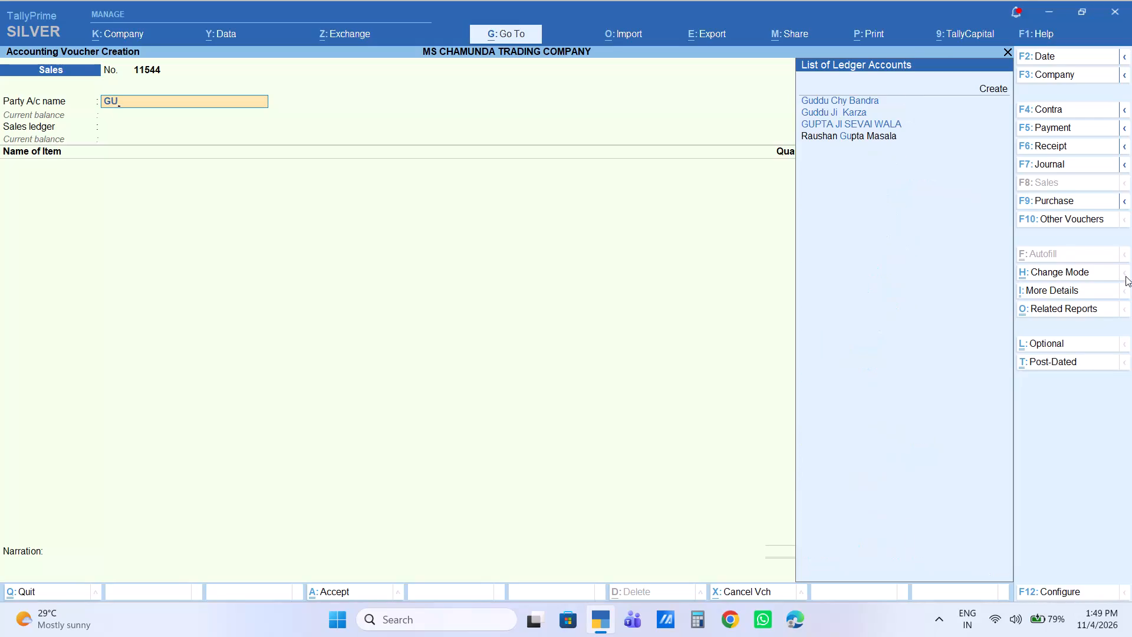
key(Down)
key(Down)
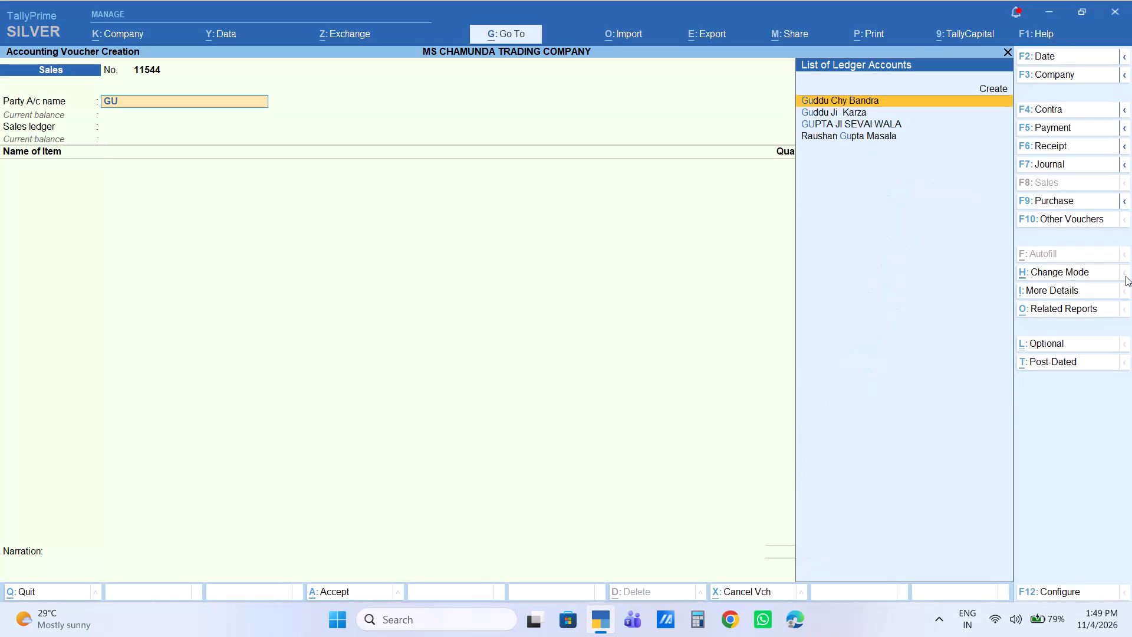
key(Return)
key(Return)
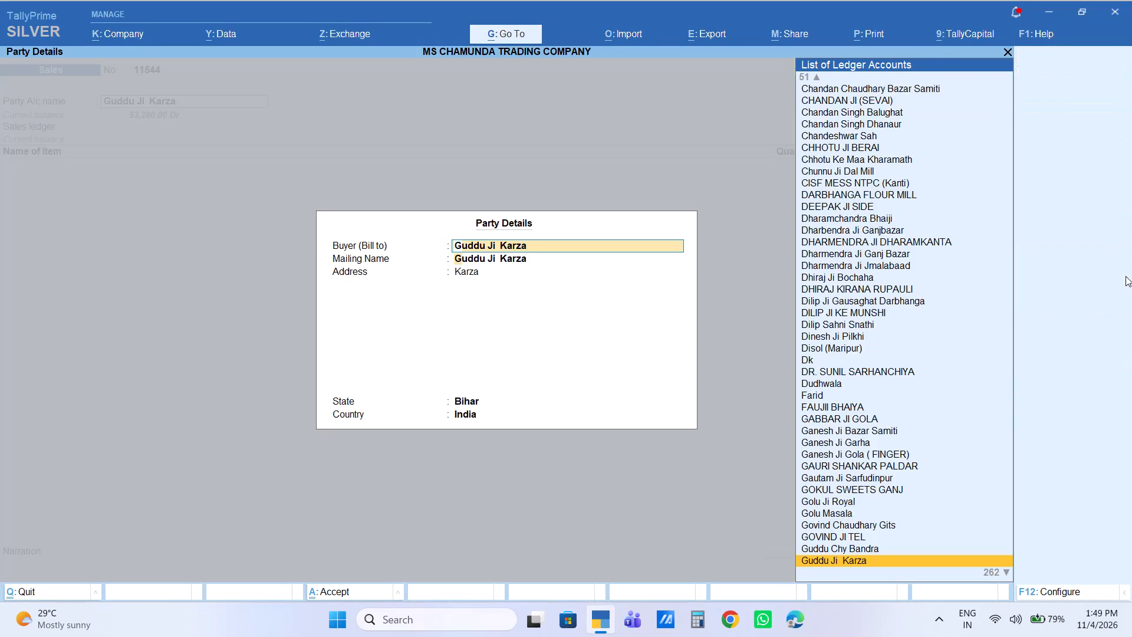
key(Return)
key(Return)
key(Return)
key(Return)
key(Return)
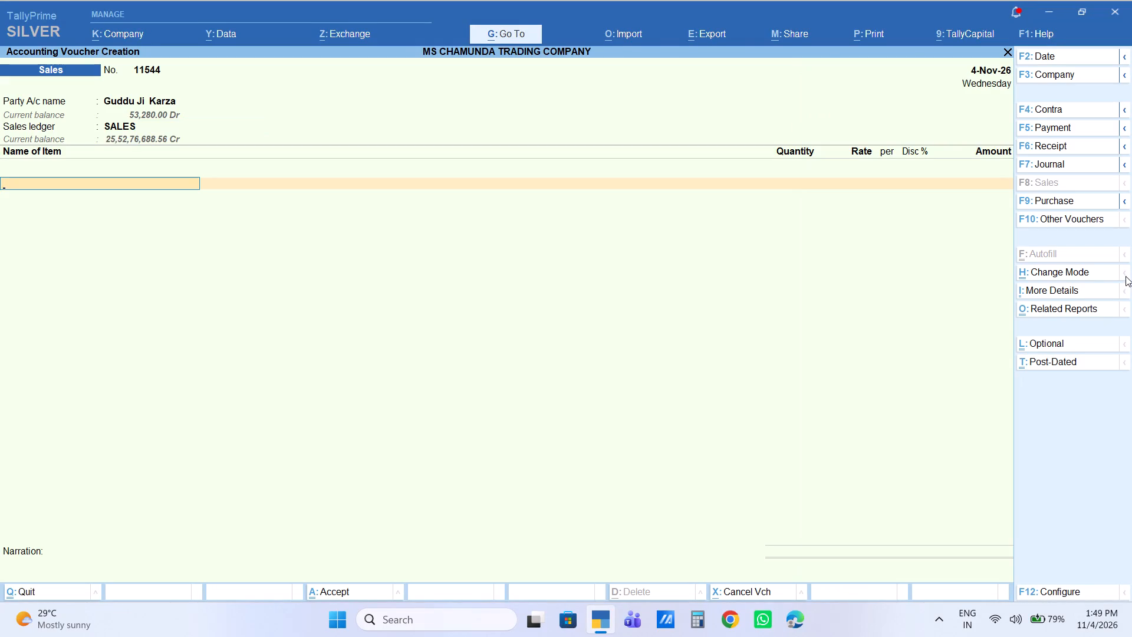
Add the item CHINI DF 50KG with a quantity of 10 bags at a rate of 3,300.
text(DF)
key(Return)
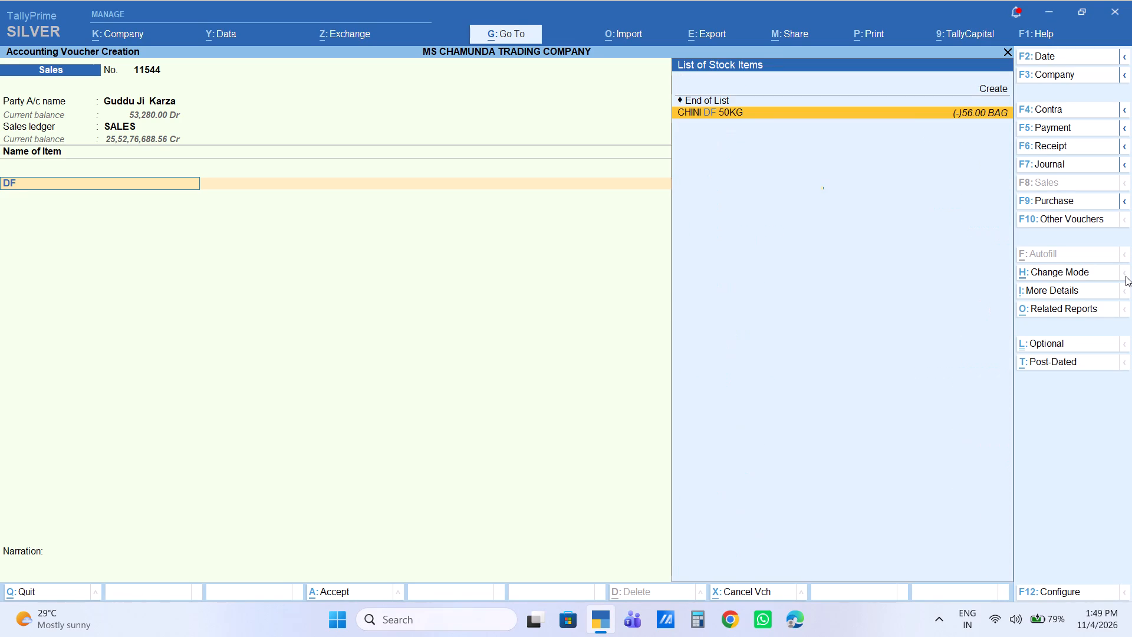
text(10)
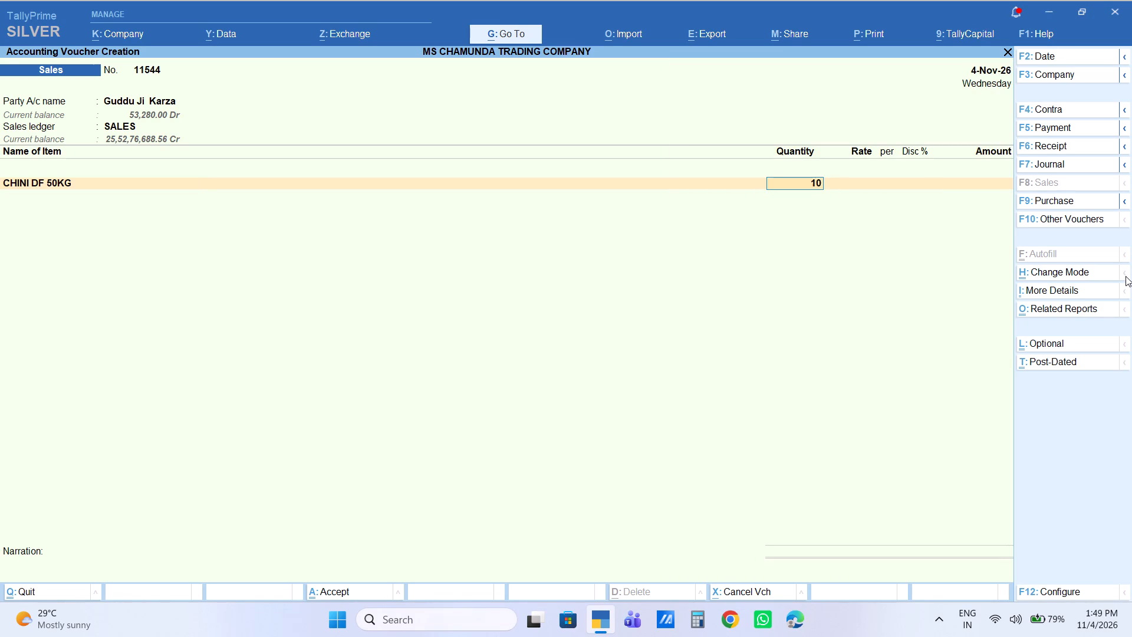
key(Return)
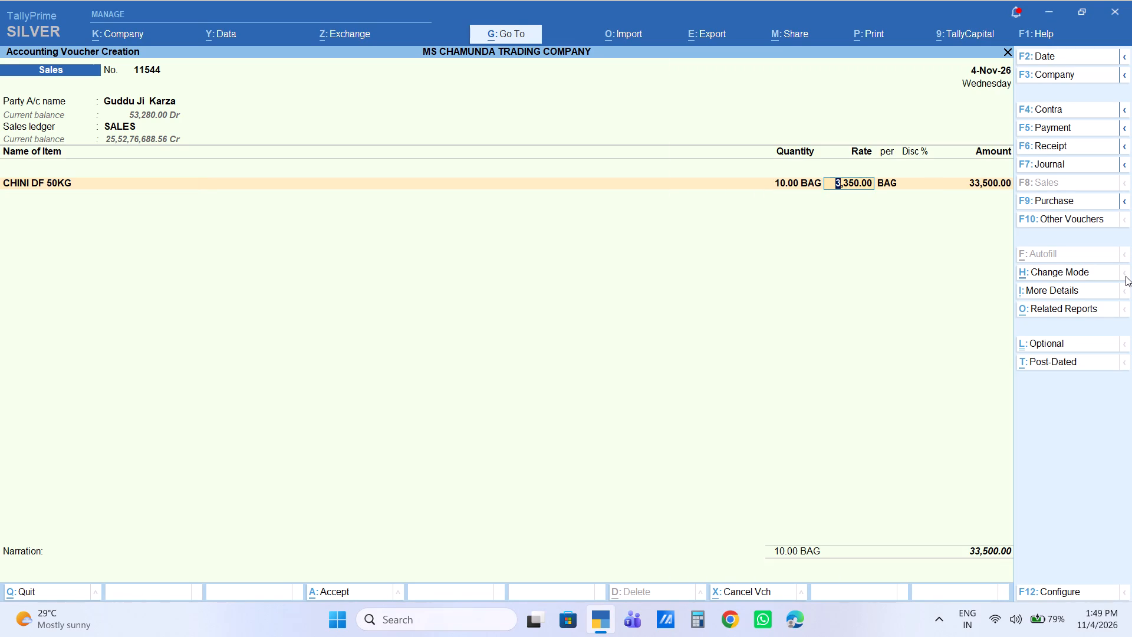
text(3300)
key(Return)
key(Return)
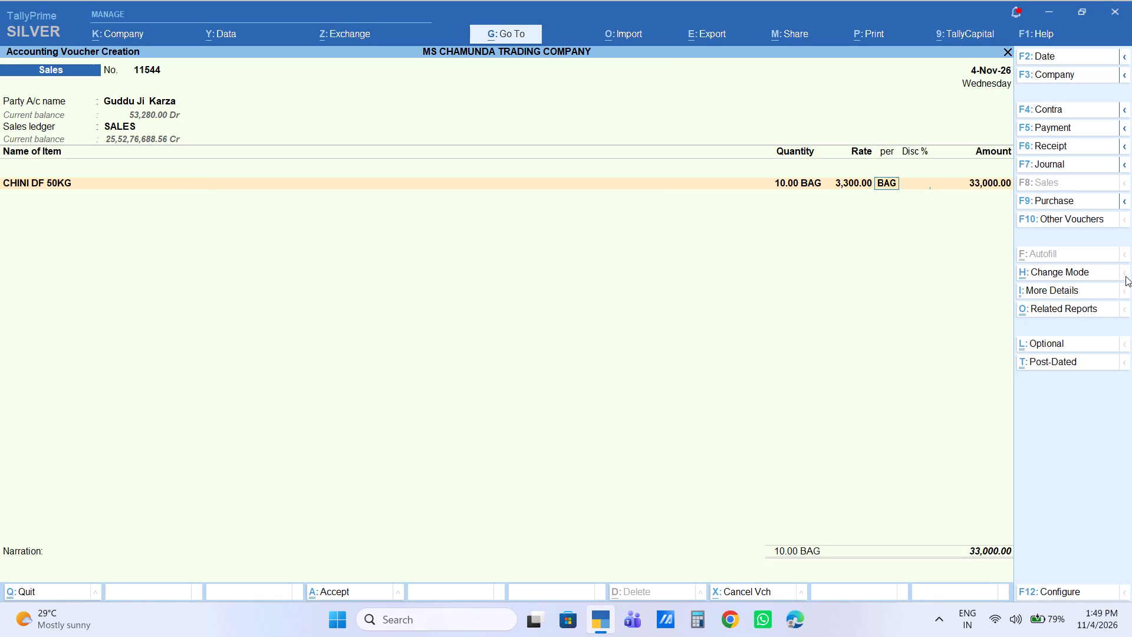
key(Return)
key(Return)
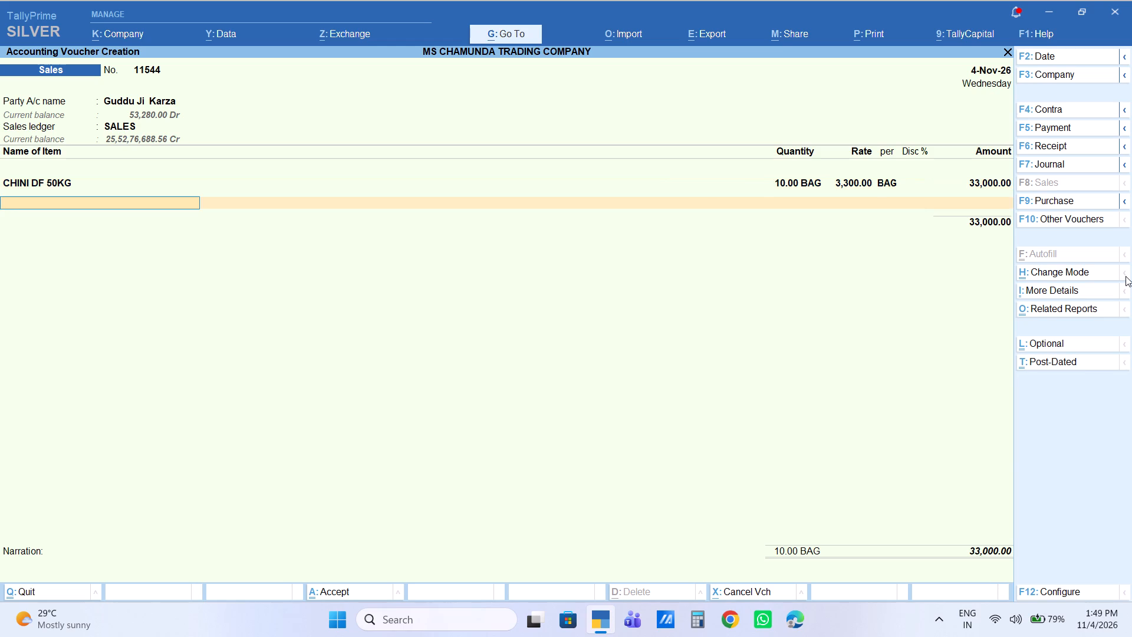
Add the item SIXER 26kg with a quantity of 10 bags at a rate of 1,580.
text(SIXER)
key(Return)
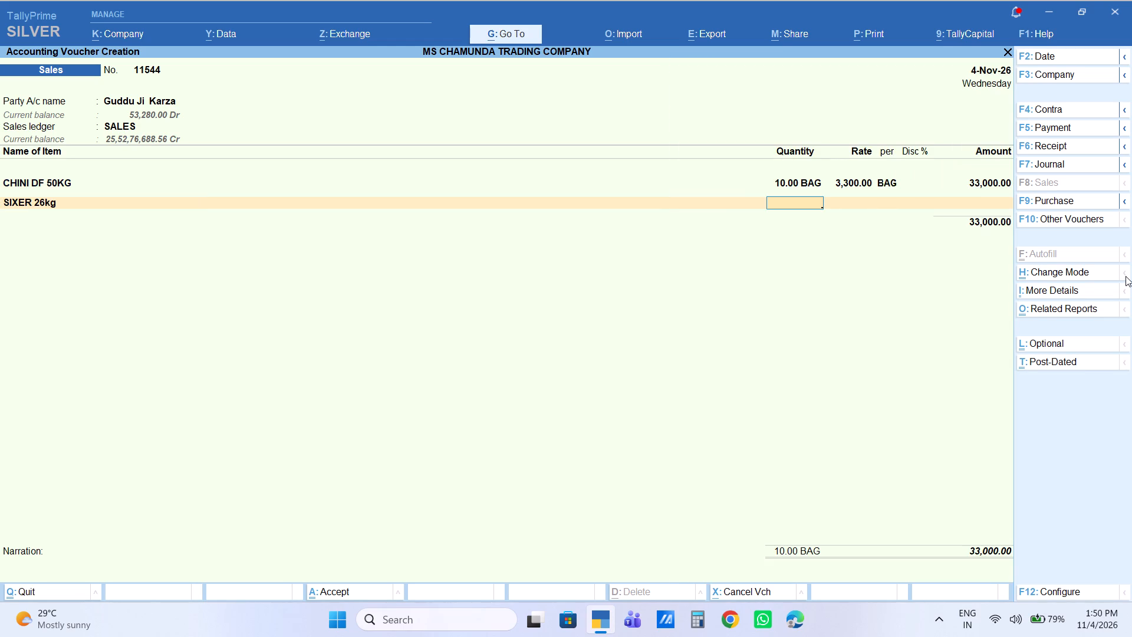
text(10)
key(Return)
text(1580)
key(Return)
key(Return)
key(Return)
key(Return)
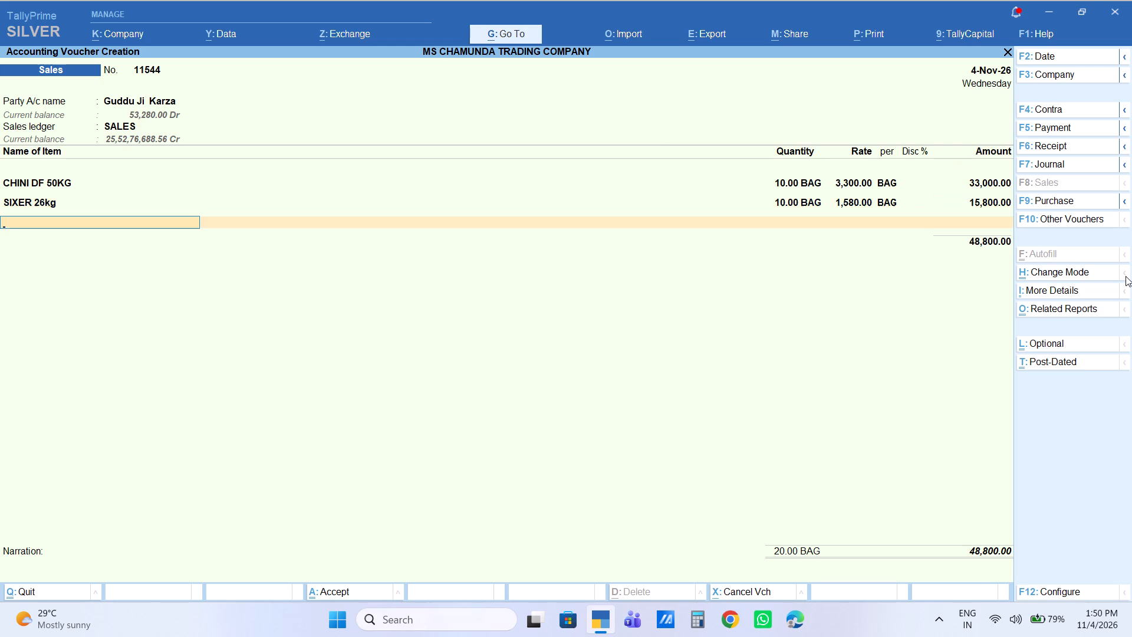
Add the item Rajkanya 25kg with a quantity of 10 bags at a rate of 1,100.
text(RAJK)
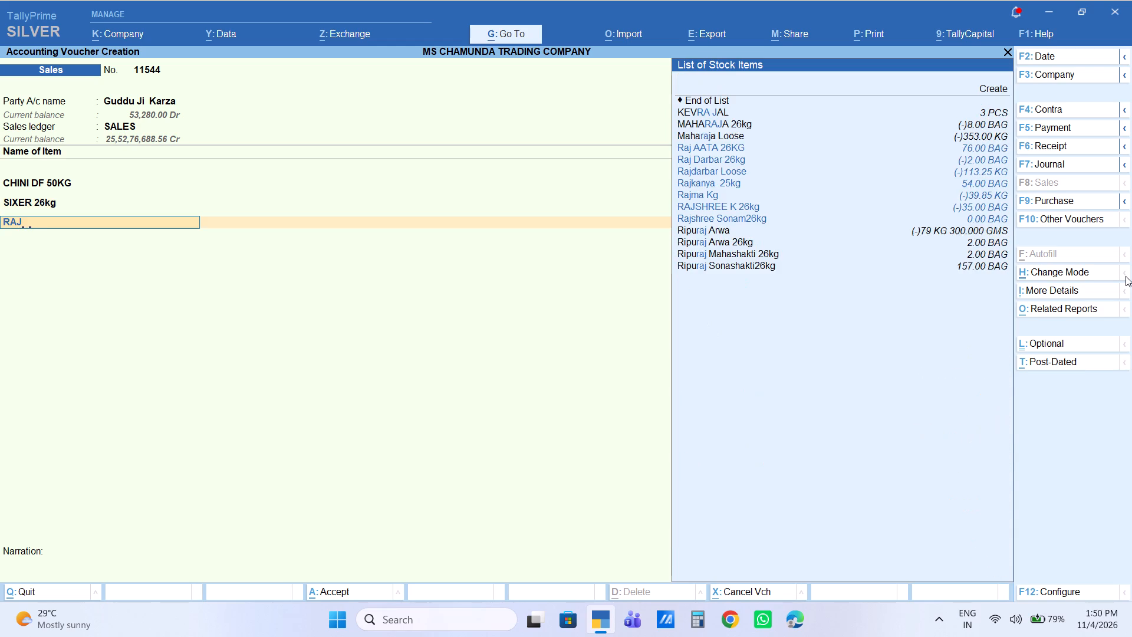
key(Return)
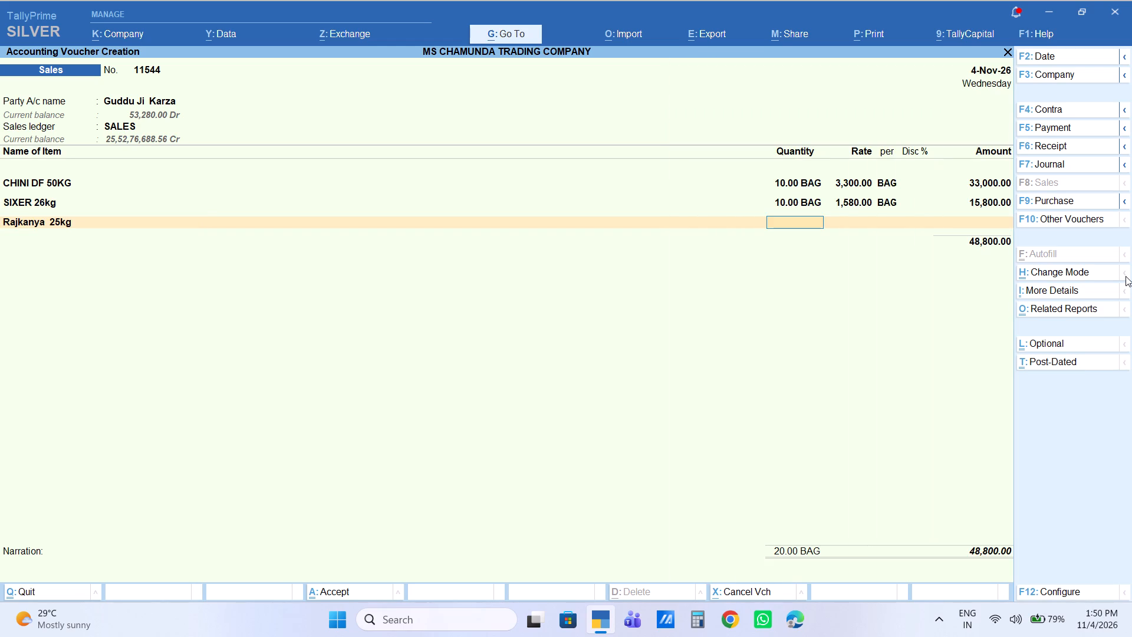
text(10)
key(Return)
text(11)
text(00)
key(Return)
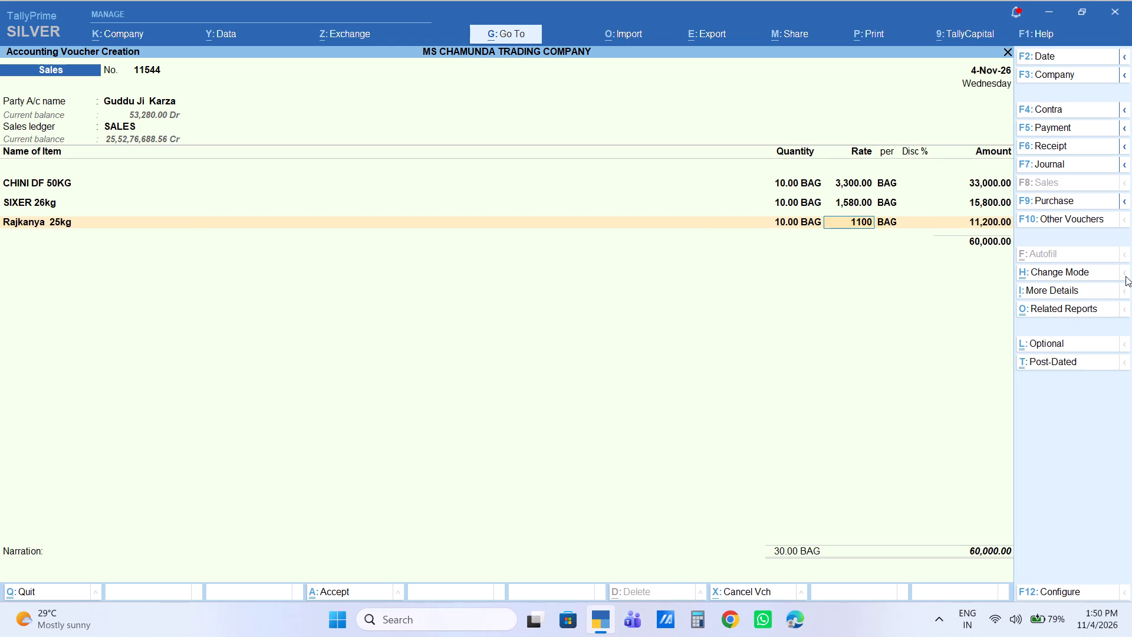
key(Return)
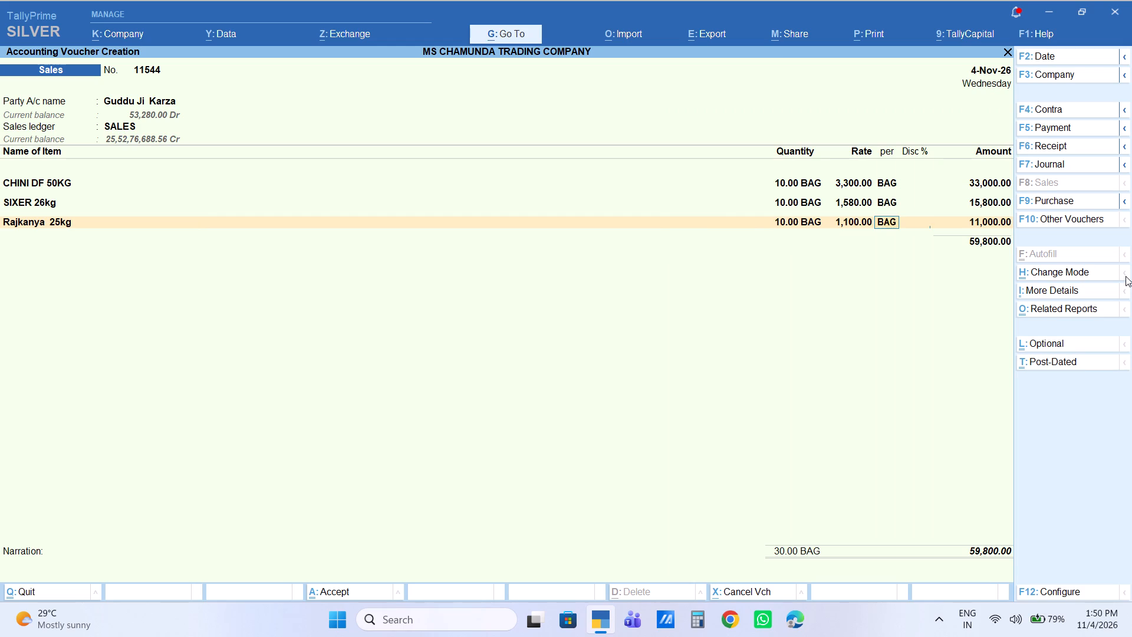
key(Return)
key(Return)
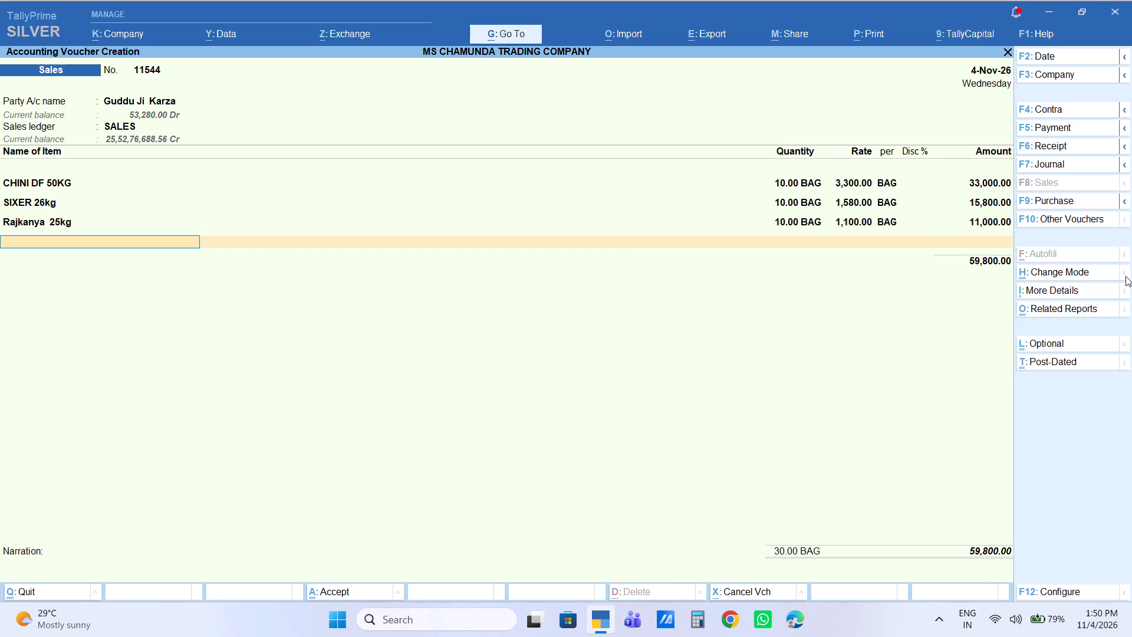
Add the item Soyabin 5kg with a quantity of 5 bags at the default rate of 370.
text(SOYA)
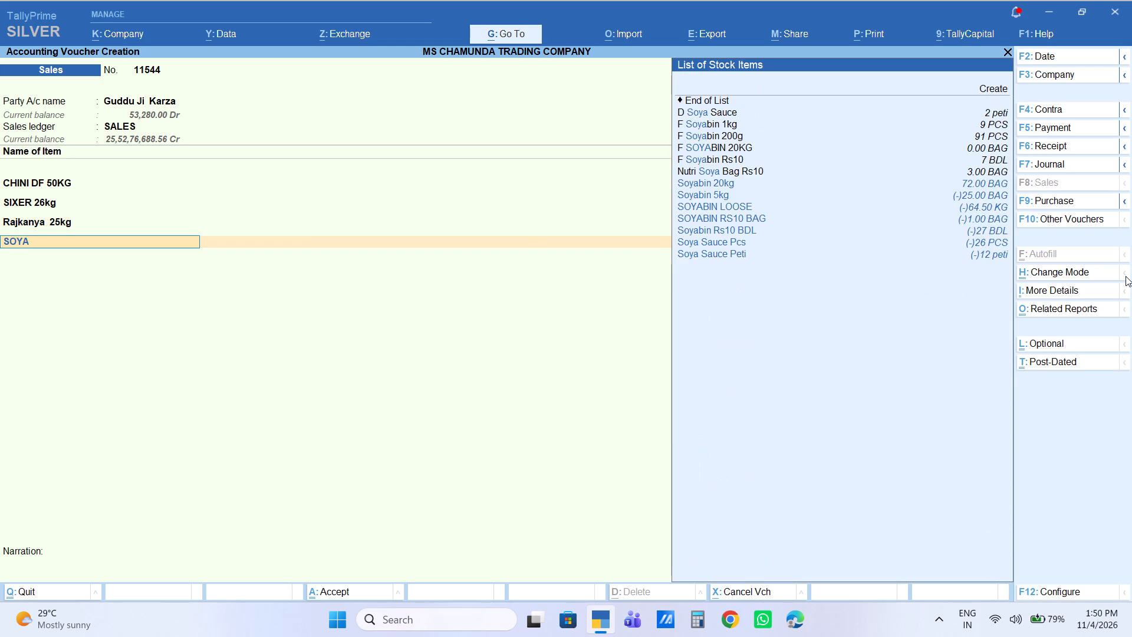
key(Down)
key(Down)
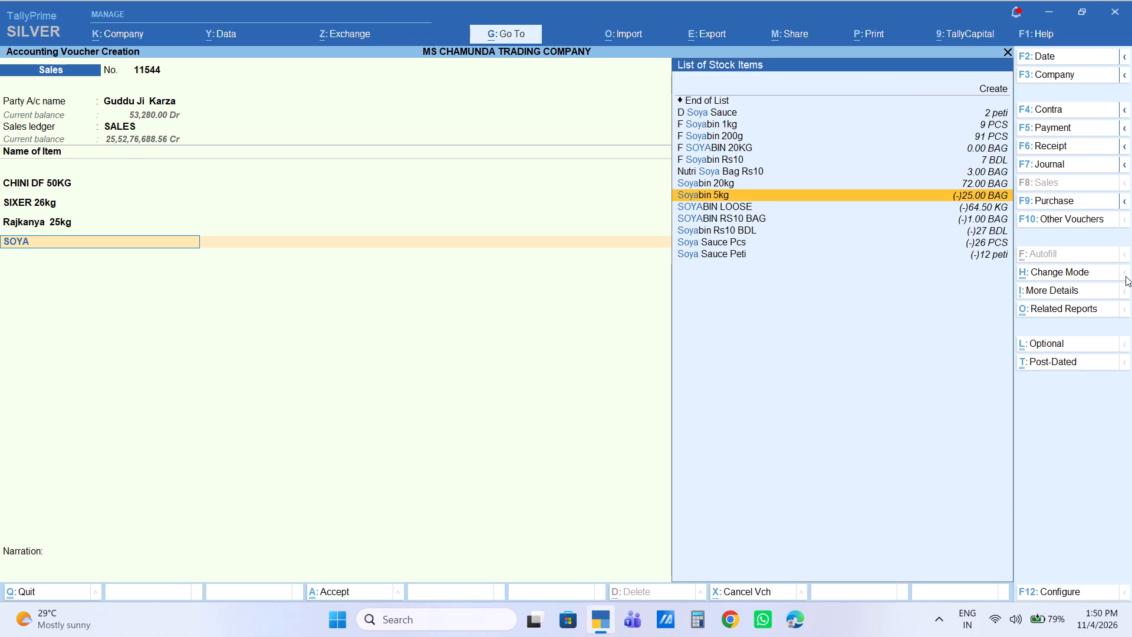
key(Return)
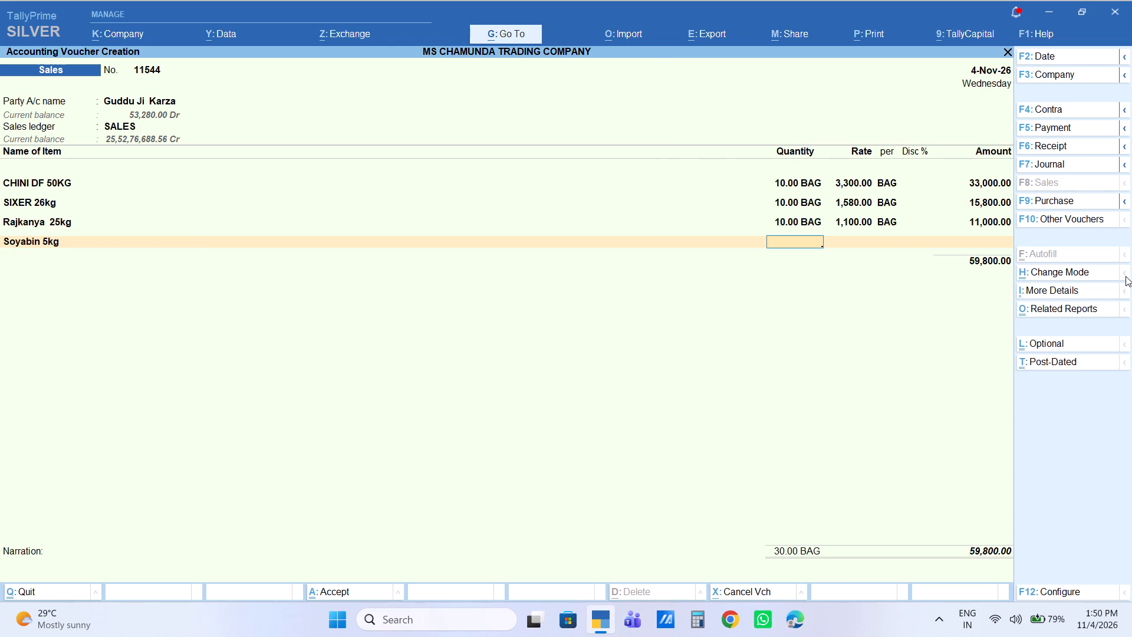
key(2)
key(Return)
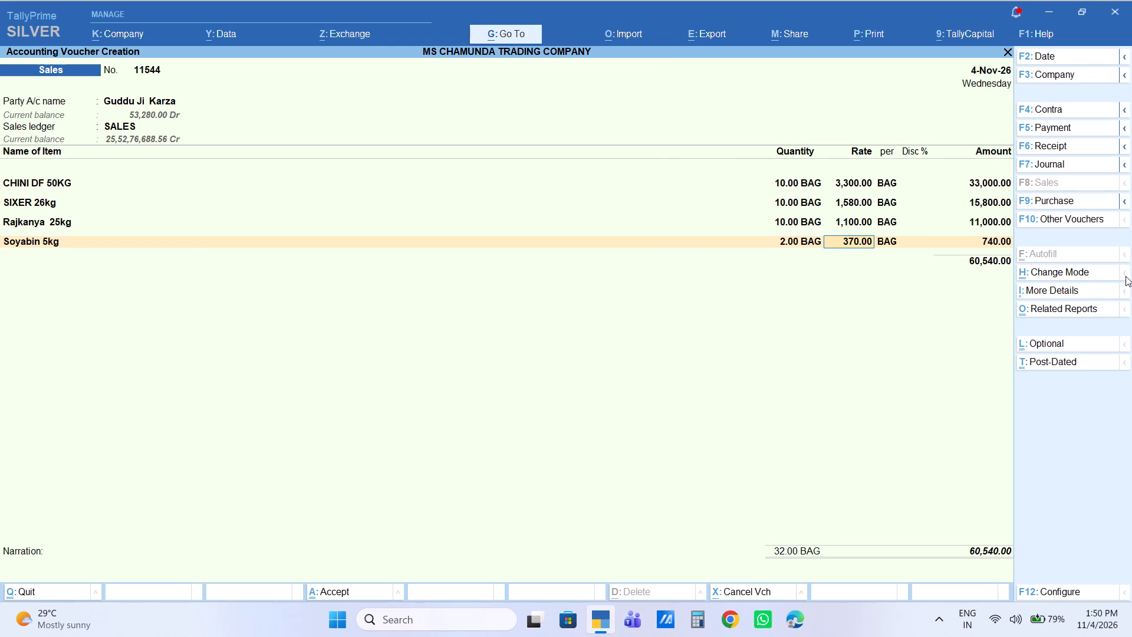
key(BackSpace)
key(BackSpace)
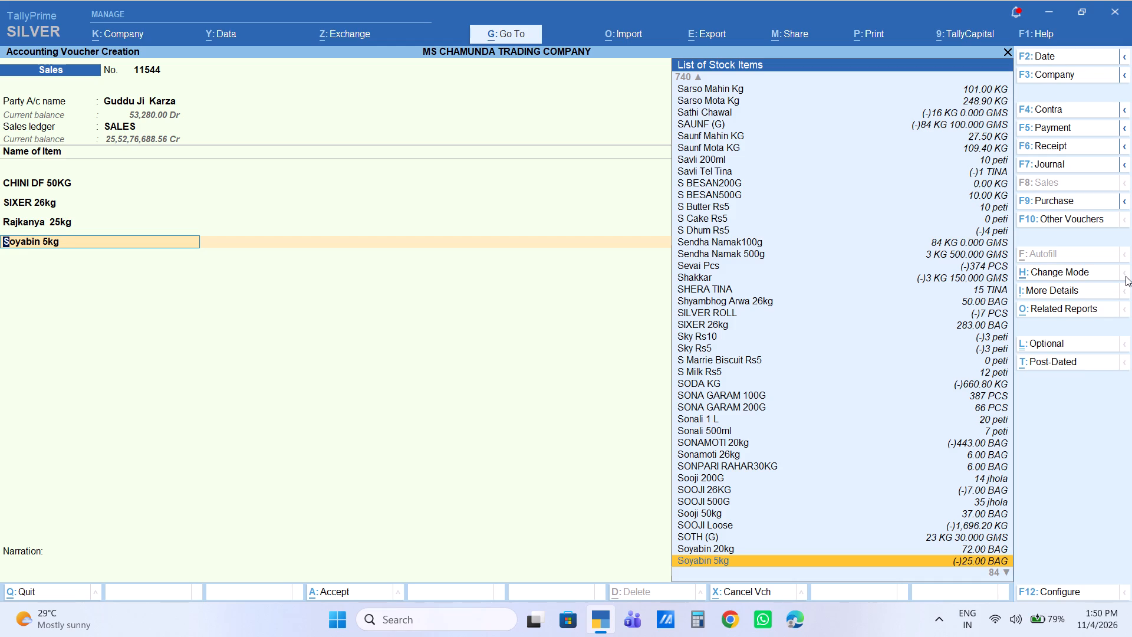
key(Return)
key(5)
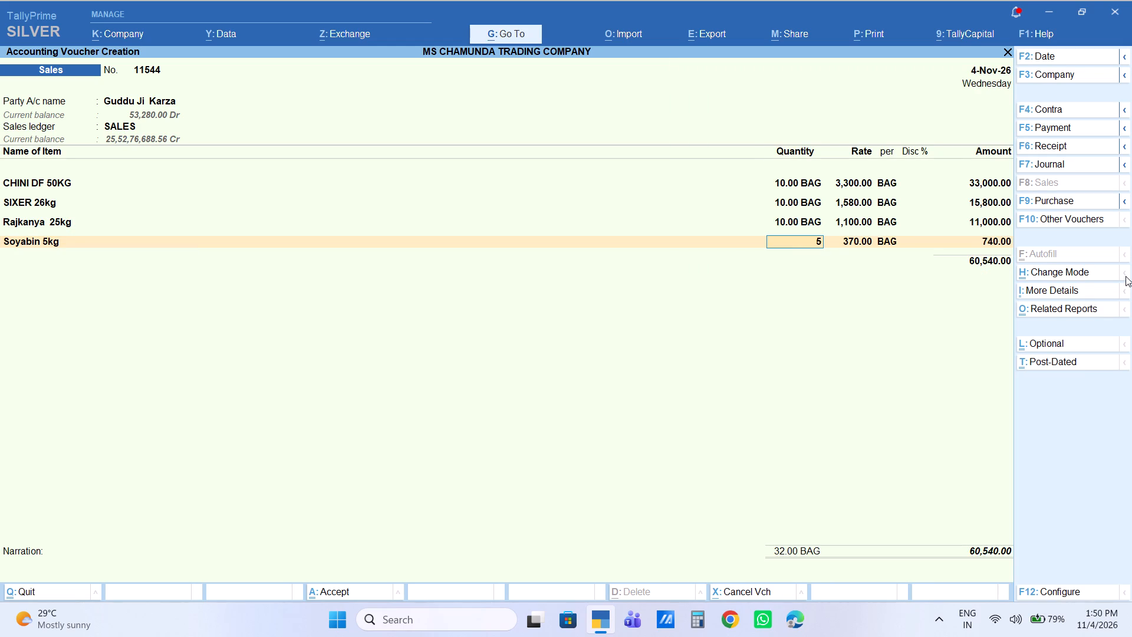
key(Return)
key(Return)
key(Return)
key(Return)
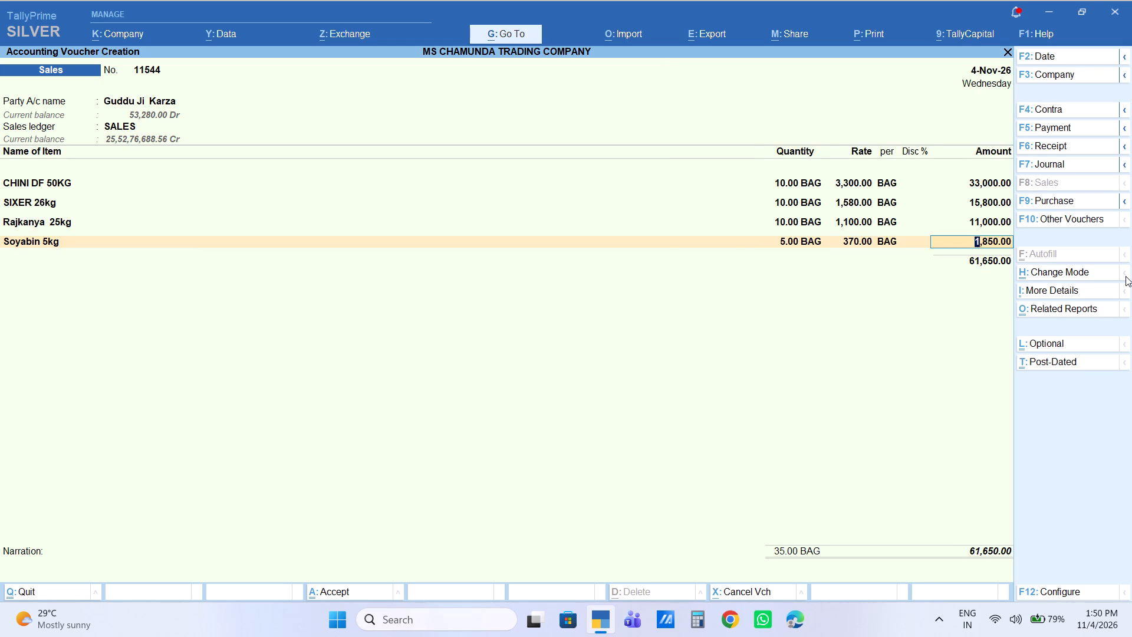
key(Return)
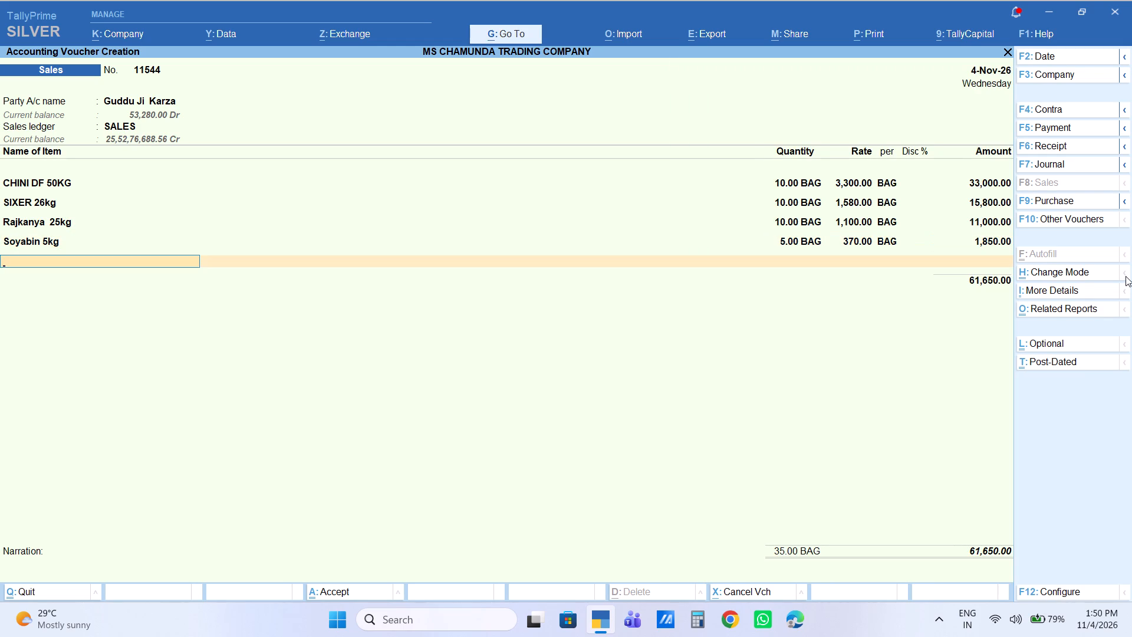
Add the item Soyabin 20kg with a quantity of 2 bags at a rate of 1,460.
key(s)
text(OYA)
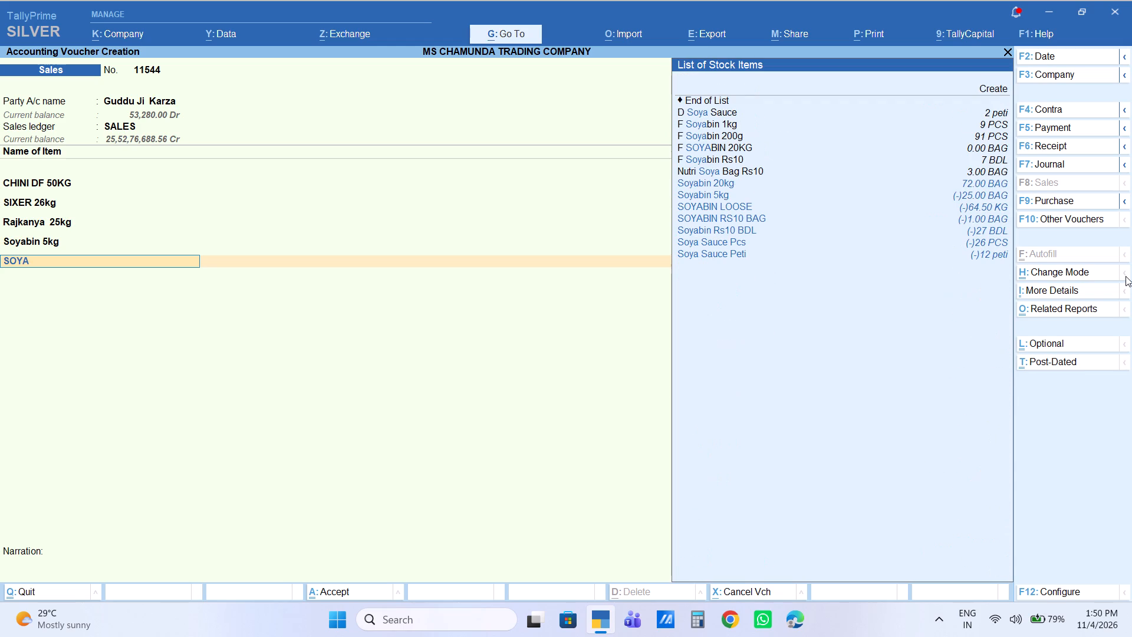
key(Down)
key(Down)
key(Up)
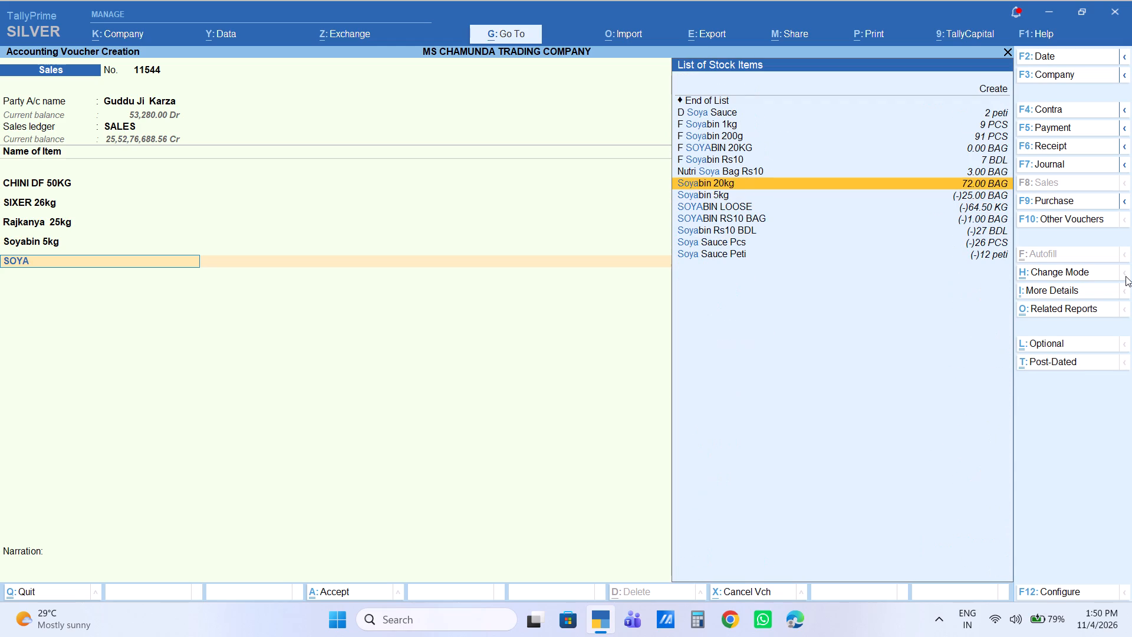
key(Return)
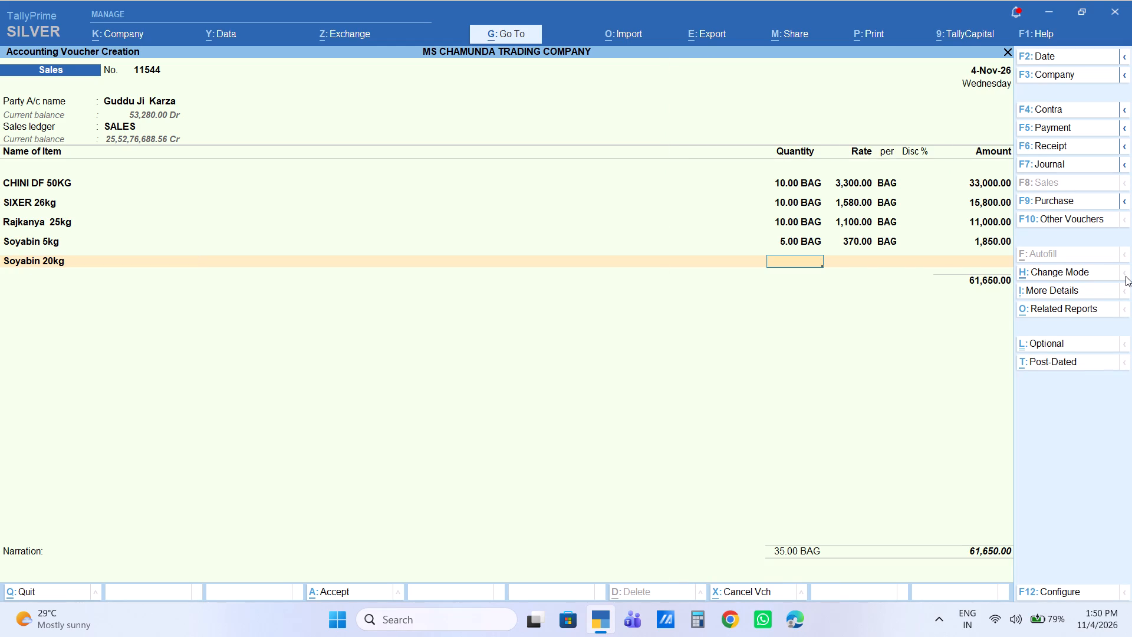
key(2)
key(Return)
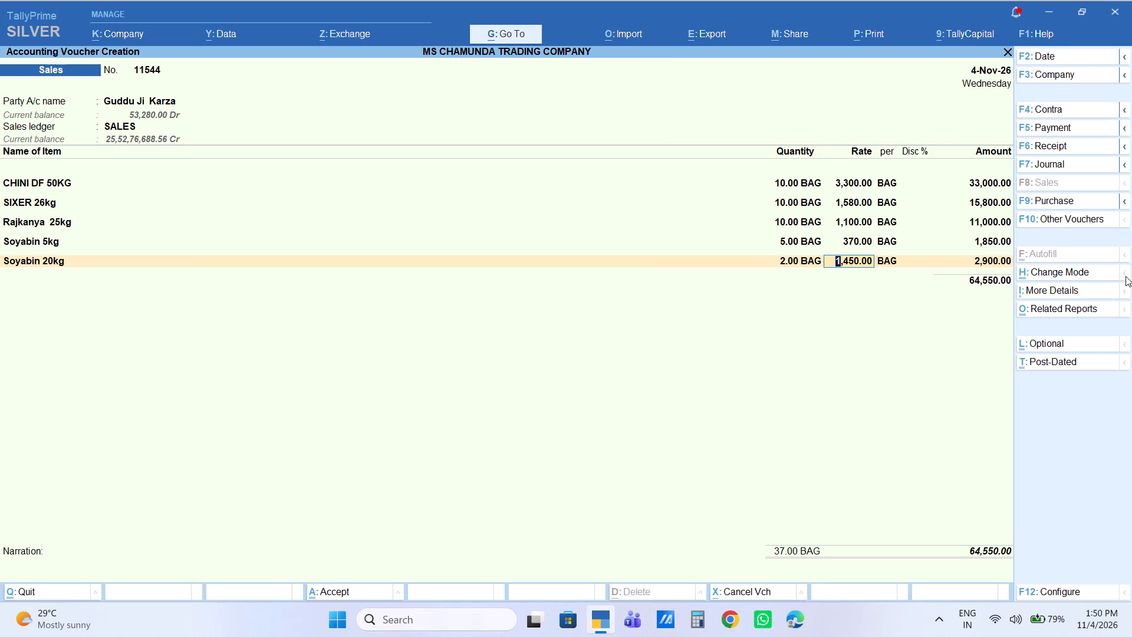
text(1460)
key(Return)
key(Return)
key(Return)
key(Return)
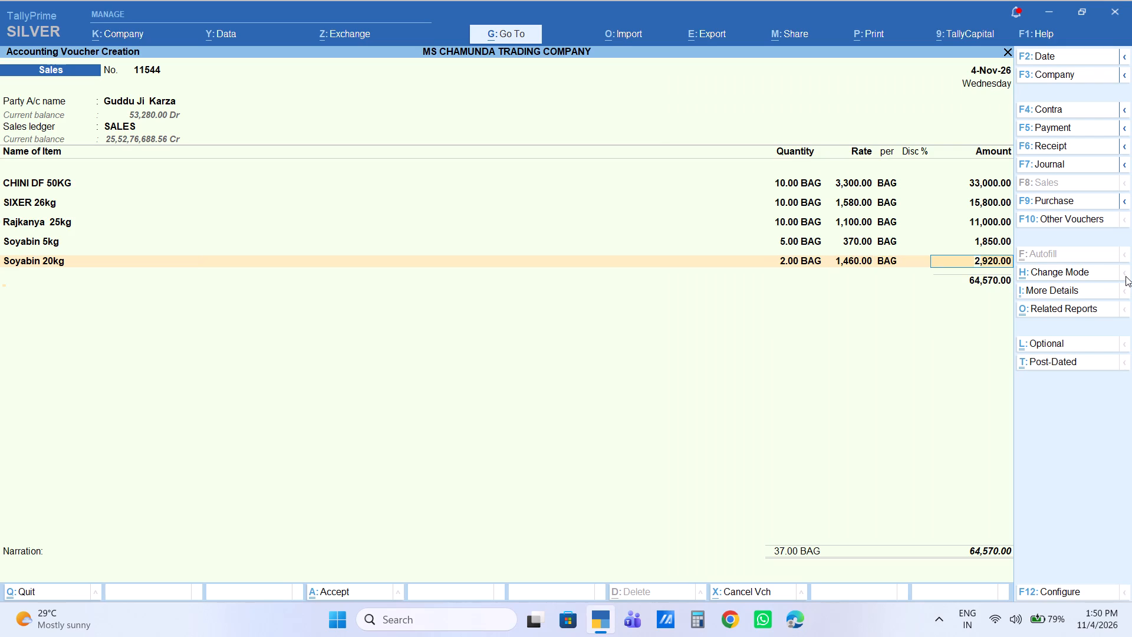
Add the item Best 1L with a quantity of 10 peti at the default rate of 1,450.
text(BEST)
key(Down)
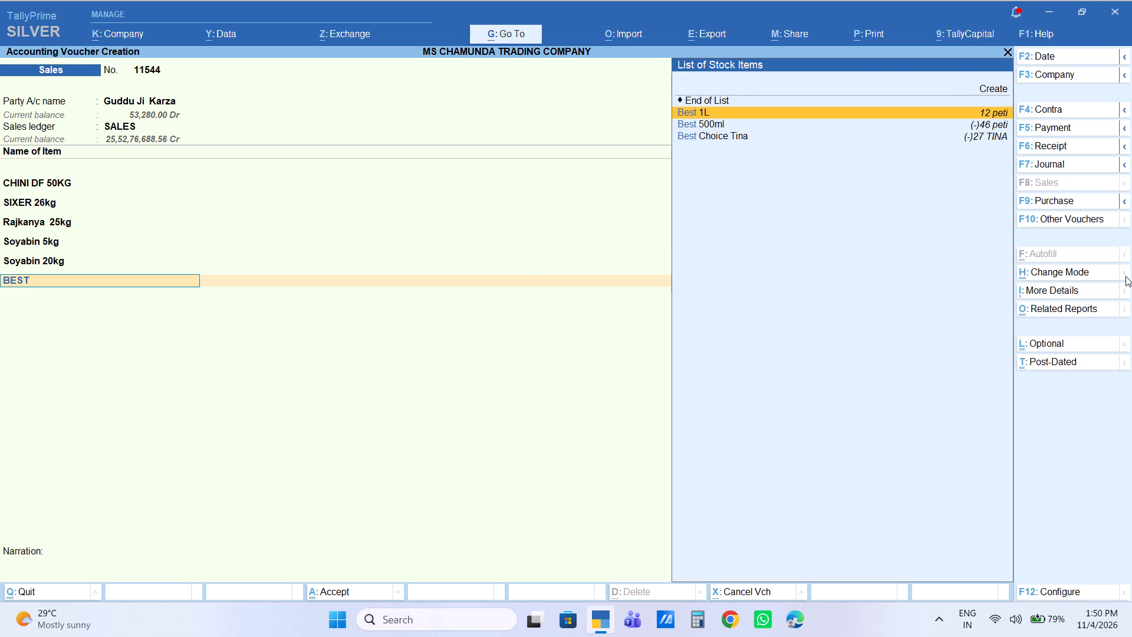
key(Return)
text(10)
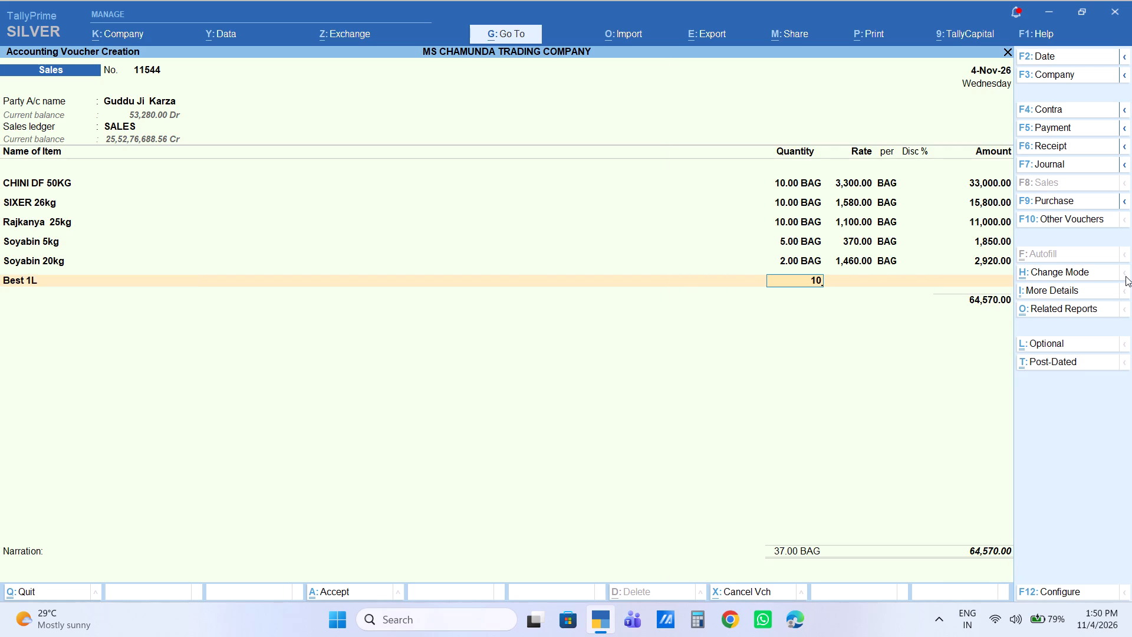
key(Return)
key(Return)
key(Return)
key(Return)
key(Return)
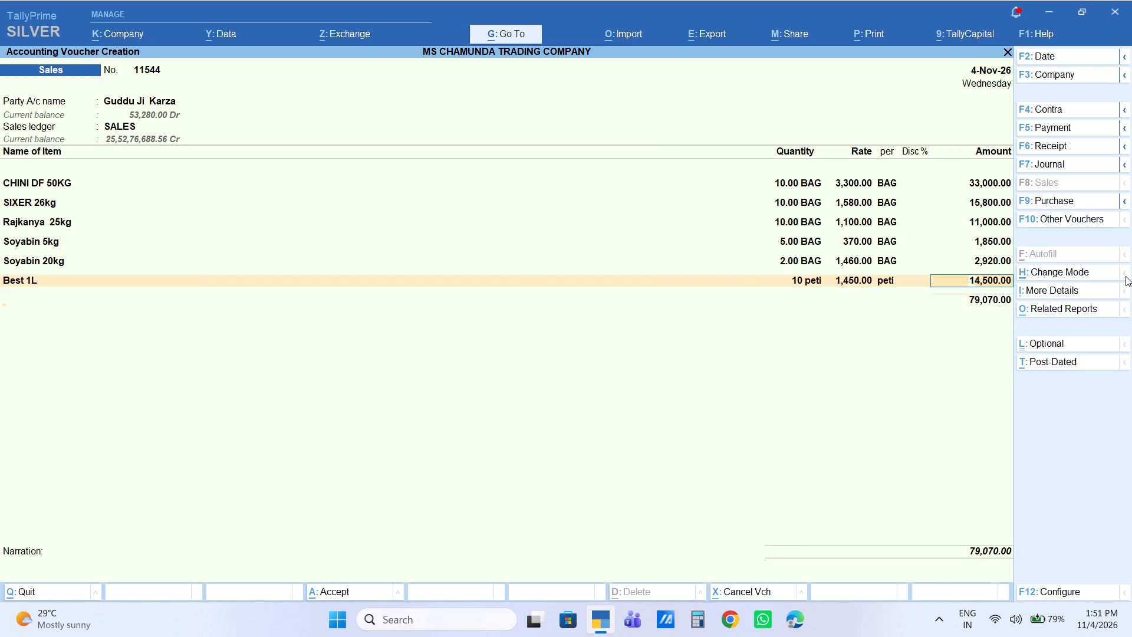
Add the item Best Choice Tina with a quantity of 20 TINA at a rate of 2,450.
text(BEST)
key(Down)
key(Down)
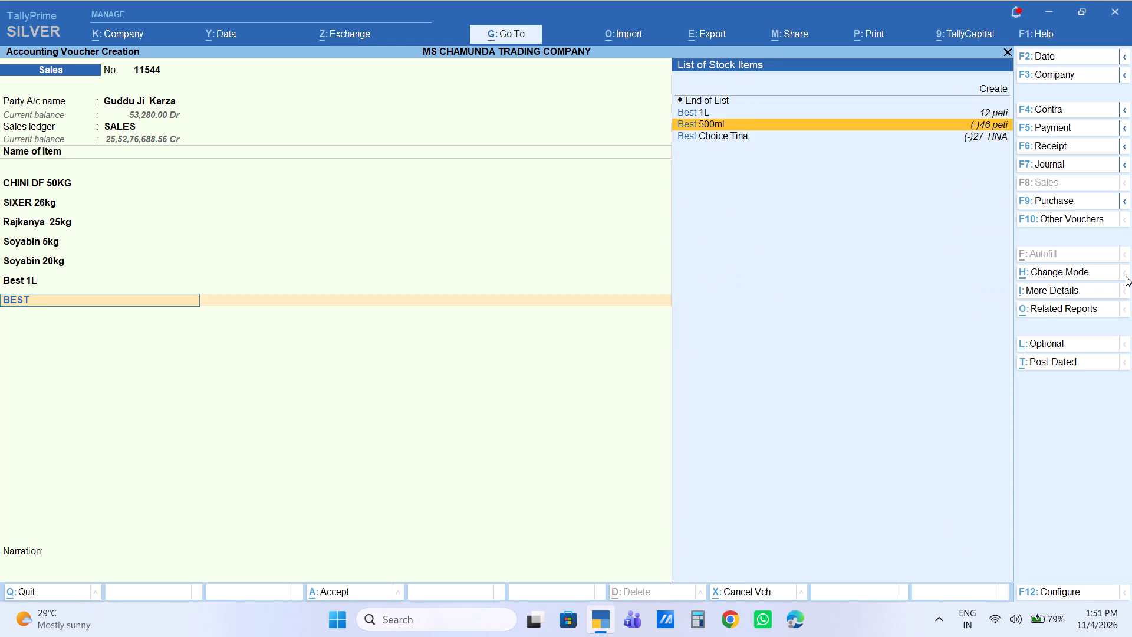
key(Down)
key(Return)
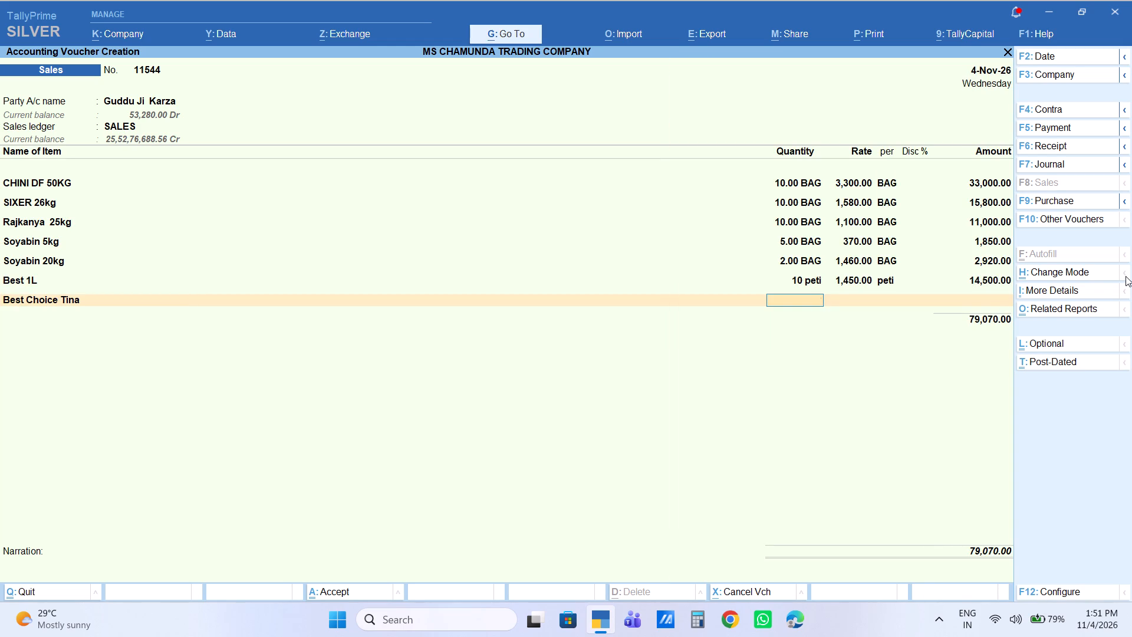
text(20)
key(Return)
key(Return)
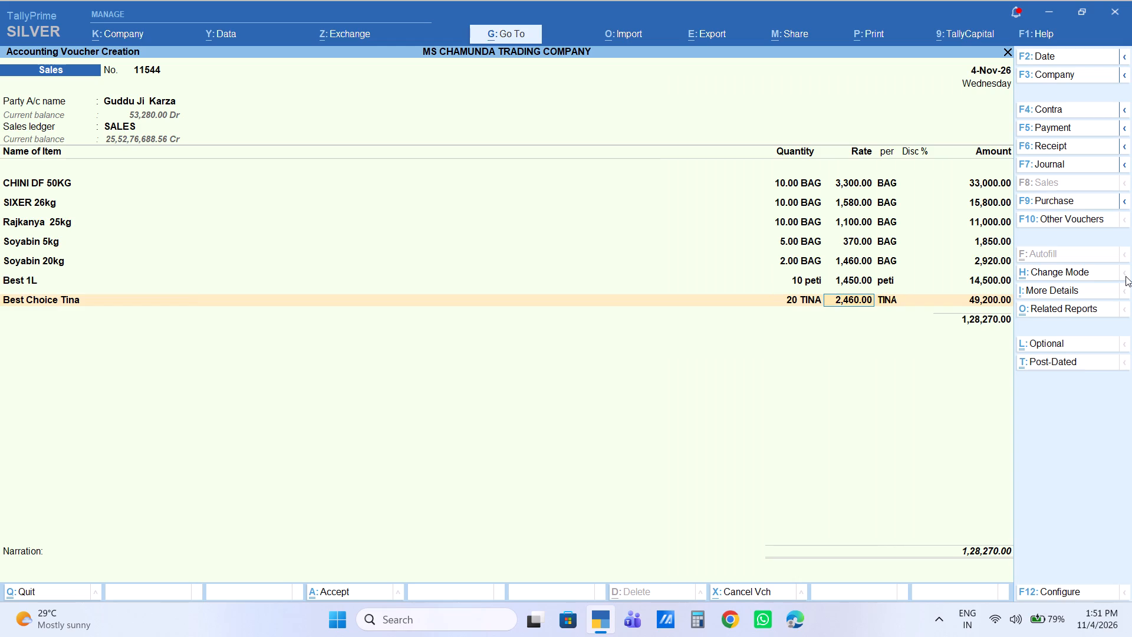
key(Return)
key(Return)
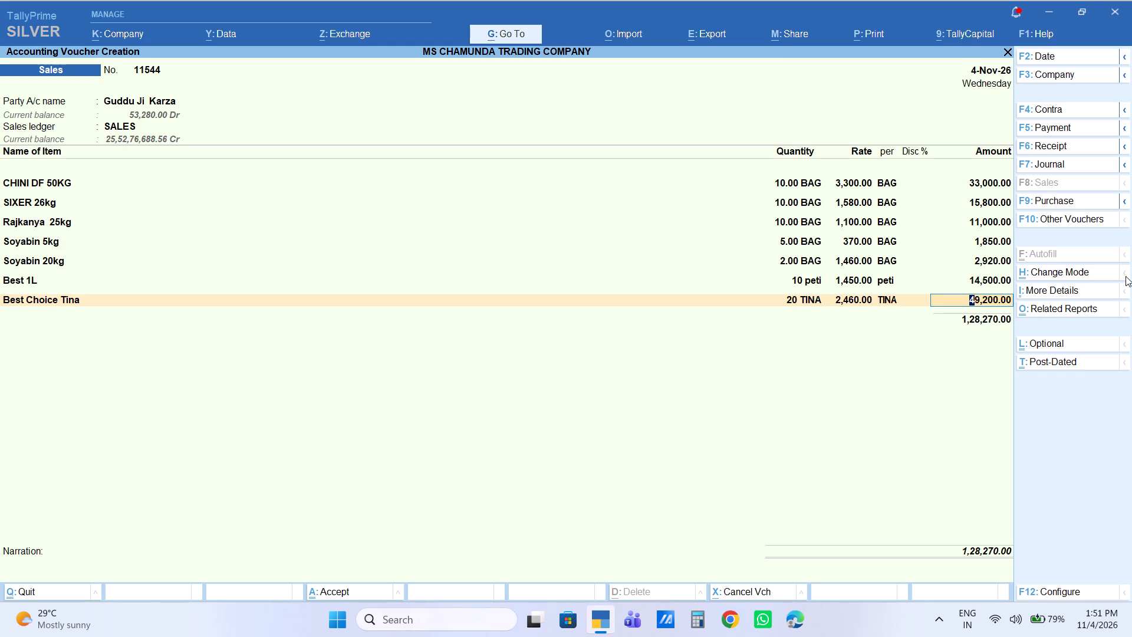
key(BackSpace)
key(BackSpace)
key(BackSpace)
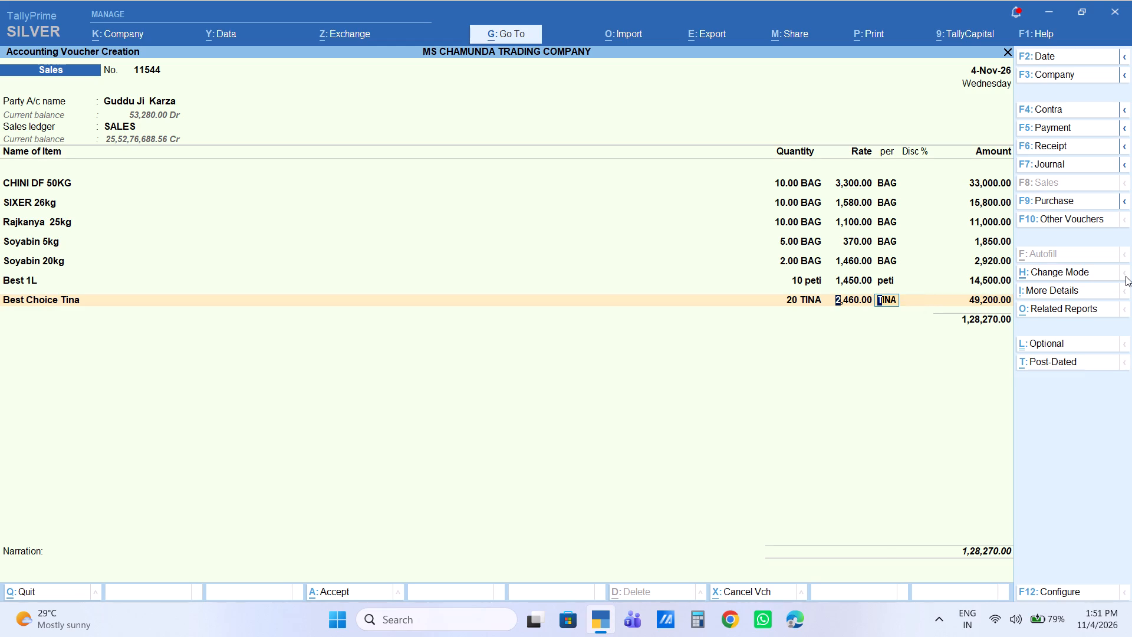
text(2450)
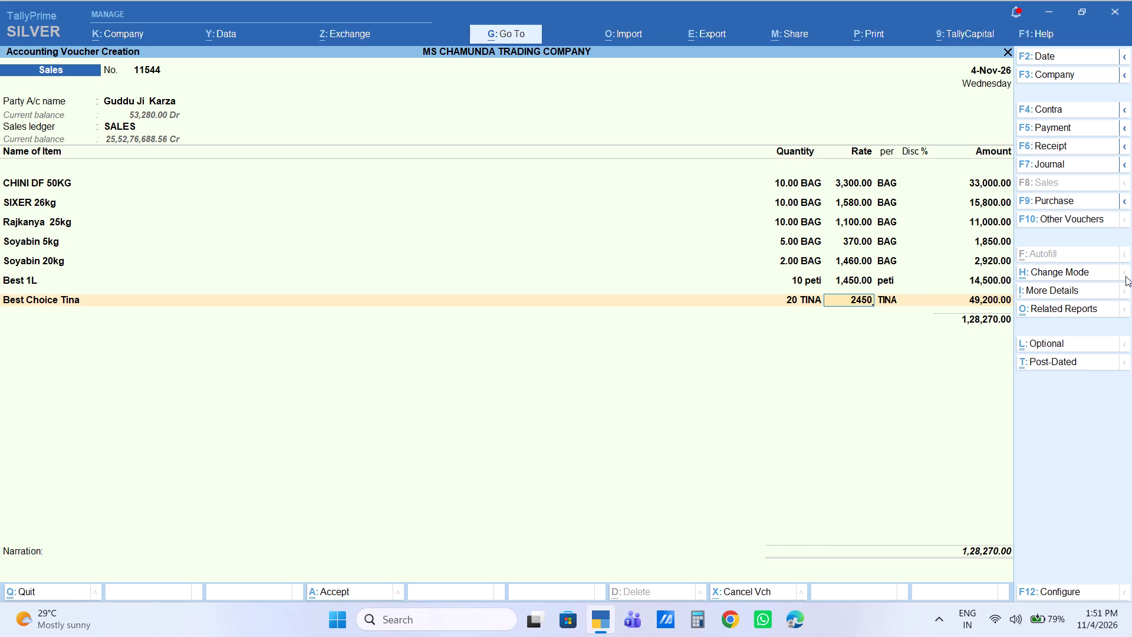
key(Return)
key(Return)
key(Return)
key(Return)
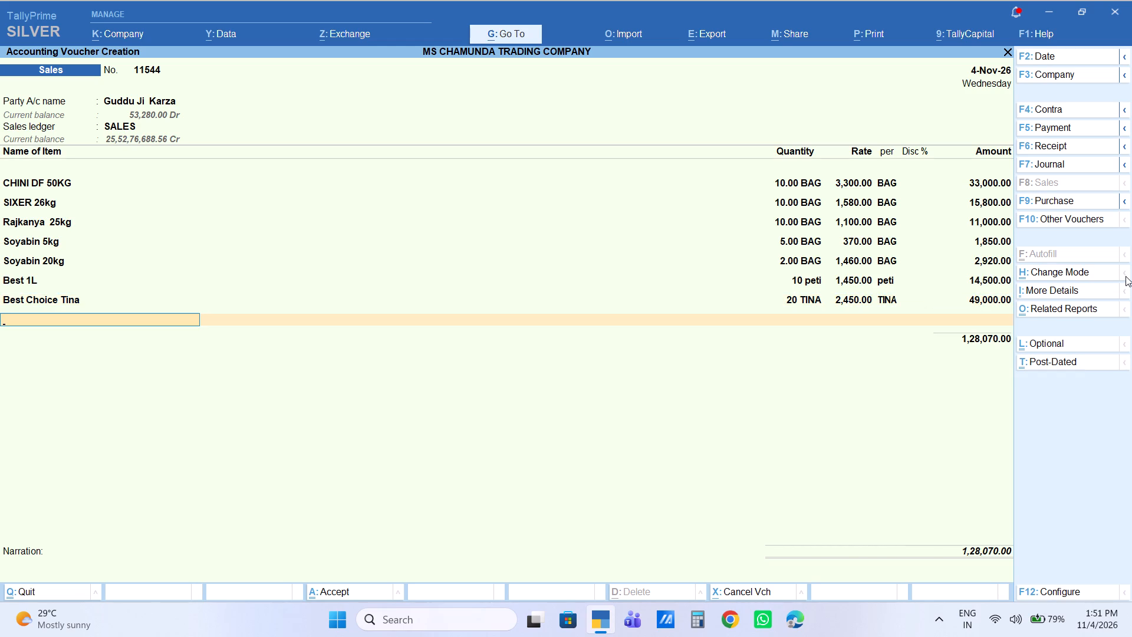
Add the item SALONI 1L PETI with a quantity of 10 peti at a rate of 3,136.
text(SALONI1)
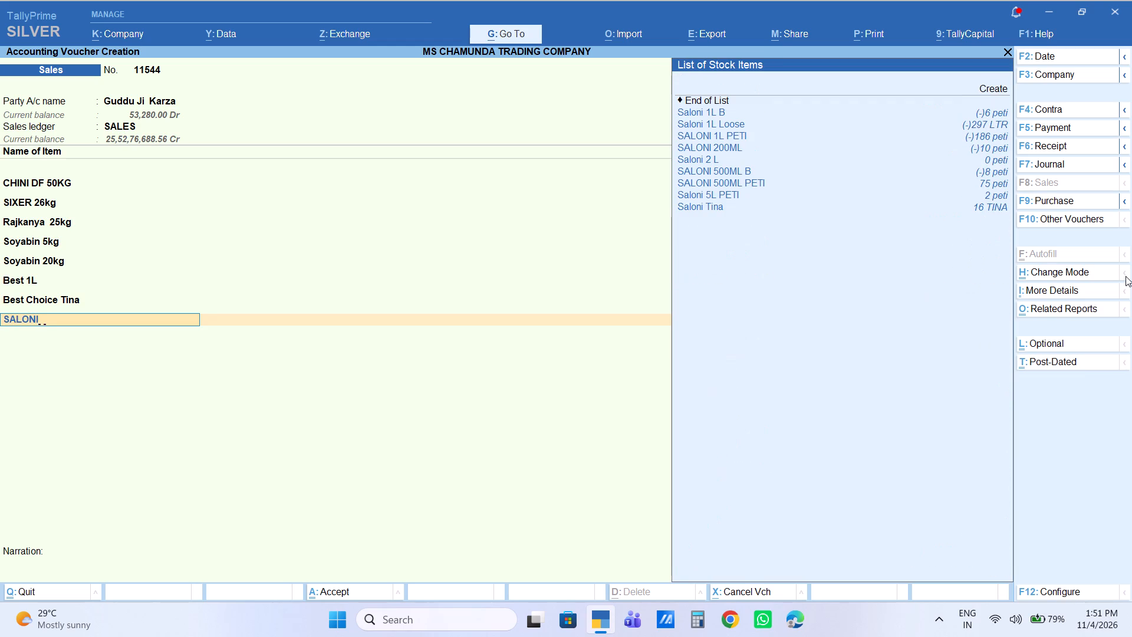
key(Down)
key(Down)
key(Down)
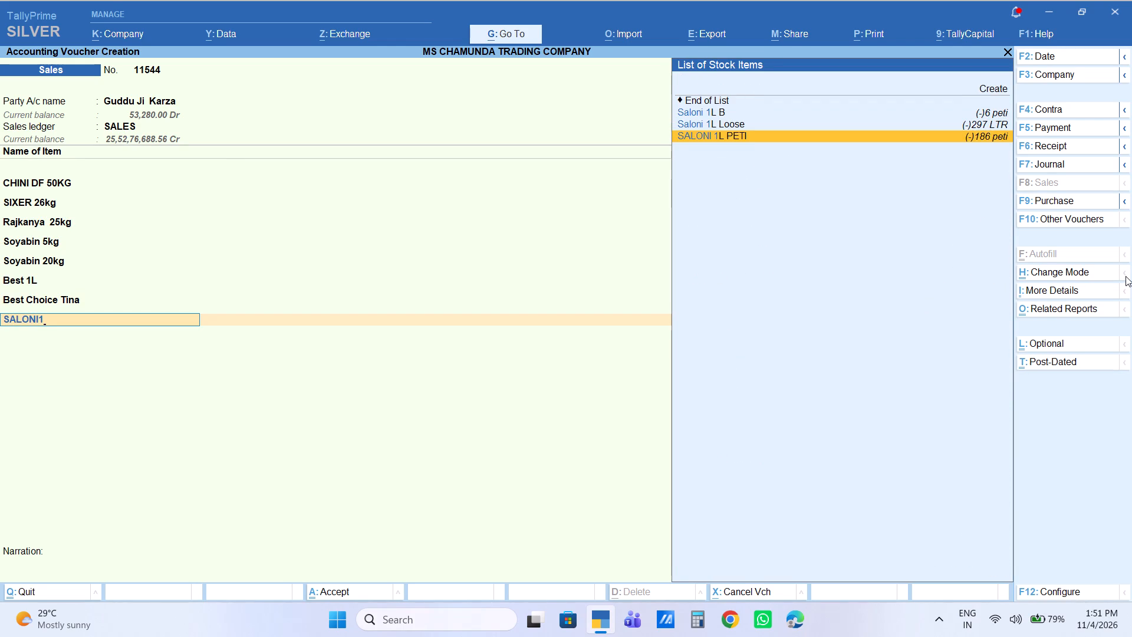
key(Return)
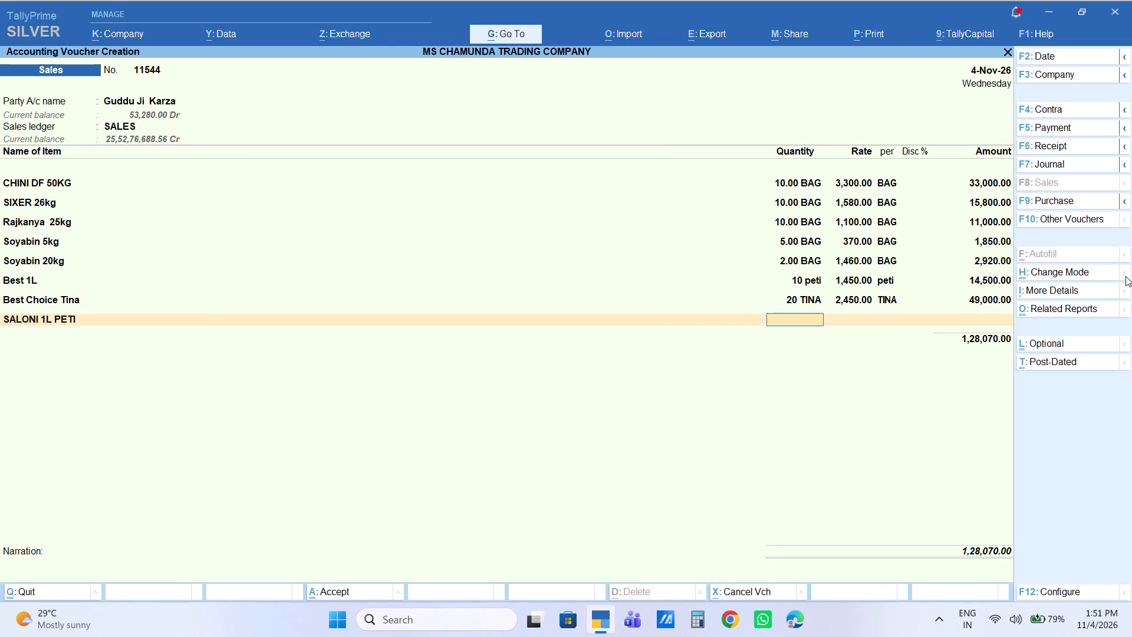
text(10)
key(Return)
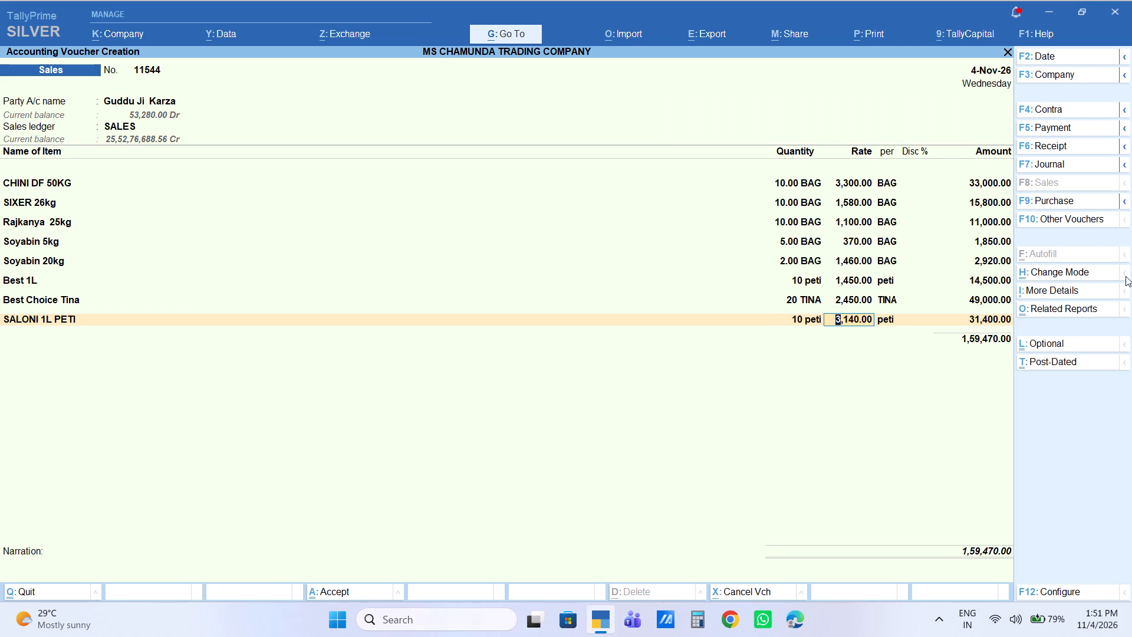
text(3136)
key(Return)
key(Return)
key(Return)
key(Return)
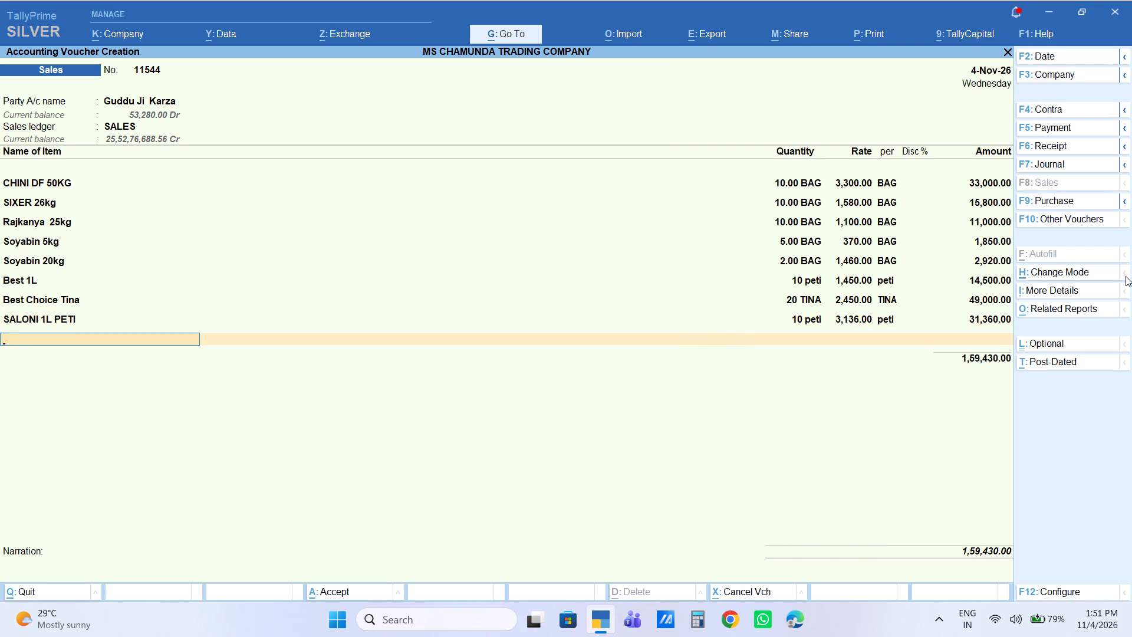
Add the item Nepali 1L with a quantity of 20 peti at a rate of 1,020.
text(NEPALI)
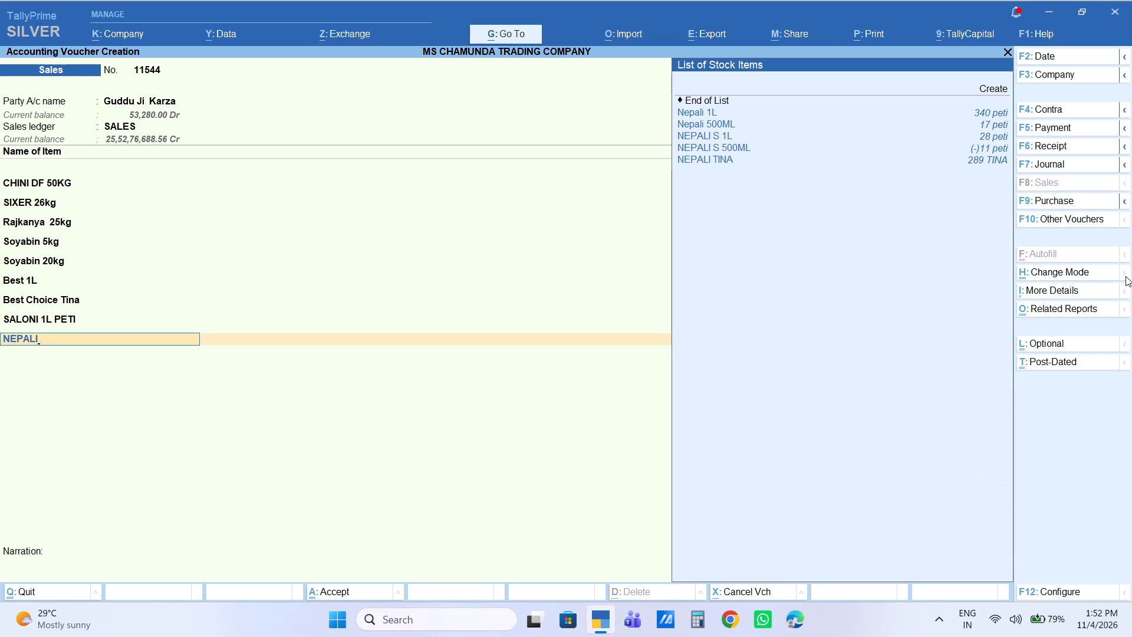
key(Down)
key(Down)
key(Up)
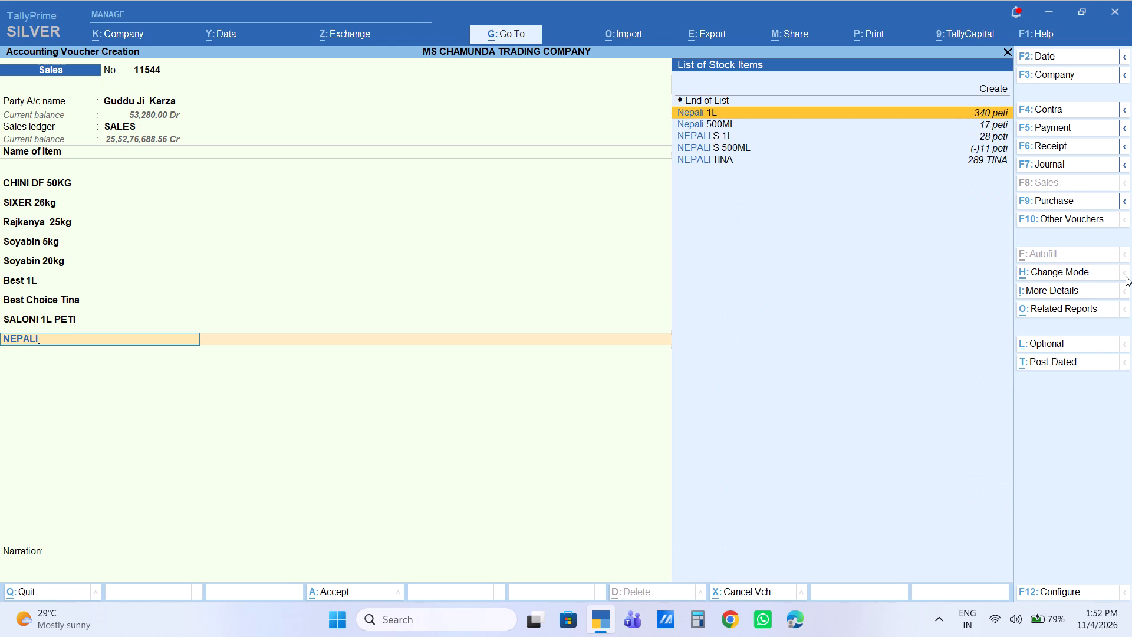
key(Return)
text(20)
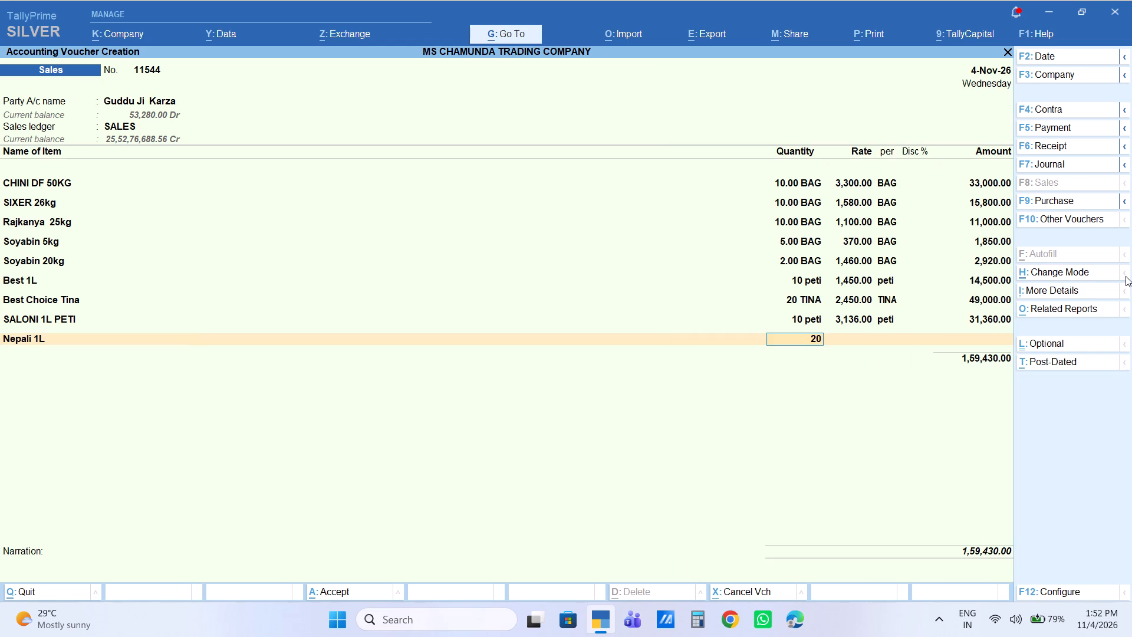
key(Return)
text(1020)
key(Return)
key(Return)
key(Return)
key(Return)
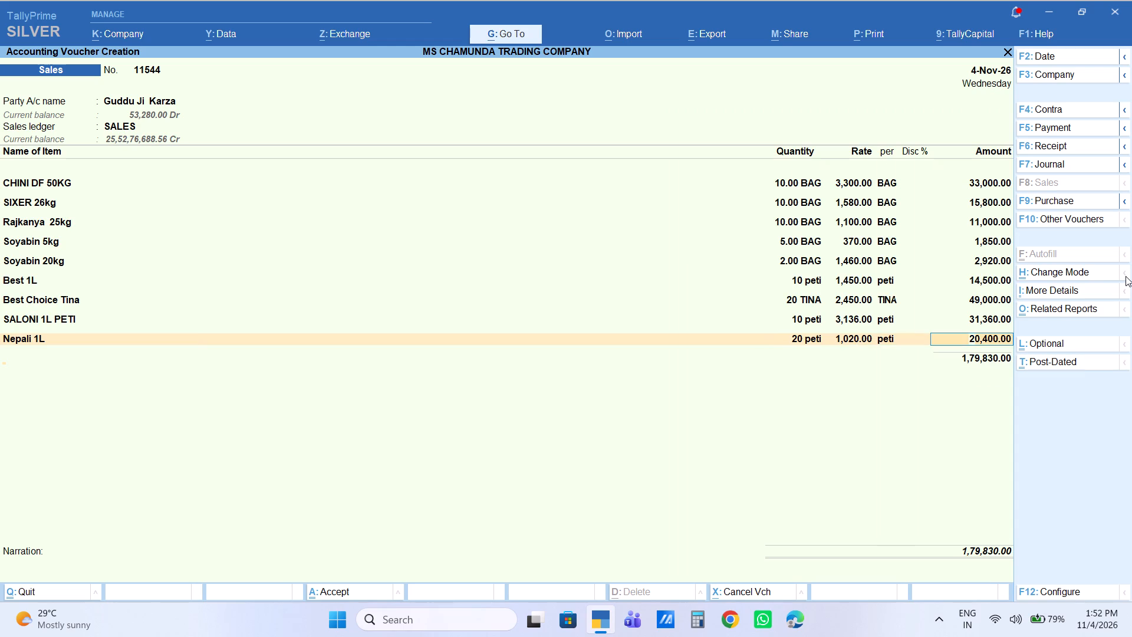
Add the item Nepali 500ML with a quantity of 10 peti at a rate of 1,030.
text(NEPALI)
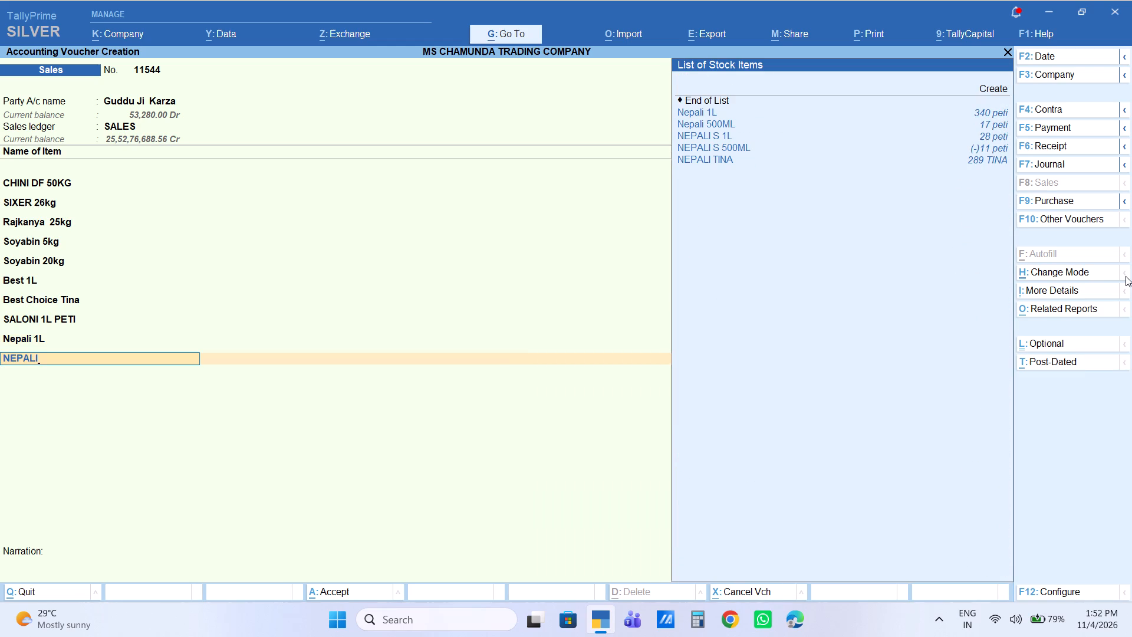
text(50)
key(Return)
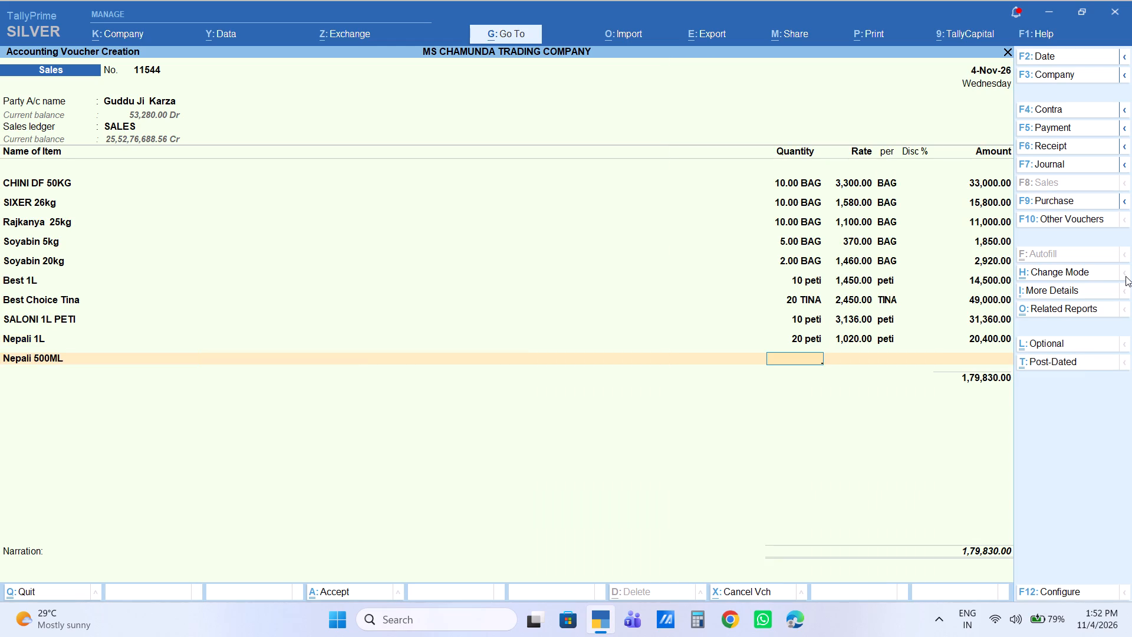
text(10)
key(Return)
text(103)
key(0)
key(Return)
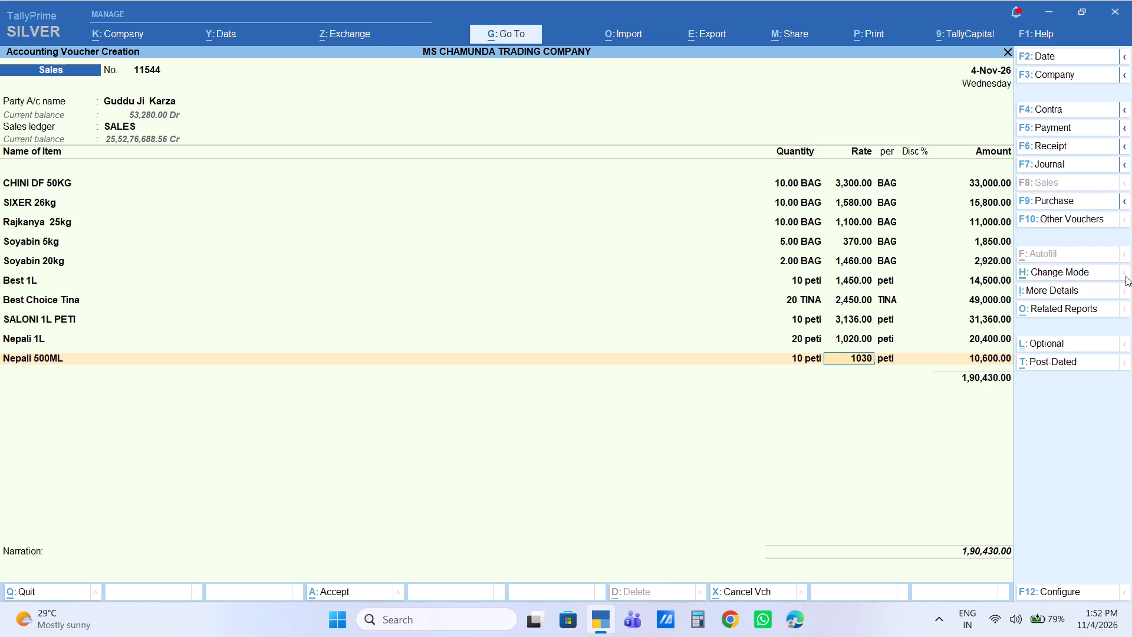
key(Return)
key(Return)
key(Return)
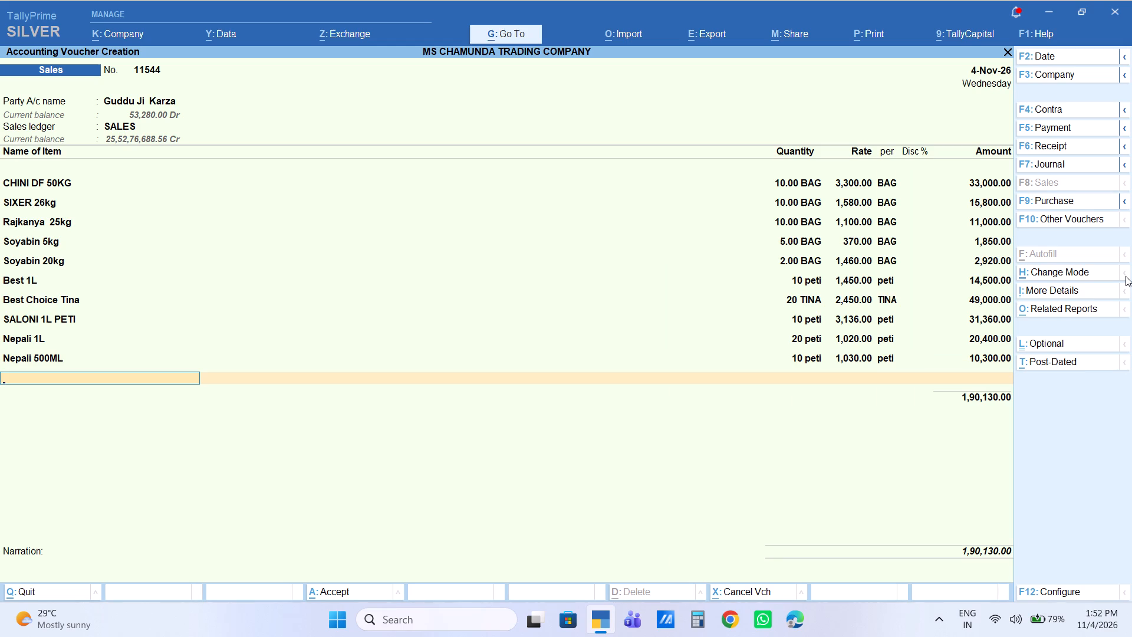
Add a second Nepali 1L line with a quantity of 20 peti at the default rate of 1,050.
text(NEPALI)
key(Down)
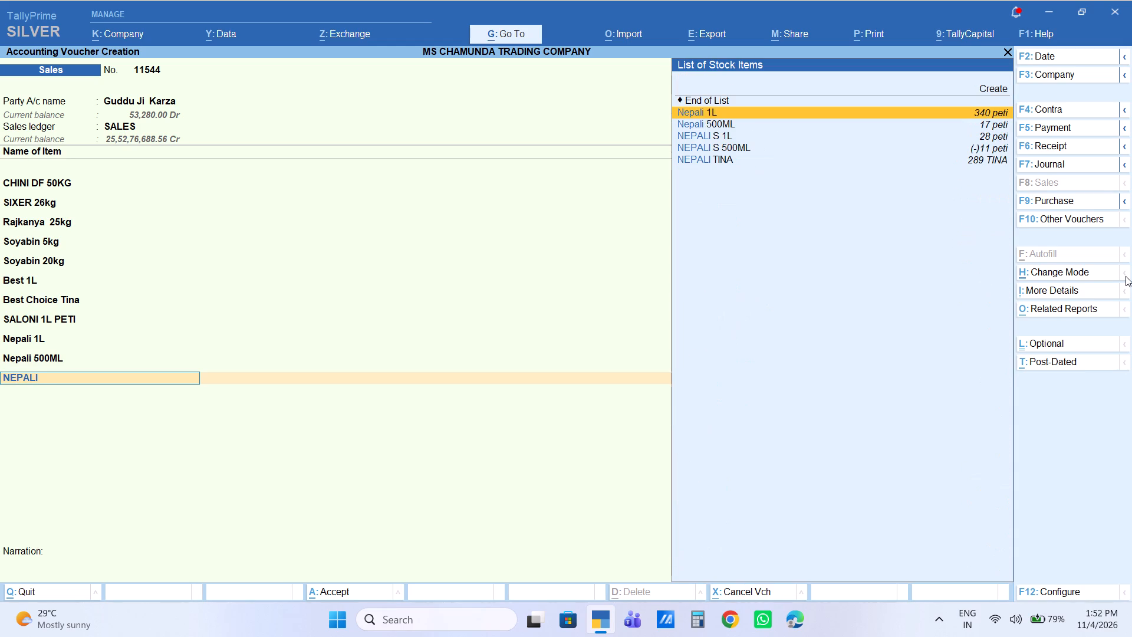
key(Return)
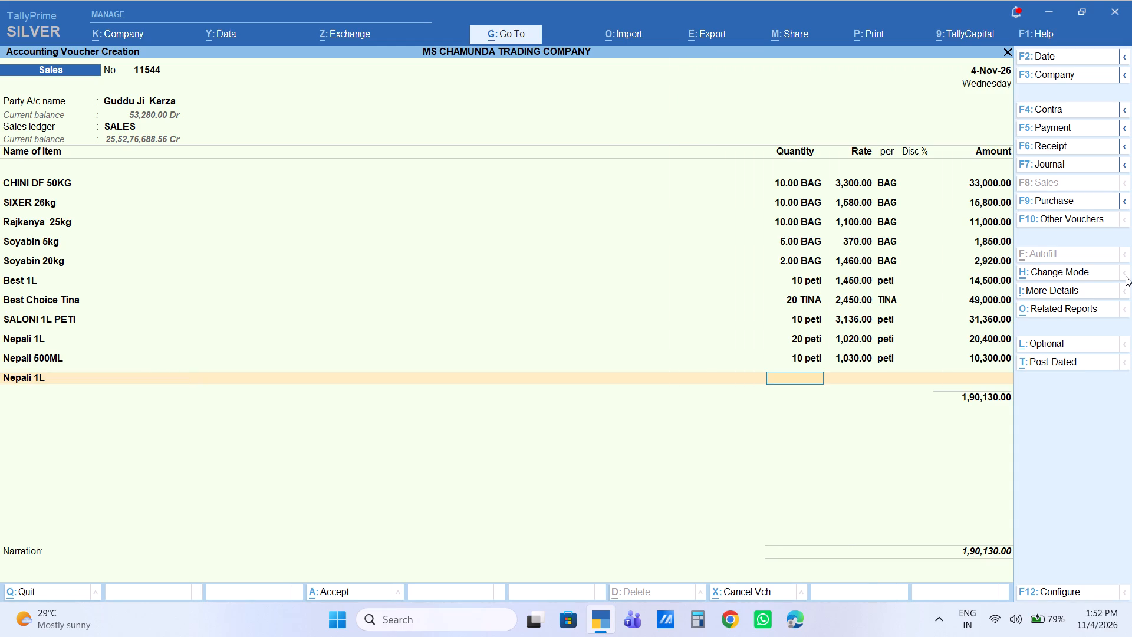
text(20)
key(Return)
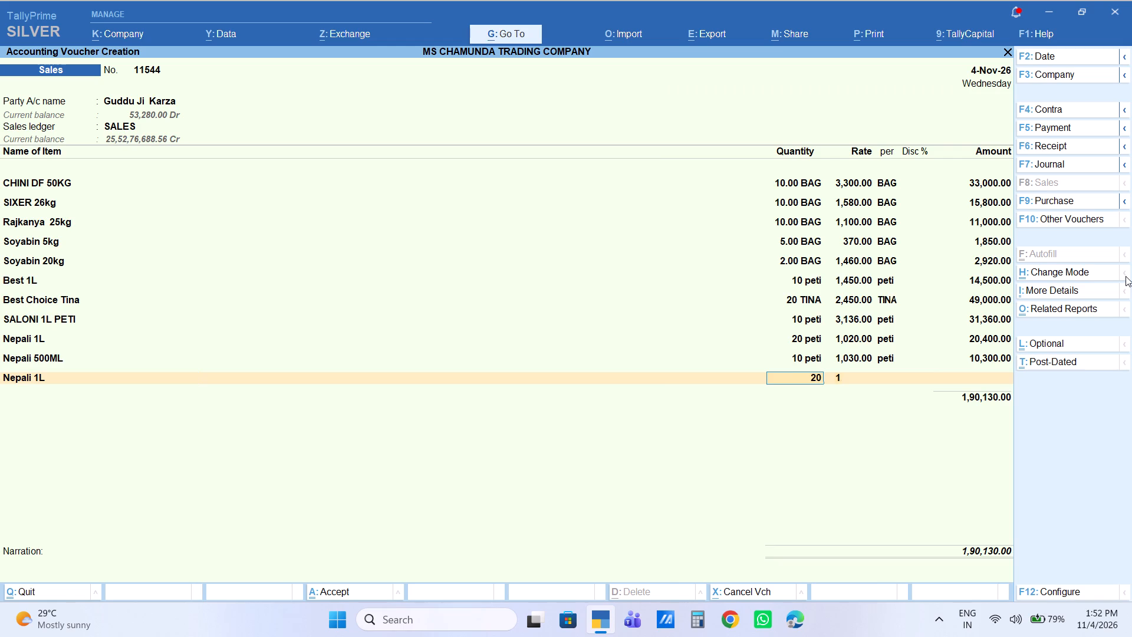
key(Return)
key(Return)
key(Return)
key(Return)
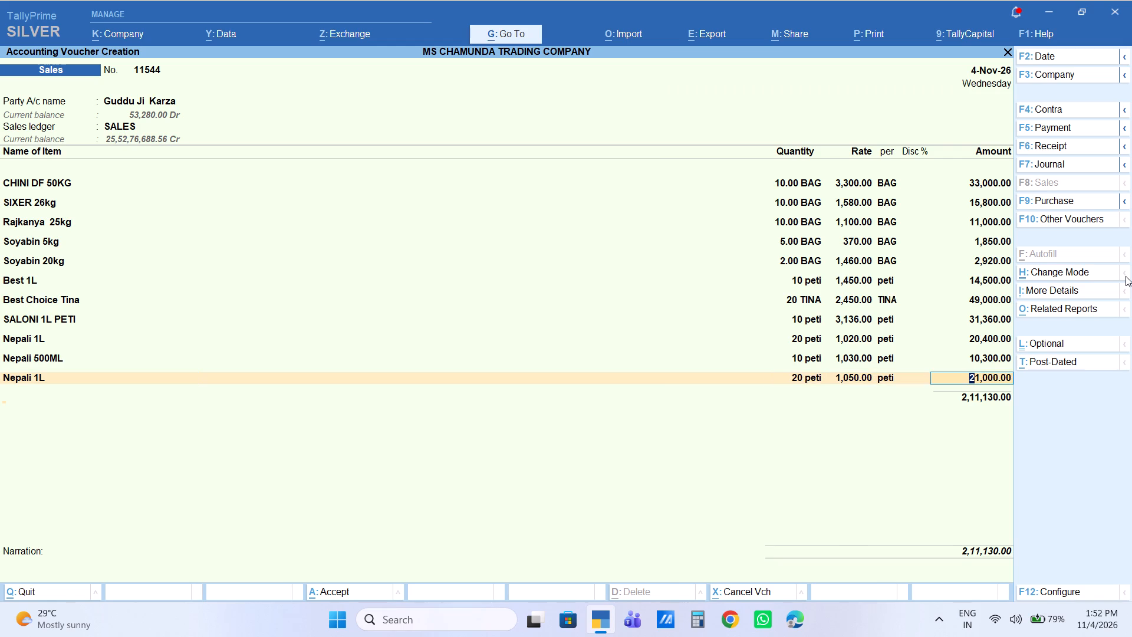
Add the item HATHI 500ML with a quantity of 10 peti at a rate of 3,618.
text(HATHI)
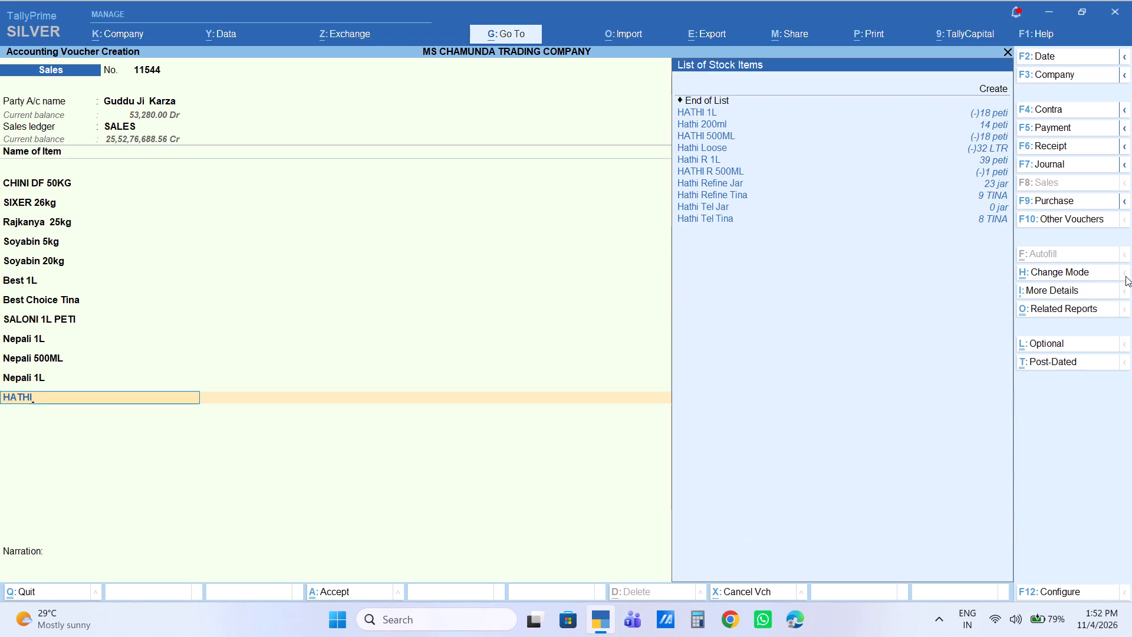
key(Down)
key(Down)
key(Up)
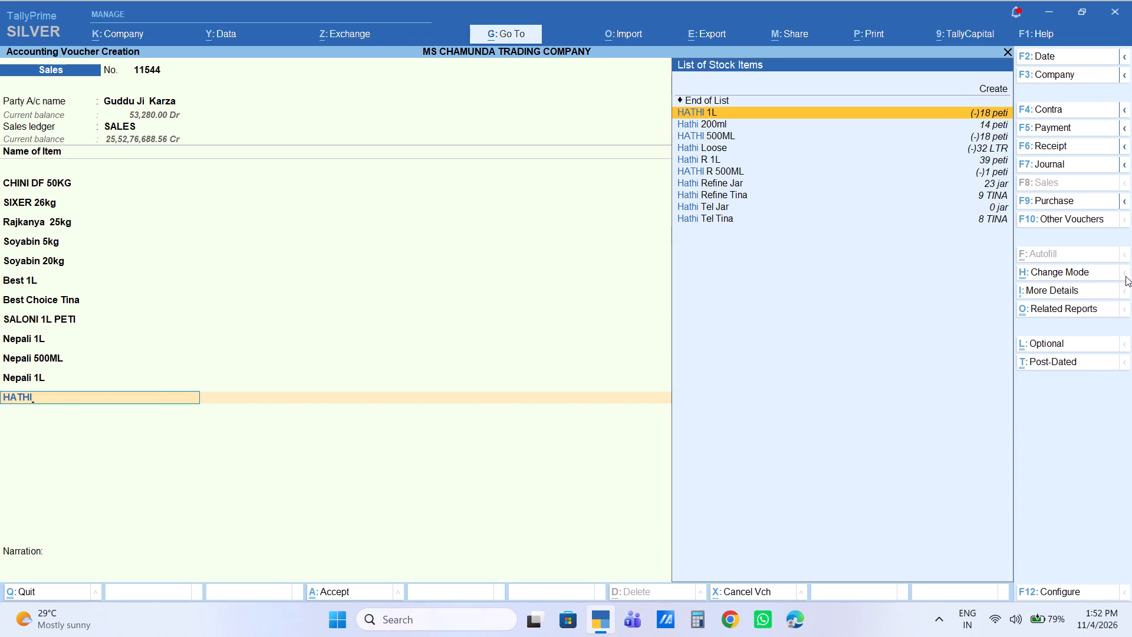
key(Return)
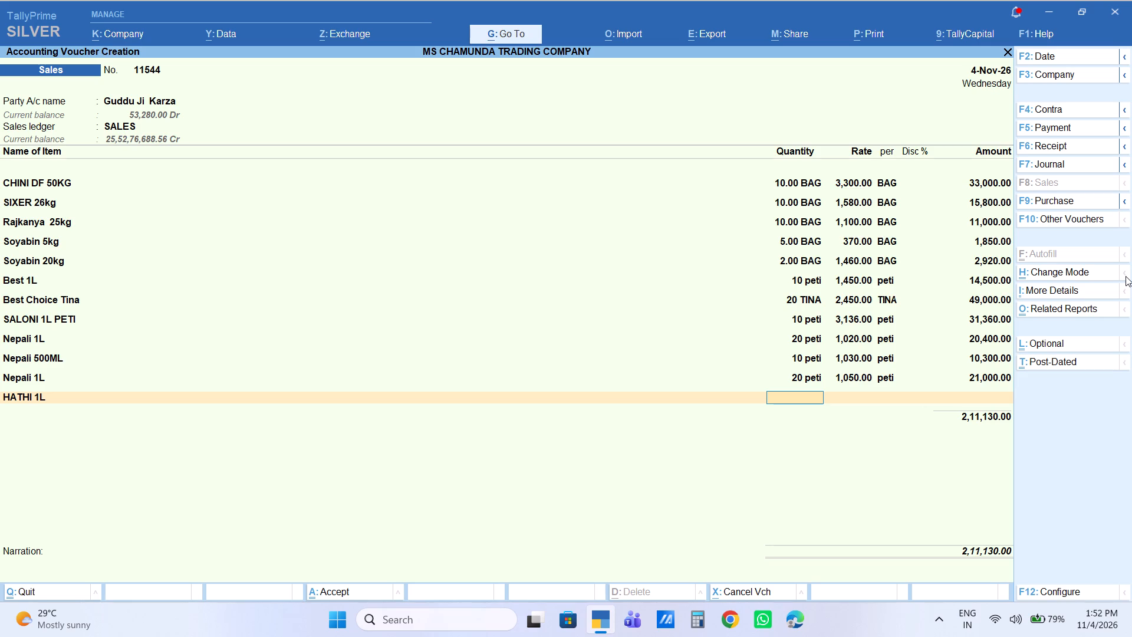
key(BackSpace)
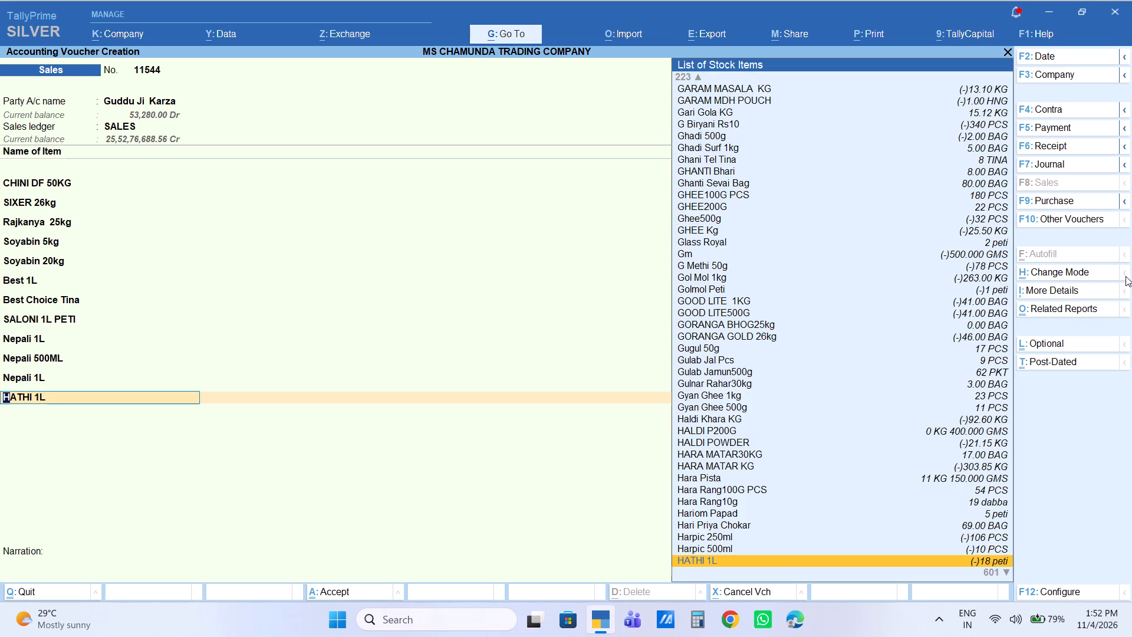
key(Down)
key(Down)
key(Down)
key(Up)
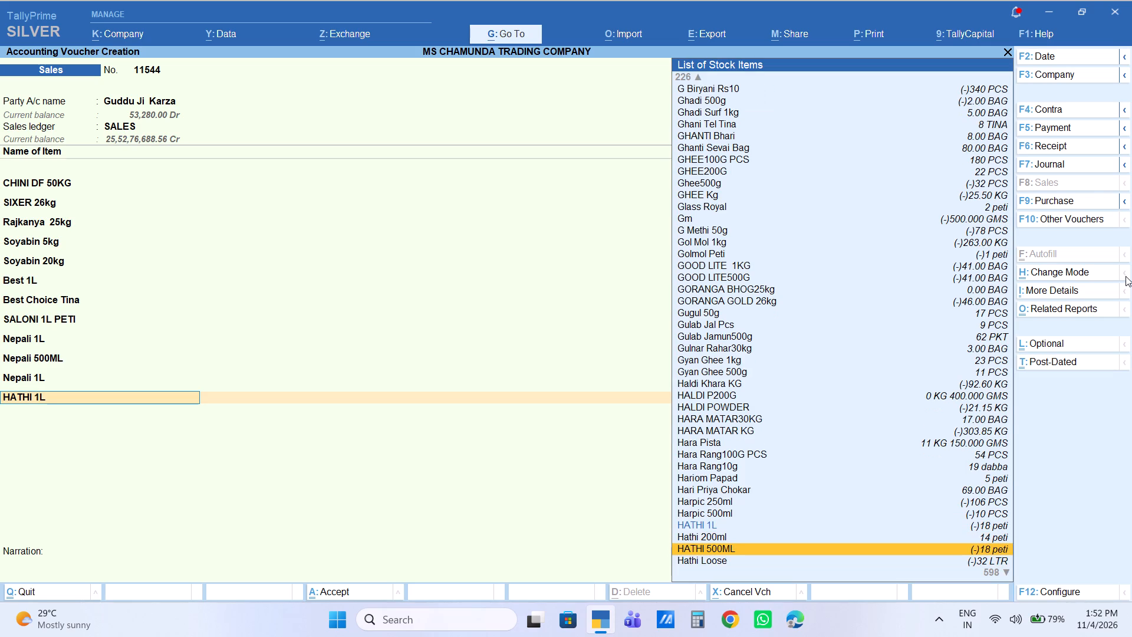
key(Return)
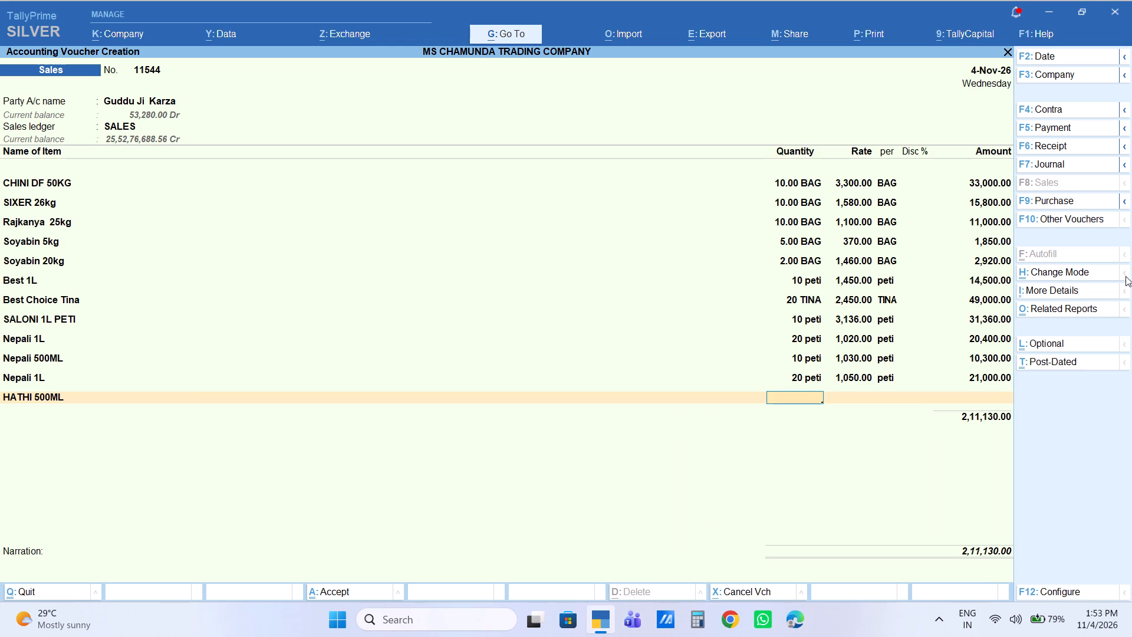
text(10)
key(Return)
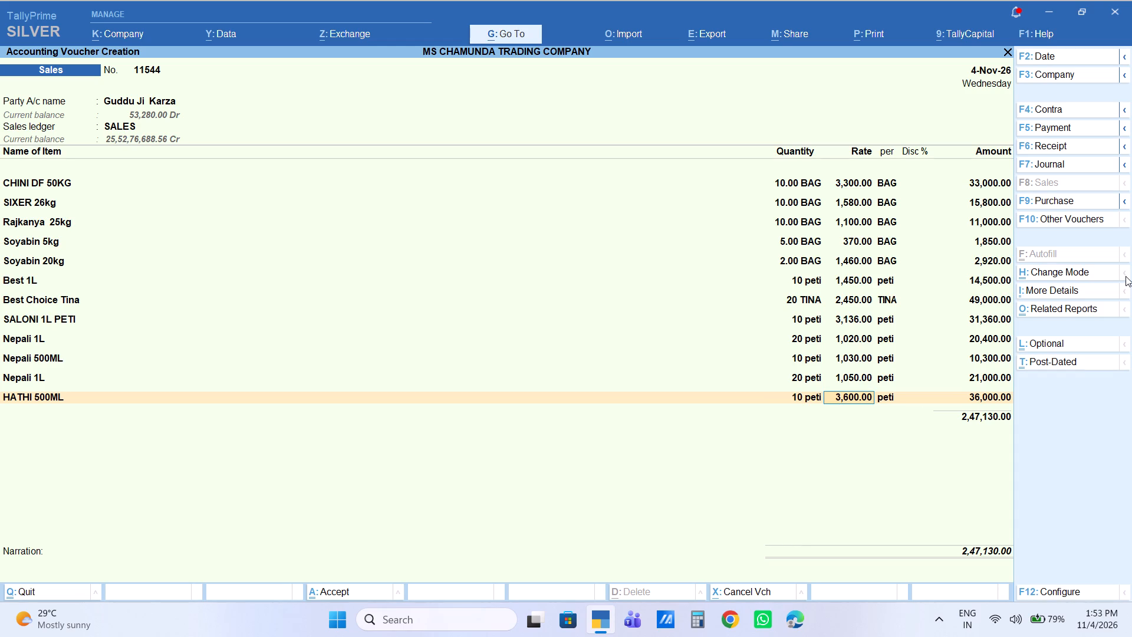
text(3618)
key(Return)
key(Return)
key(Return)
key(Return)
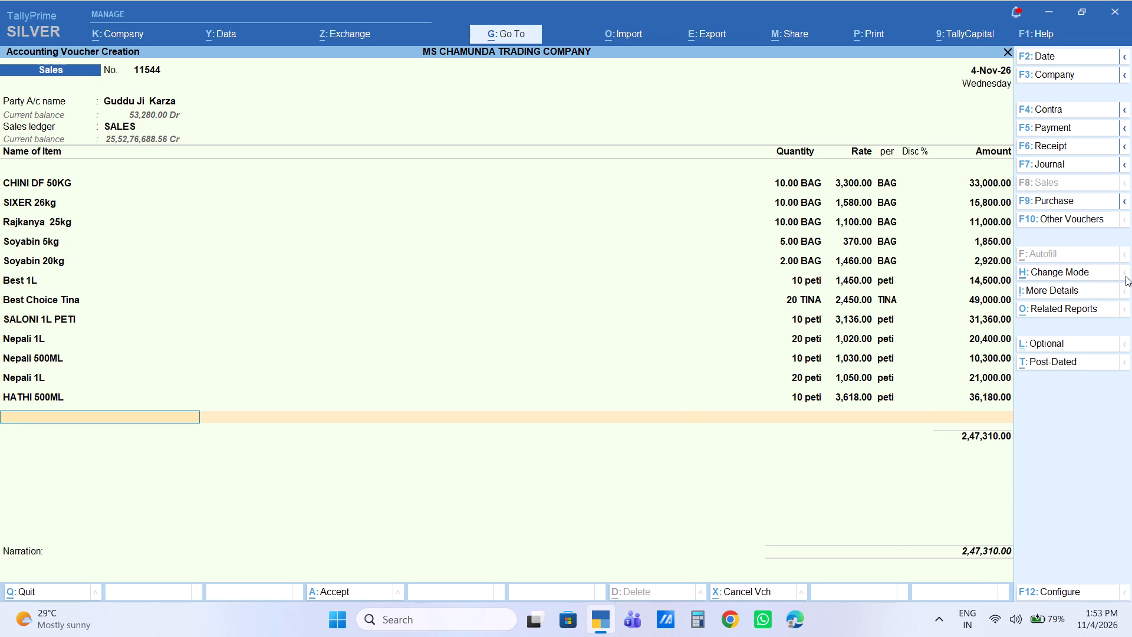
Add the item HATHI 1L with a quantity of 20 peti at a rate of 3,168.
text(HATHI1)
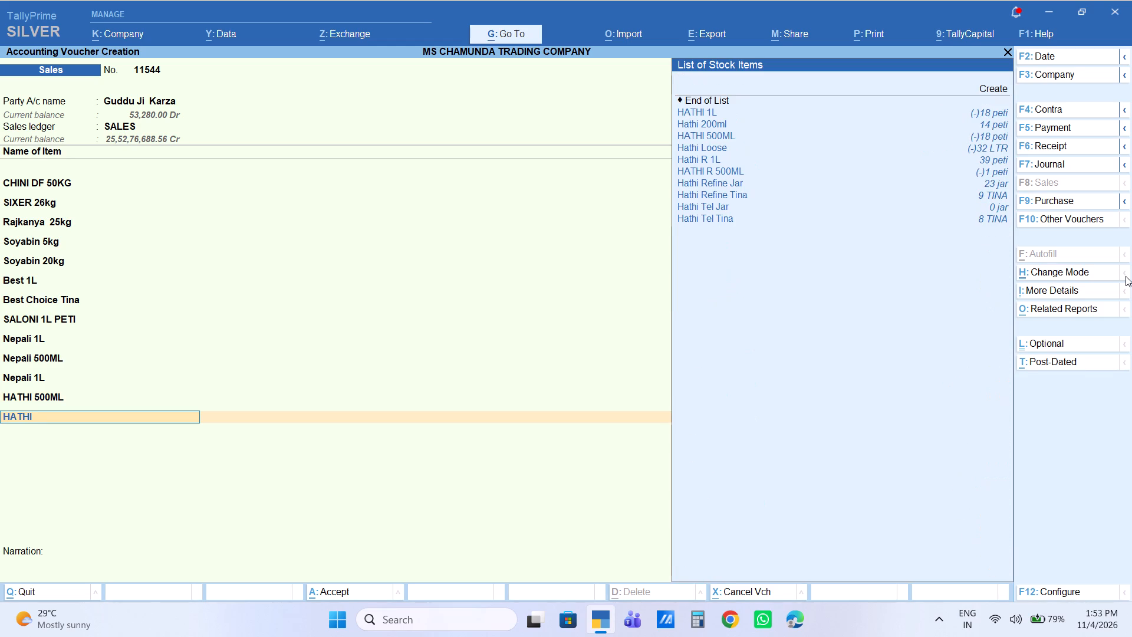
key(Down)
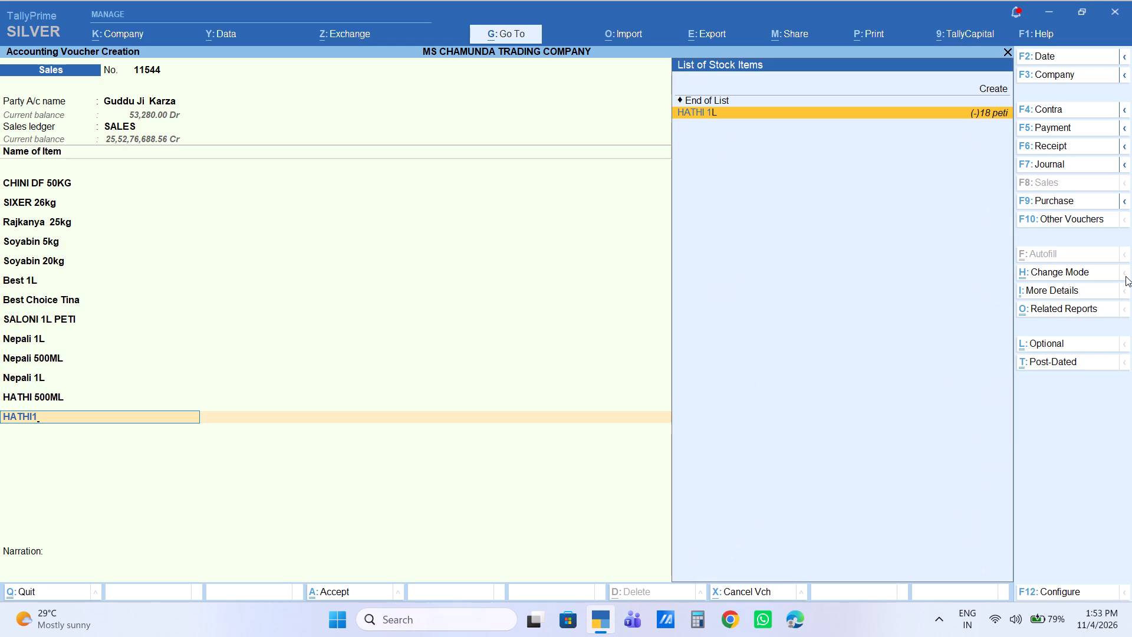
key(Return)
text(20)
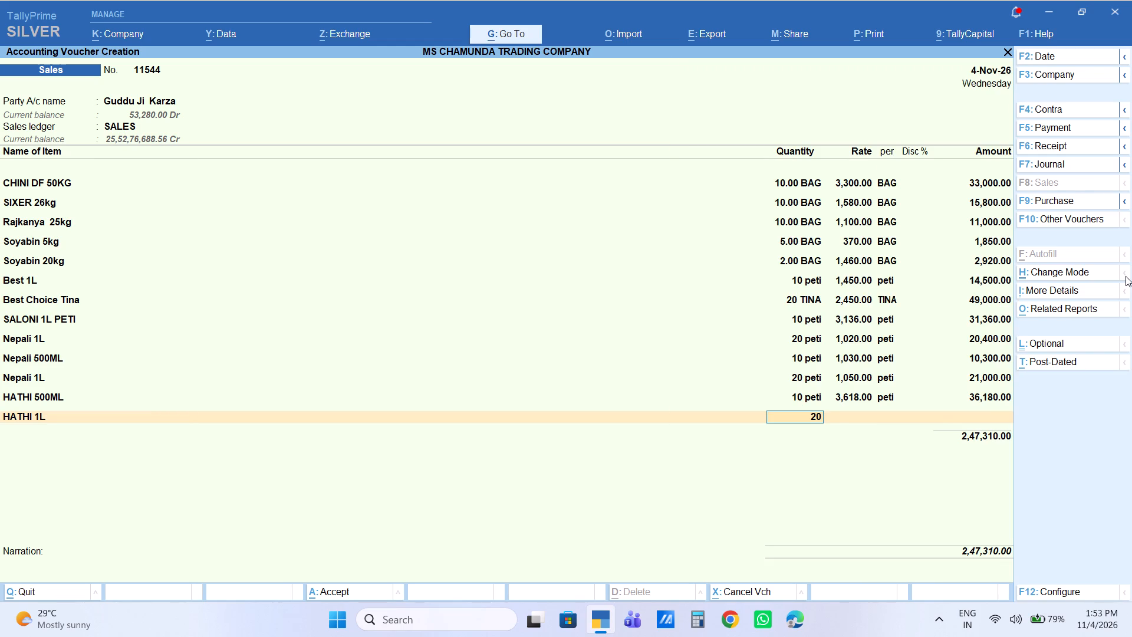
key(Return)
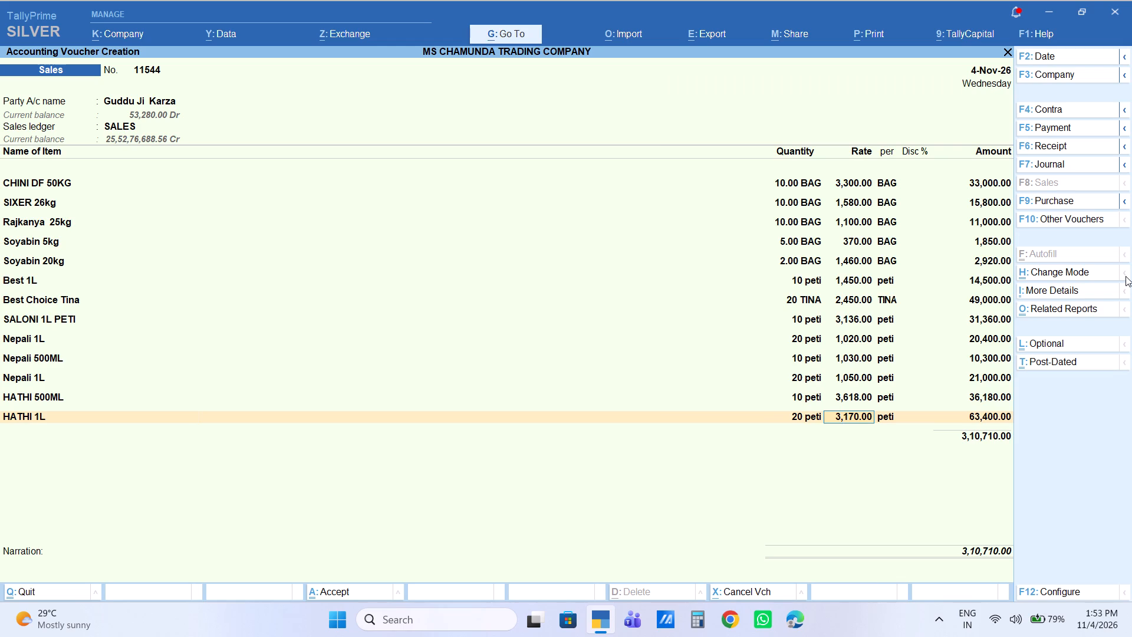
text(3168)
key(Return)
key(Return)
key(Return)
key(Return)
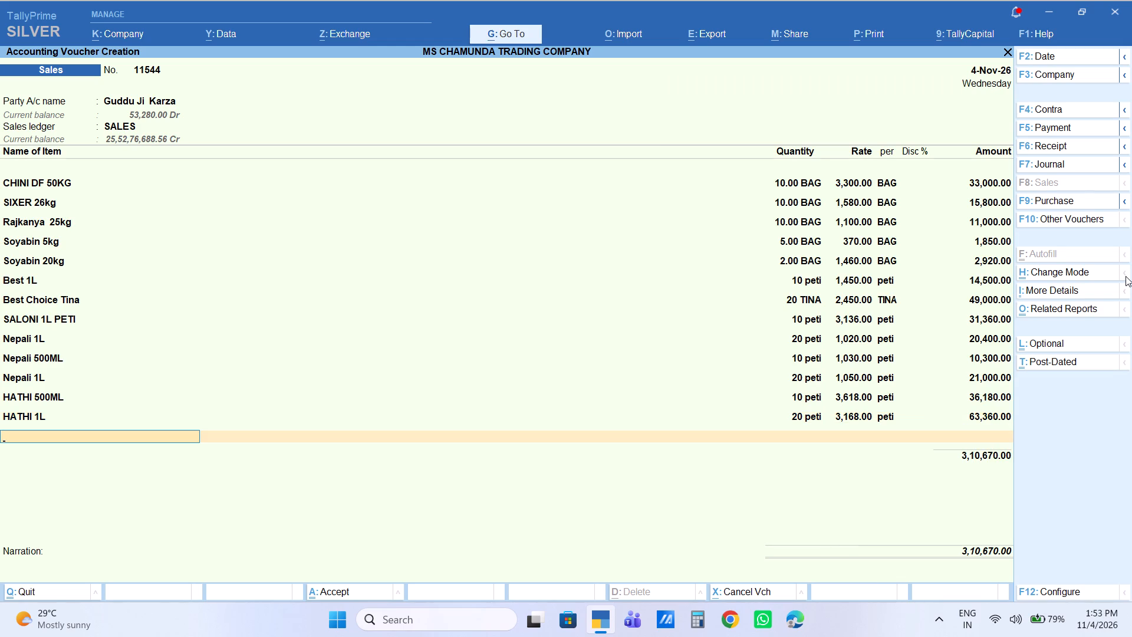
Add the item Dalda Jar with a quantity of 20 jar at a rate of 2,300.
text(DALDA)
key(Down)
key(Down)
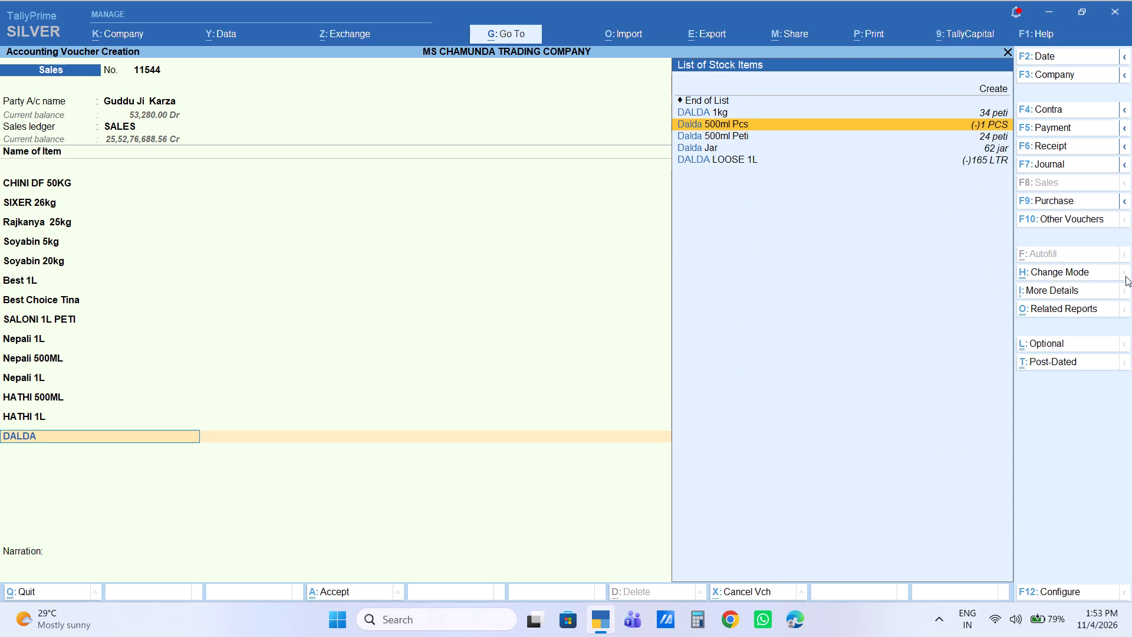
key(Down)
key(Down)
key(Return)
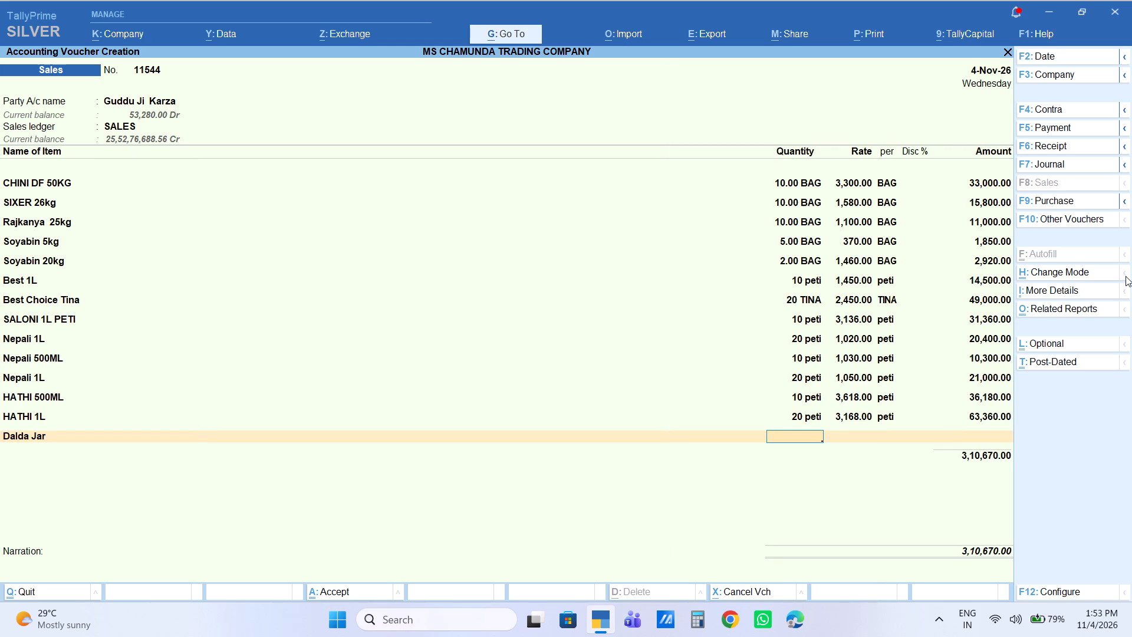
text(20)
key(Return)
text(23)
text(00)
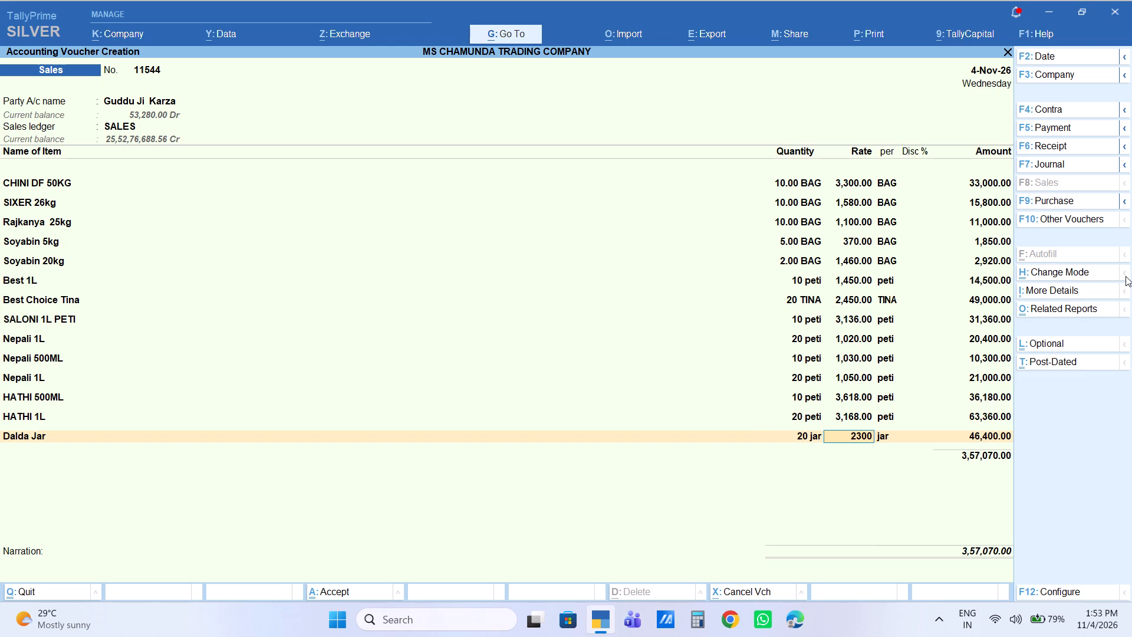
key(Return)
key(Return)
key(Return)
key(Return)
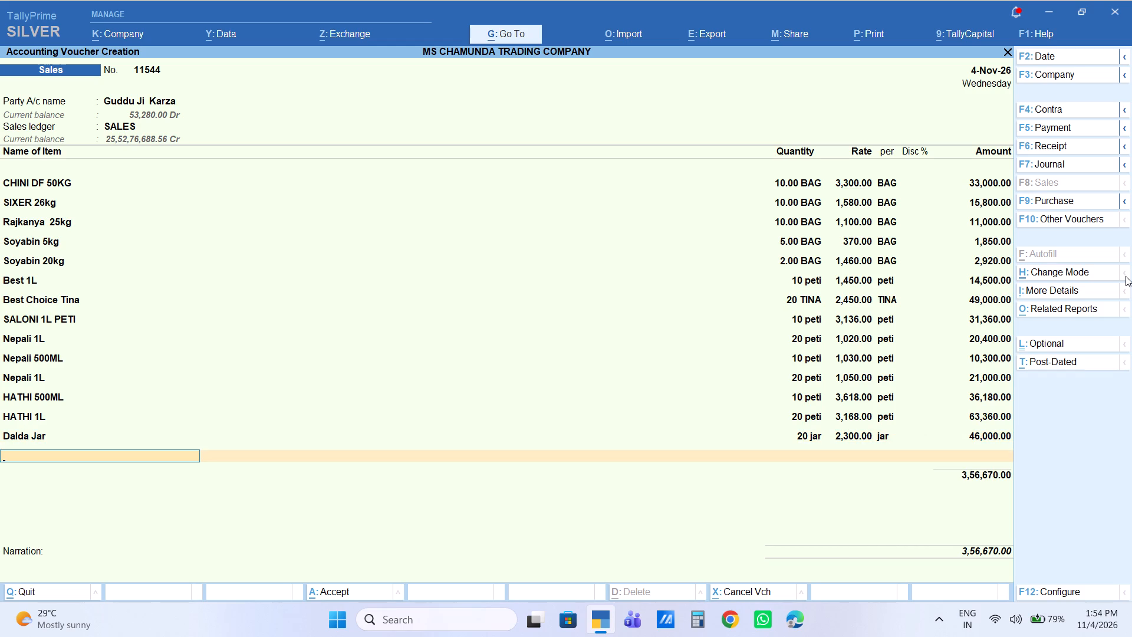
End the item list and add the Labour Charge ledger below the items.
key(Return)
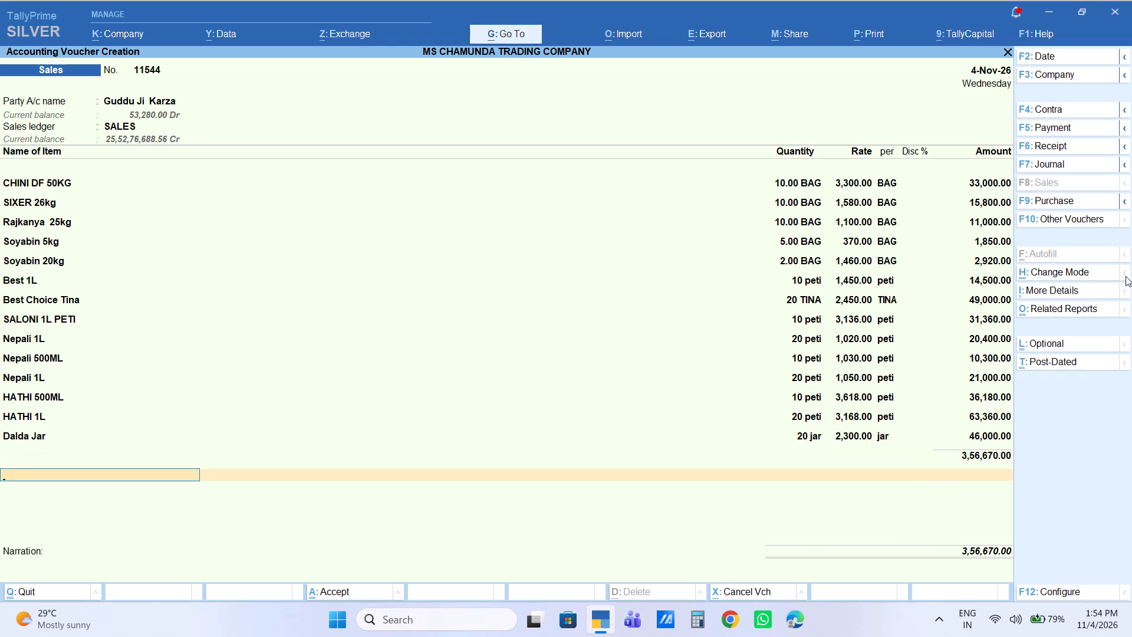
key(l)
key(Down)
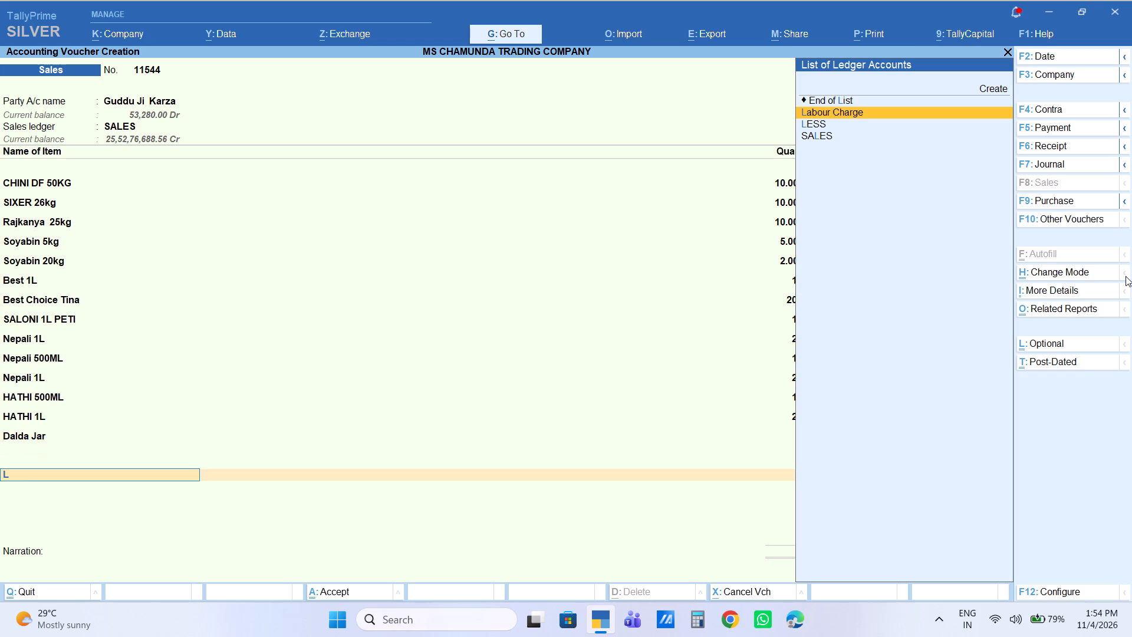
key(Return)
key(Return)
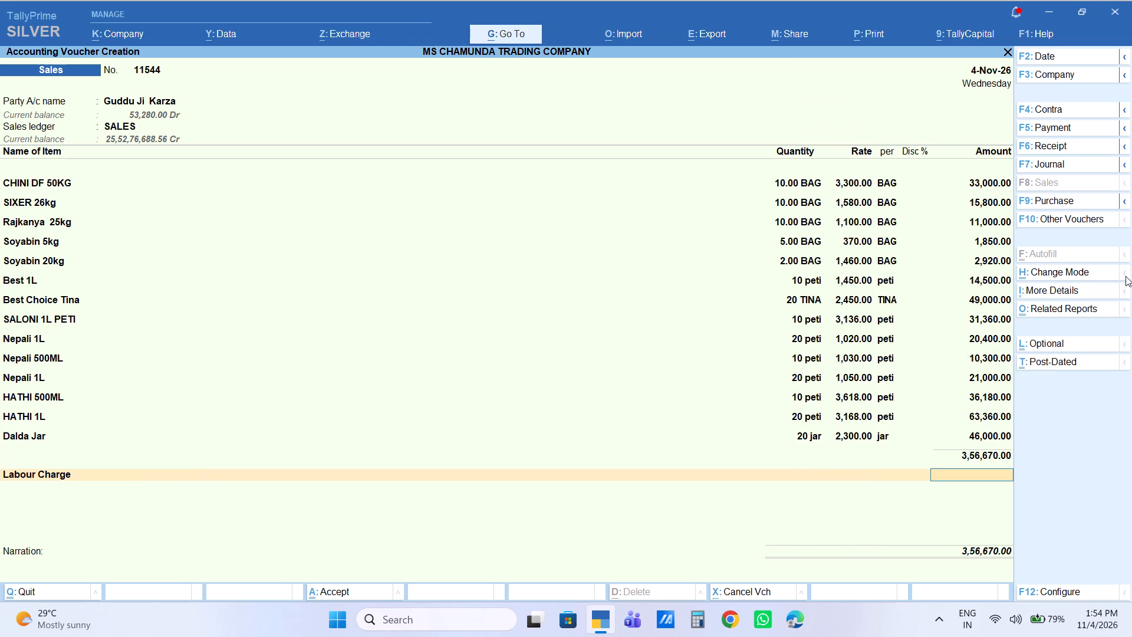
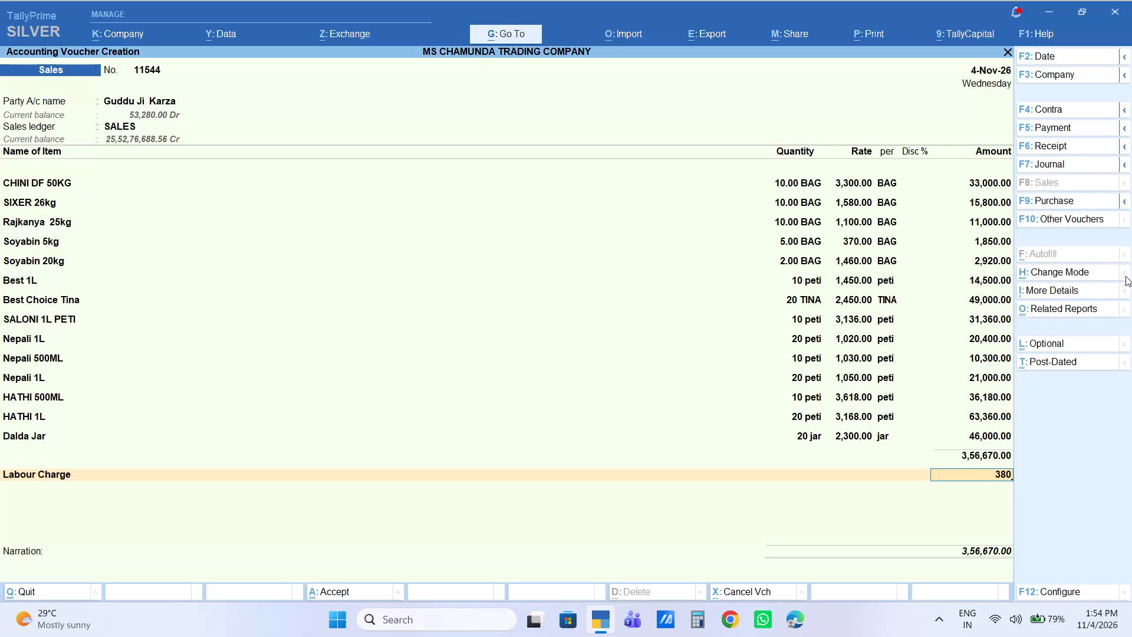
Confirm the labour charge of 380, allocate the bill as New Ref 11544, save the sales voucher, and leave voucher entry.
key(Return)
key(Return)
key(Return)
key(Return)
key(Return)
key(Return)
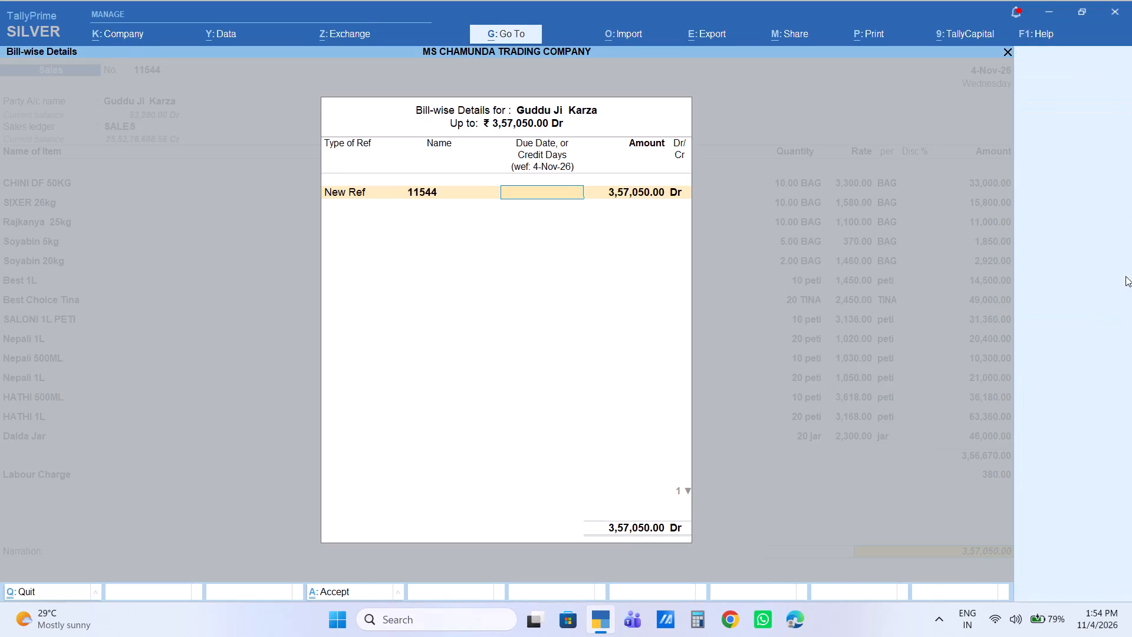
key(Return)
key(Return)
key(Return)
key(Return)
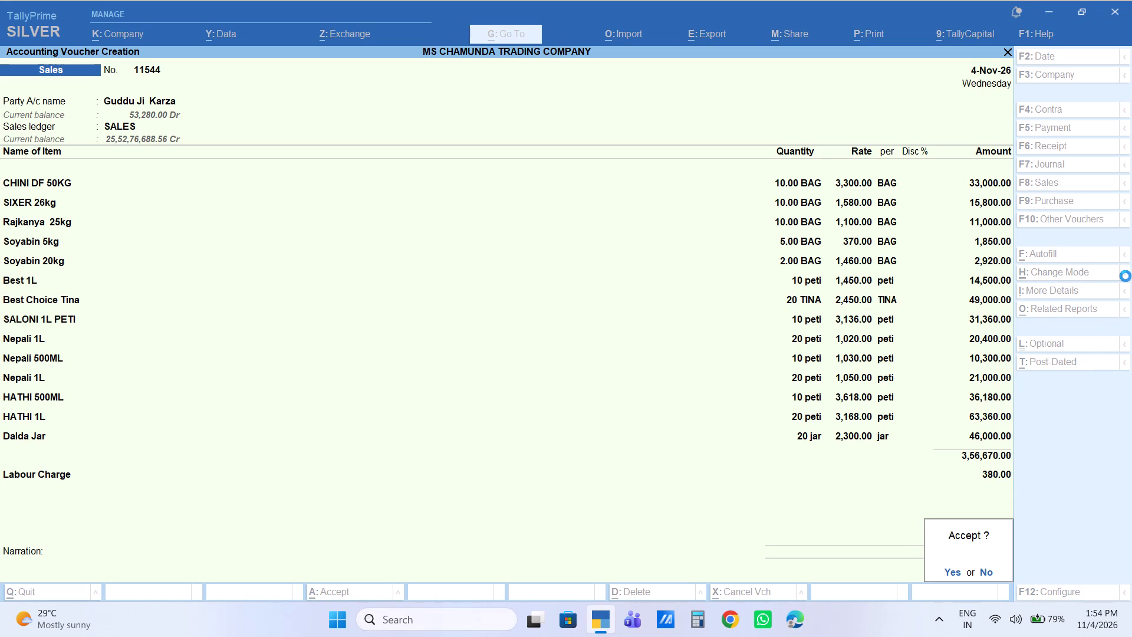
key(Escape)
key(Escape)
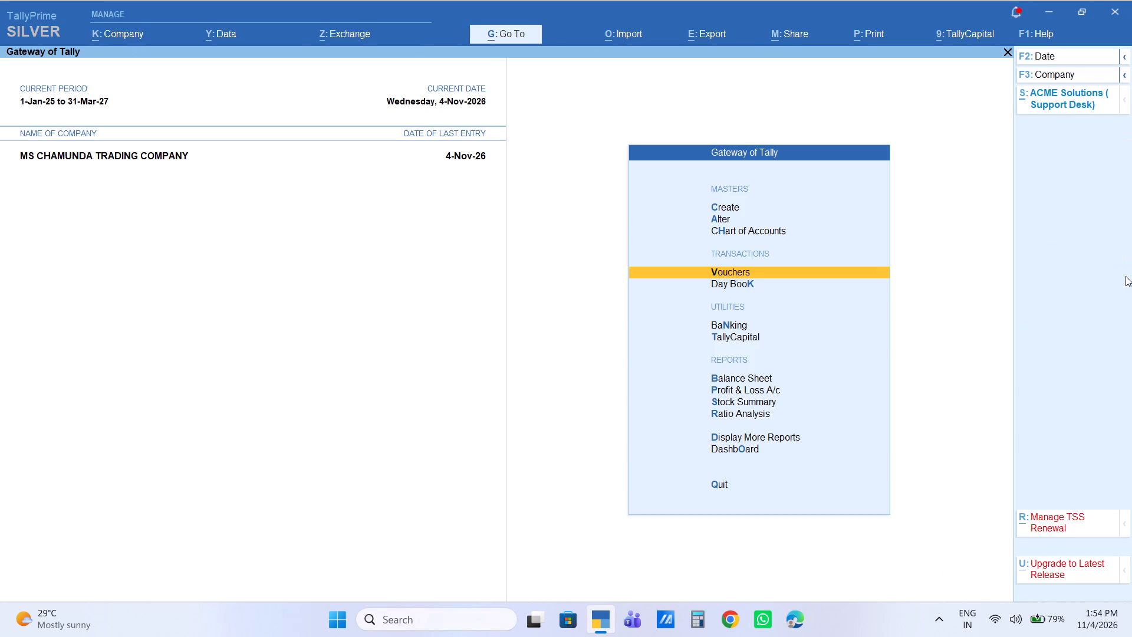
Open sales voucher 11544 from the Day Book for 4-Nov-26.
key(Down)
key(Return)
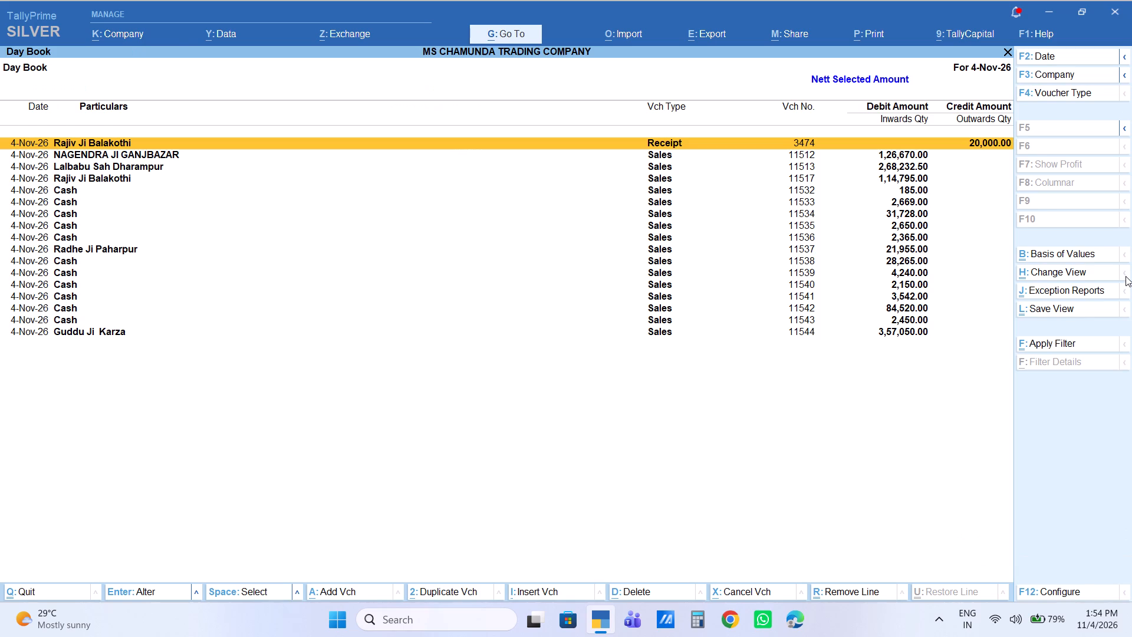
key(Down)
key(Down)
key(Down)
key(Down)
key(Down)
key(Down)
key(Down)
key(Down)
key(Down)
key(Down)
key(Down)
key(Down)
key(Down)
key(Down)
key(Down)
key(Down)
key(Down)
key(Down)
key(Down)
key(Down)
key(Return)
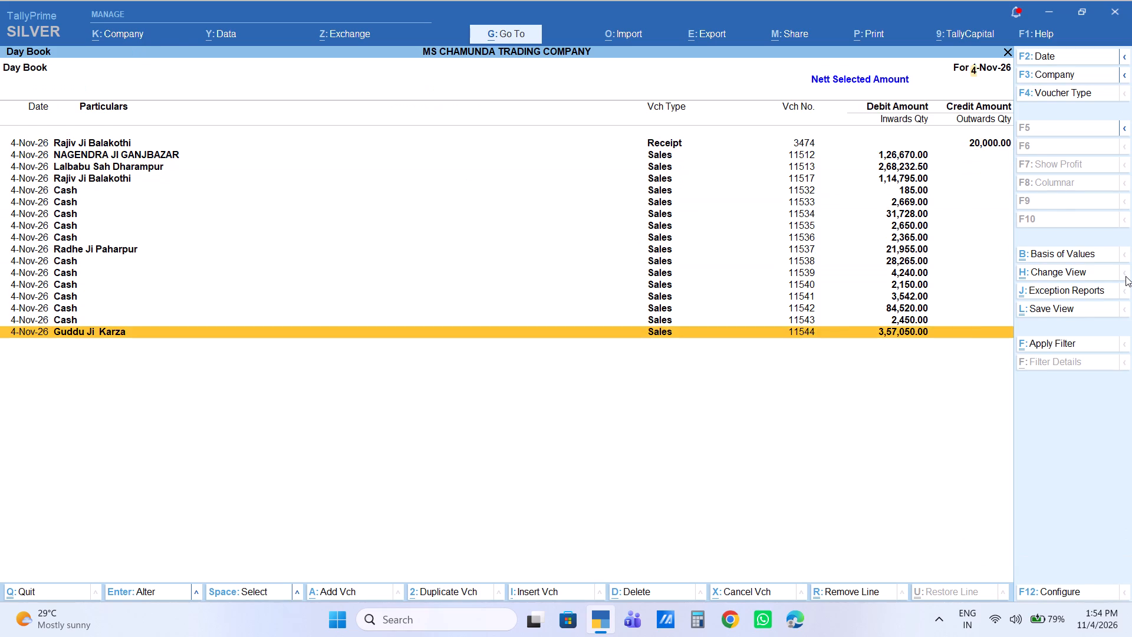
Print one copy of the voucher as an Invoice on the TVS-E RP 3230 printer and return to the Day Book.
key(ctrl+p)
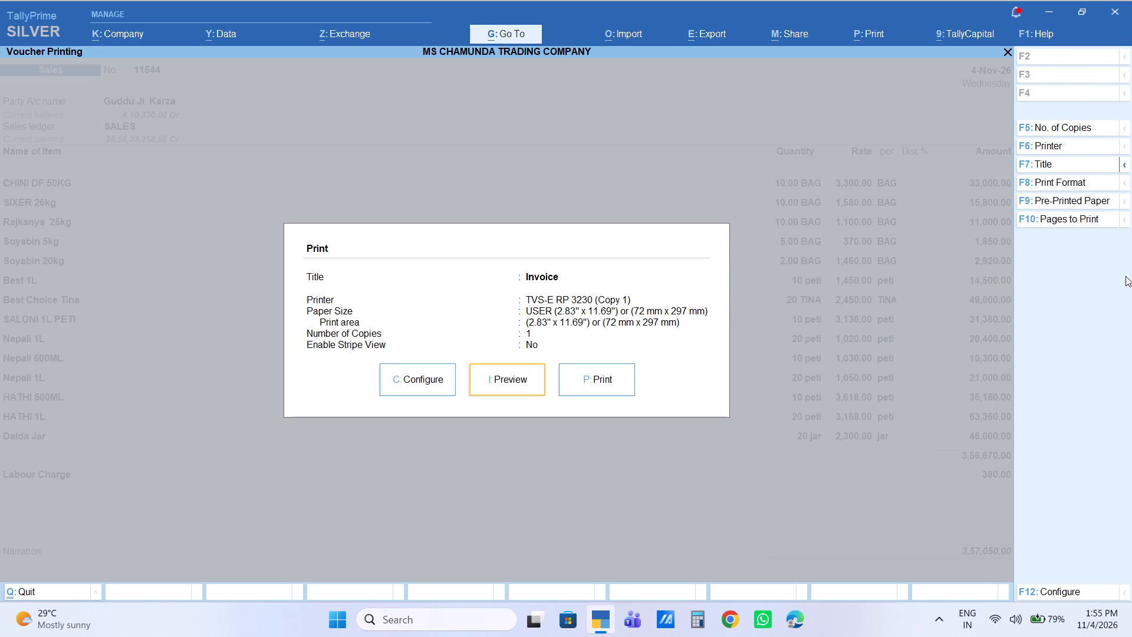
key(Right)
key(Return)
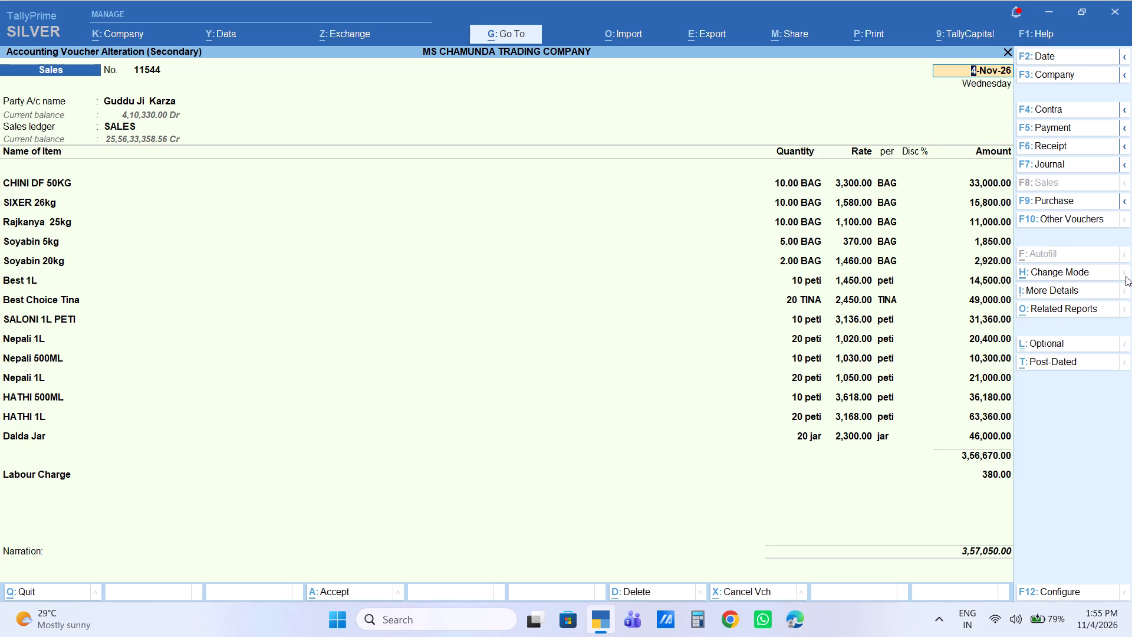
key(Escape)
key(Escape)
key(Escape)
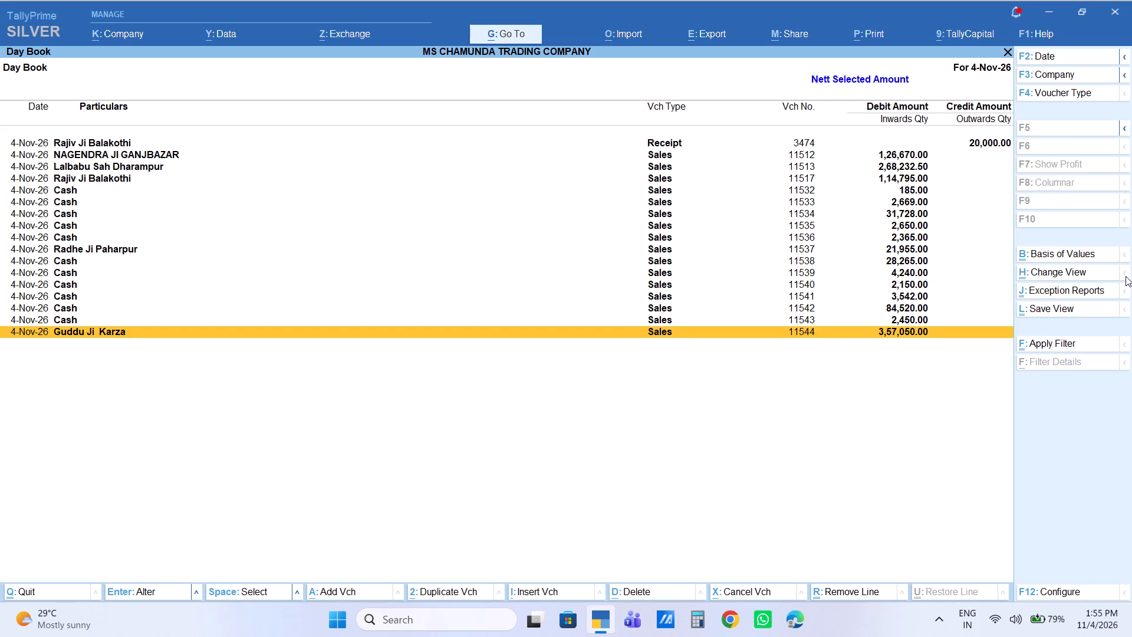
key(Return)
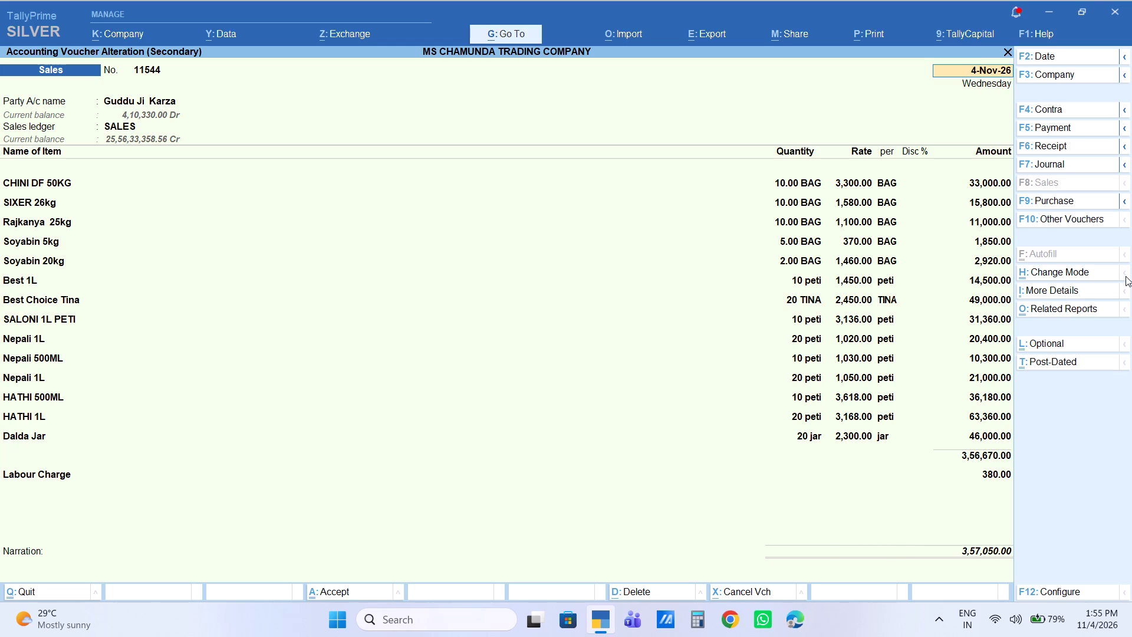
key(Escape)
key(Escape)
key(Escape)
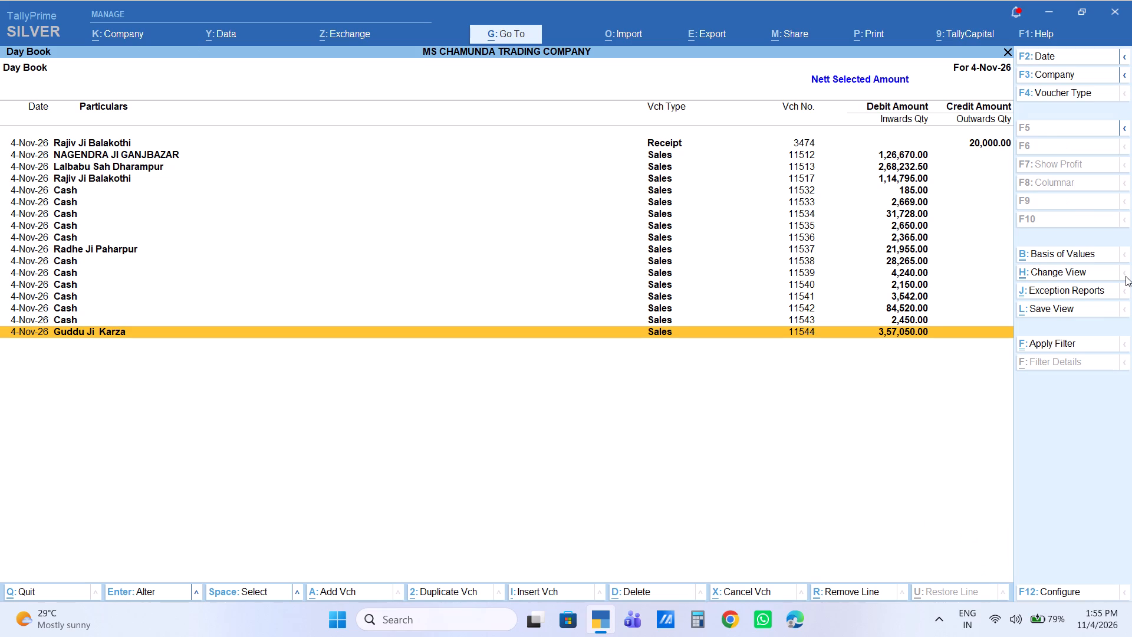
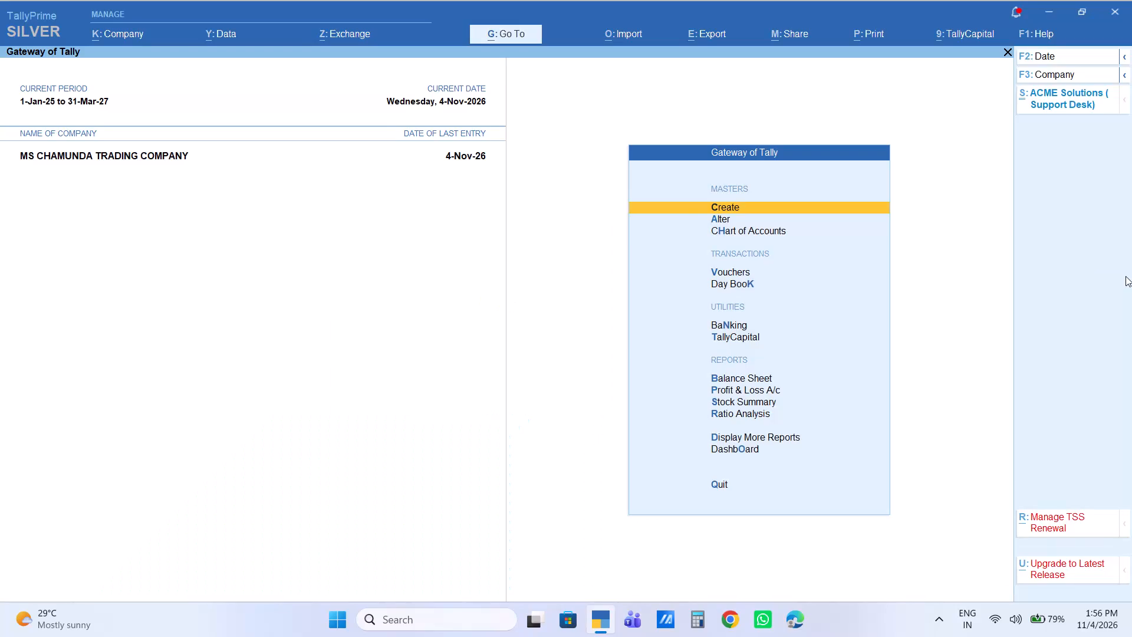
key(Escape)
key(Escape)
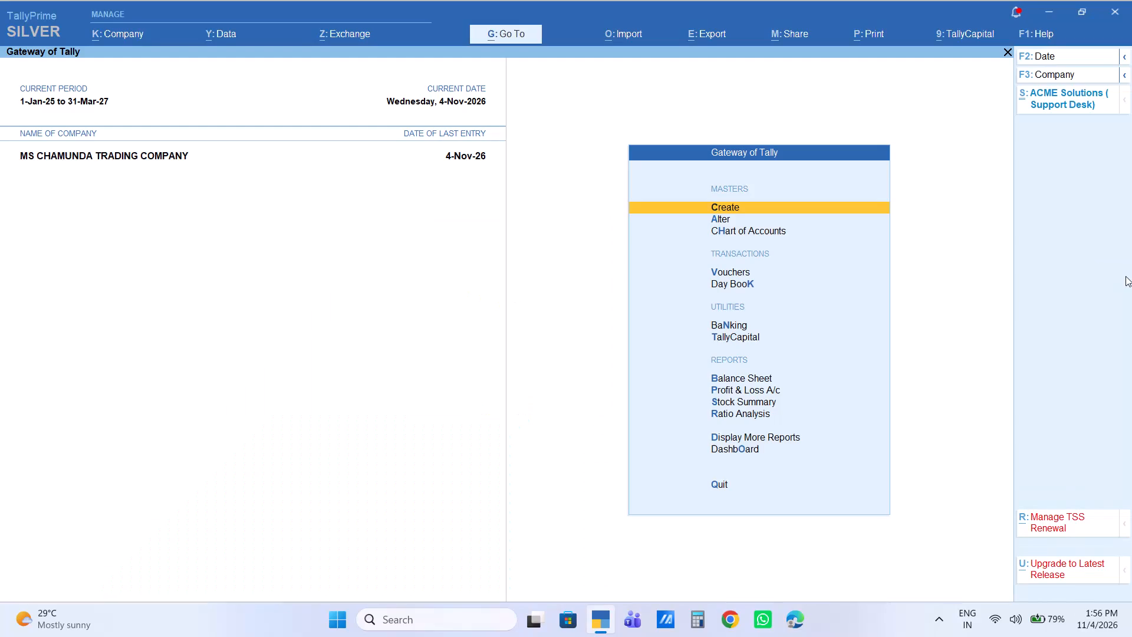